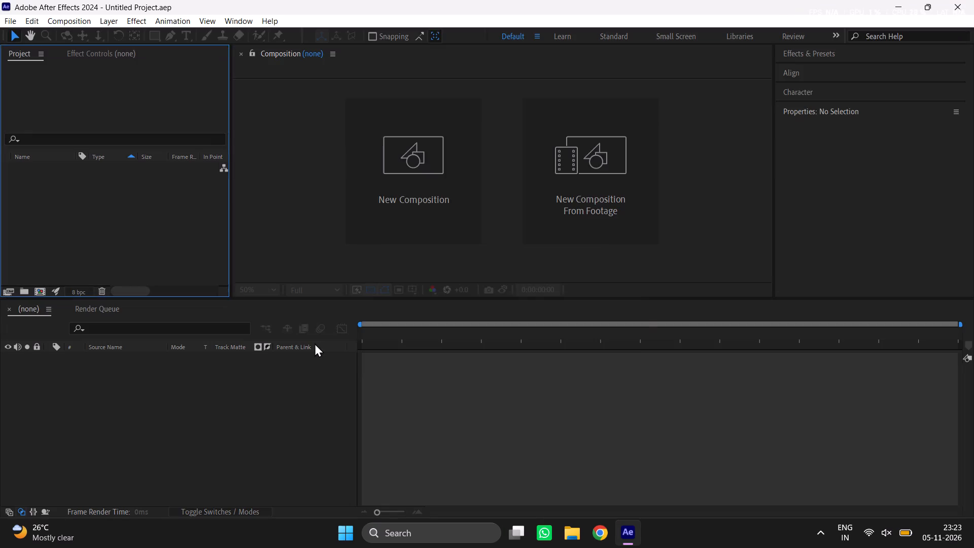
Open the existing project Samay raina conciousness.aep.
{"action": "left_click", "coordinate": [609, 186]}
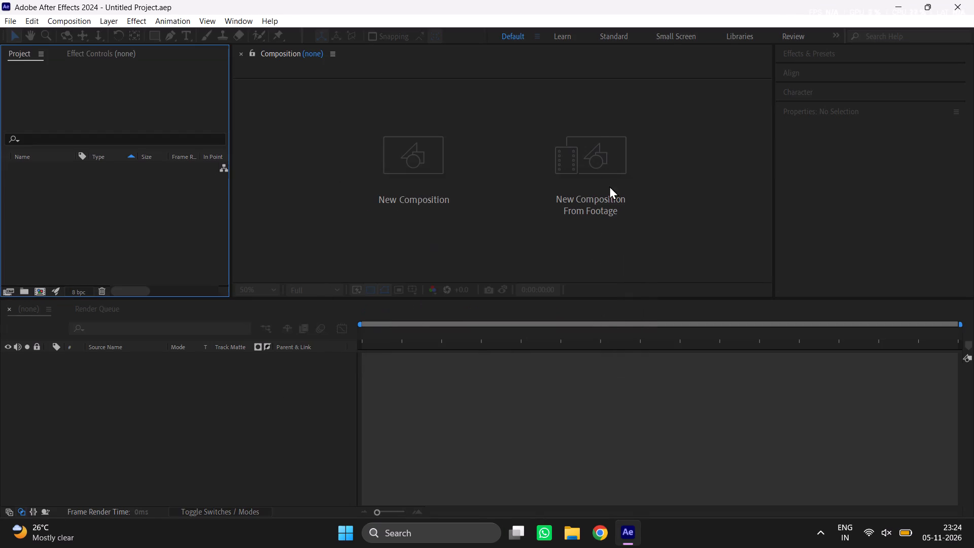
Open the recent project Samay raina conciousness.aep.
{"action": "left_click", "coordinate": [9, 22]}
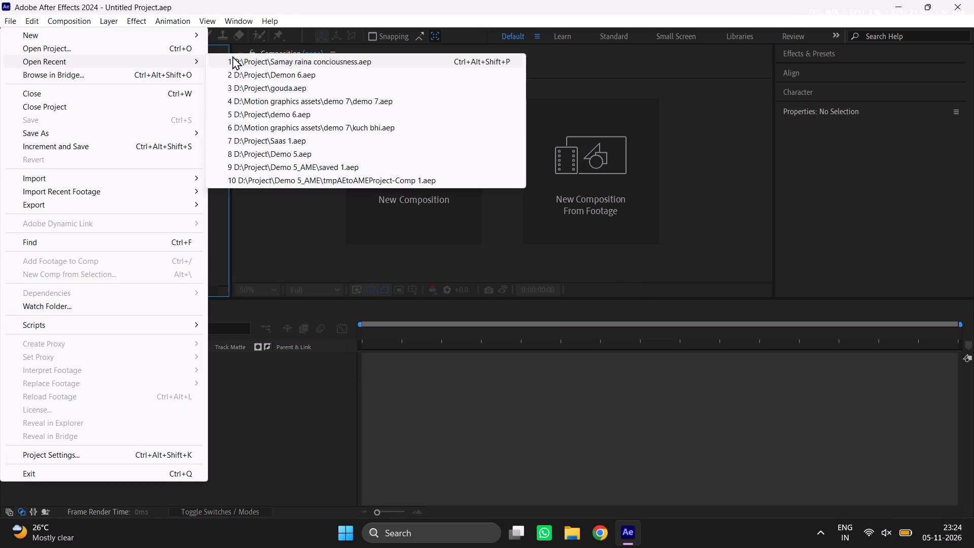
{"action": "left_click", "coordinate": [273, 59]}
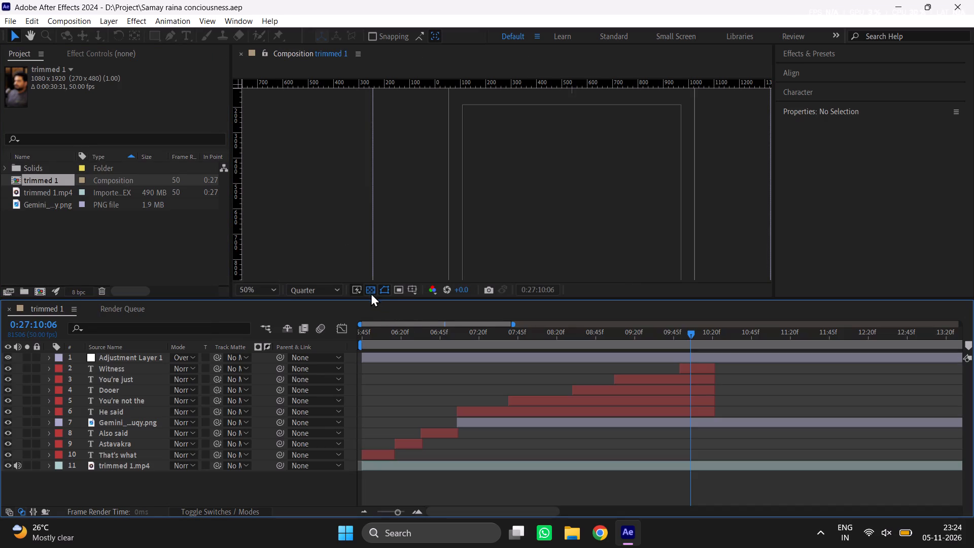
Preview the trimmed 1 composition from its start at 0:27:05:45.
{"action": "left_click_drag", "start_coordinate": [384, 333], "coordinate": [340, 348]}
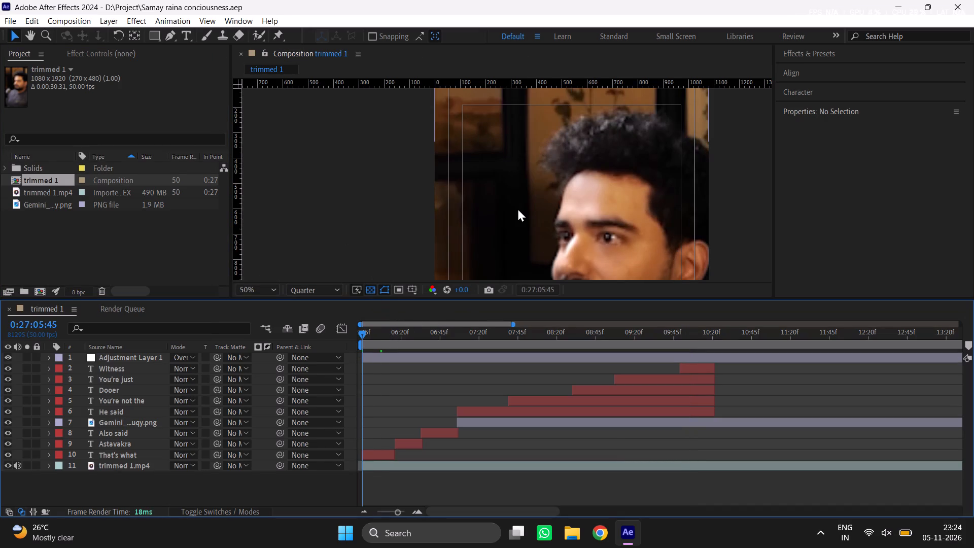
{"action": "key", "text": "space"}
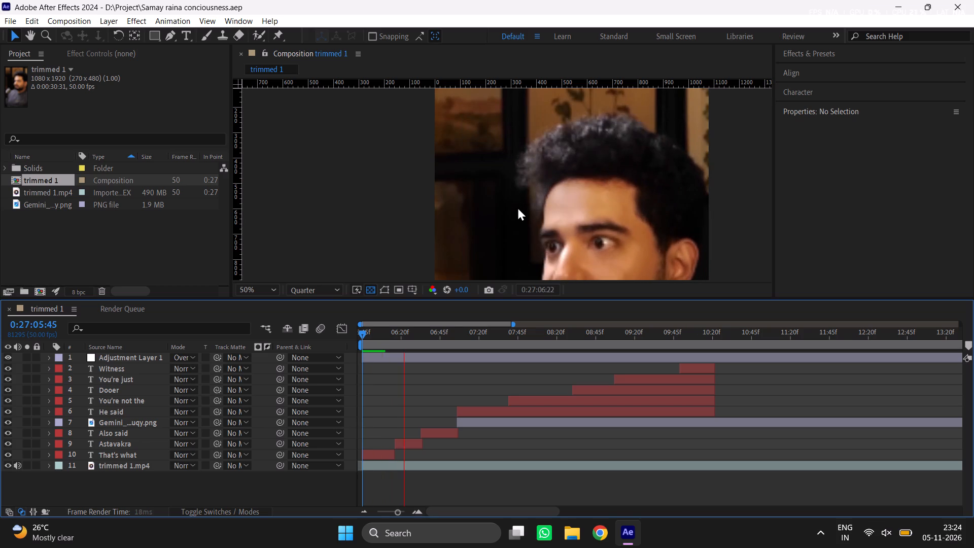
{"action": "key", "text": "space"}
Unmute the system sound and raise the volume.
{"action": "left_click", "coordinate": [892, 530]}
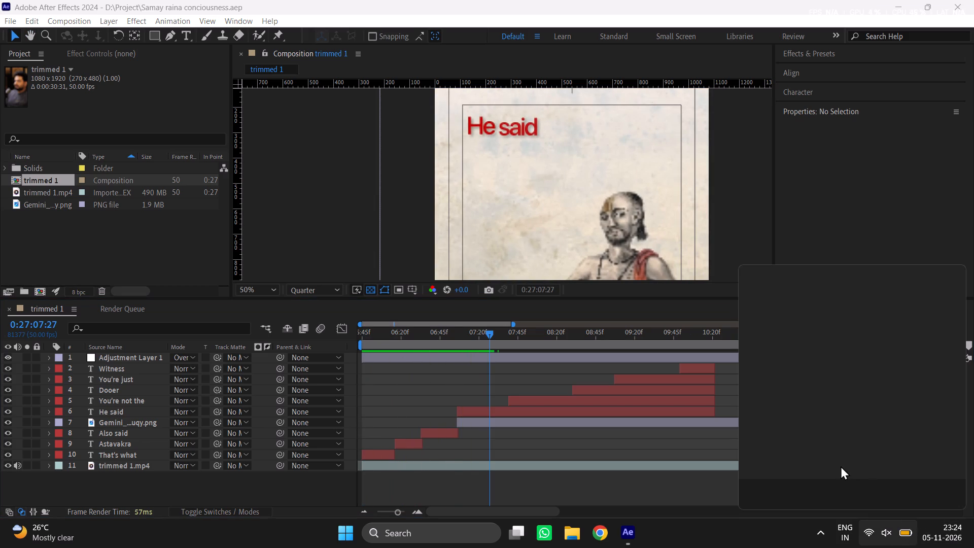
{"action": "left_click", "coordinate": [790, 456]}
{"action": "left_click", "coordinate": [766, 454]}
{"action": "left_click_drag", "start_coordinate": [792, 457], "coordinate": [820, 458]}
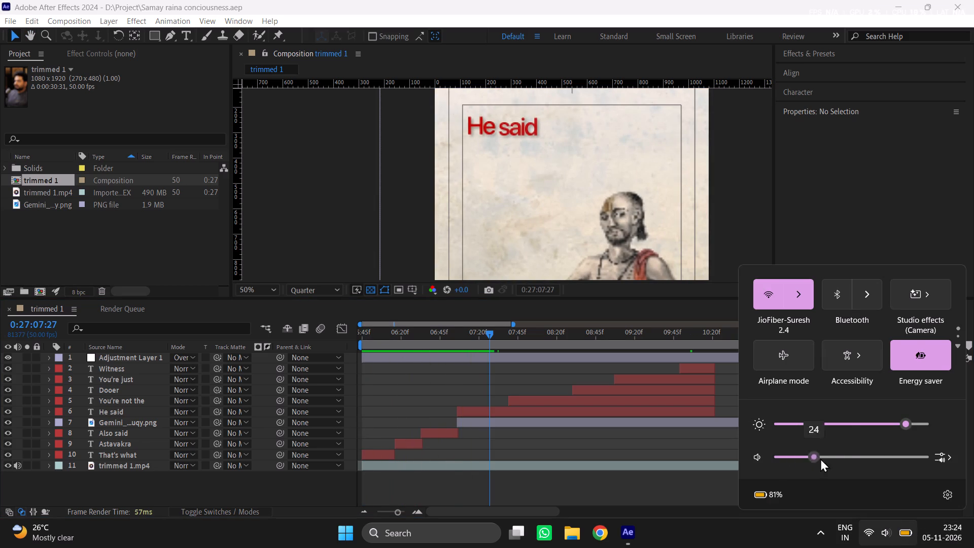
{"action": "left_click_drag", "start_coordinate": [820, 458], "coordinate": [847, 458]}
{"action": "left_click", "coordinate": [762, 547]}
Replay the trimmed 1 composition from its start to check the audio.
{"action": "left_click_drag", "start_coordinate": [390, 340], "coordinate": [340, 343]}
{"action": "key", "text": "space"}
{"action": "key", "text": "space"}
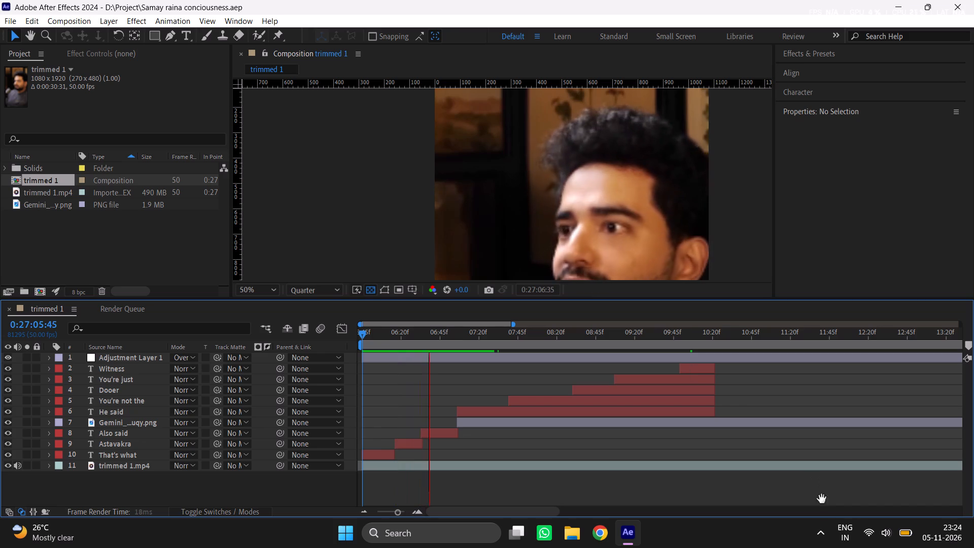
Raise the system volume to its maximum.
{"action": "left_click", "coordinate": [890, 541]}
{"action": "left_click_drag", "start_coordinate": [844, 457], "coordinate": [972, 459]}
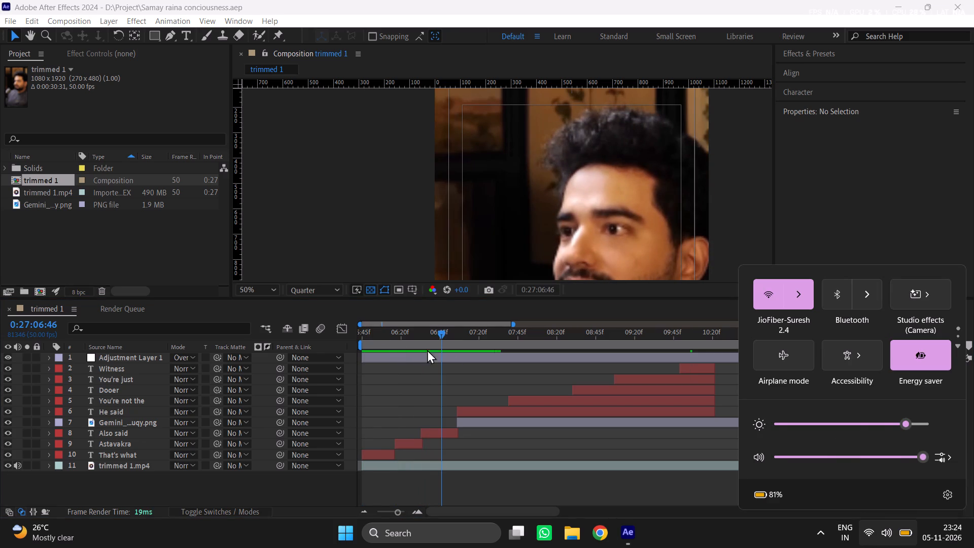
Play the trimmed 1 composition again from 0:27:05:45 with the louder sound.
{"action": "left_click_drag", "start_coordinate": [380, 330], "coordinate": [357, 336]}
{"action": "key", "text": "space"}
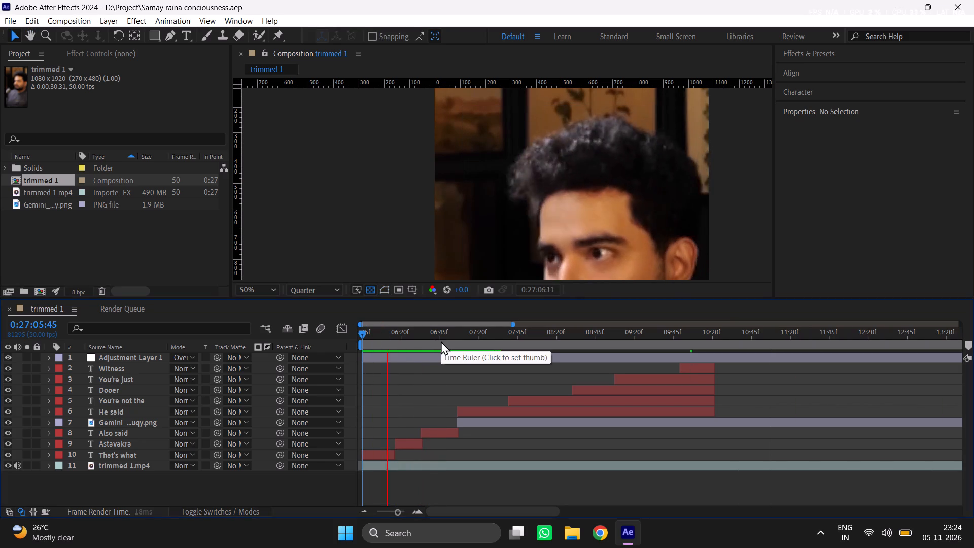
Play back the opening captions of the trimmed 1 composition to check picture and sound.
{"action": "scroll", "coordinate": [379, 217], "scroll_direction": "down", "scroll_amount": 1}
{"action": "key", "text": "space"}
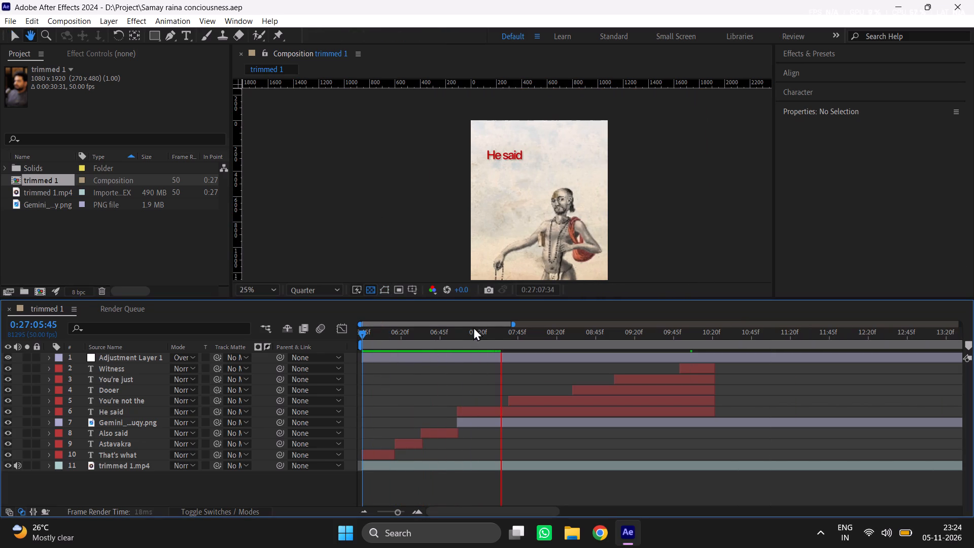
{"action": "left_click", "coordinate": [405, 337]}
{"action": "key", "text": "space"}
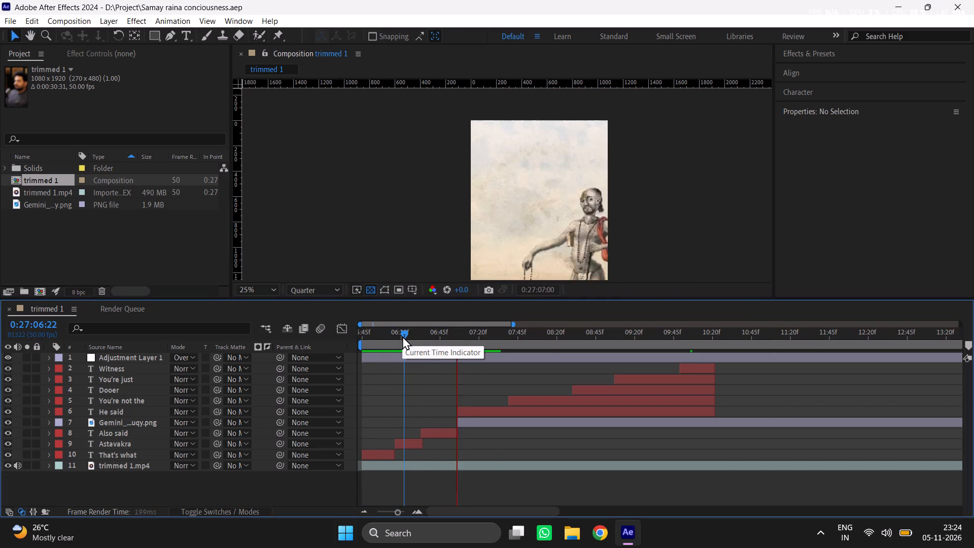
{"action": "key", "text": "space"}
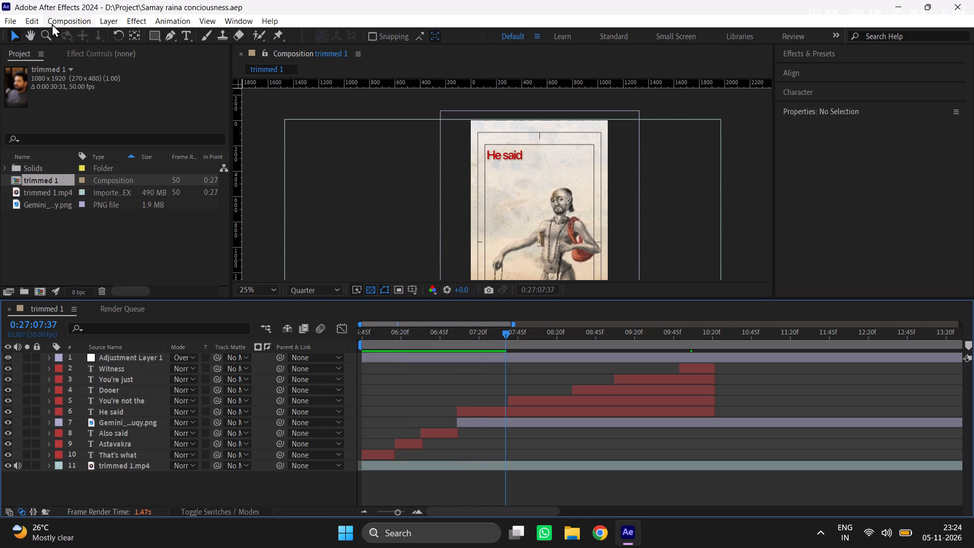
Set the default audio output device to Speakers (Realtek(R) Audio) in the audio hardware preferences.
{"action": "left_click", "coordinate": [44, 21]}
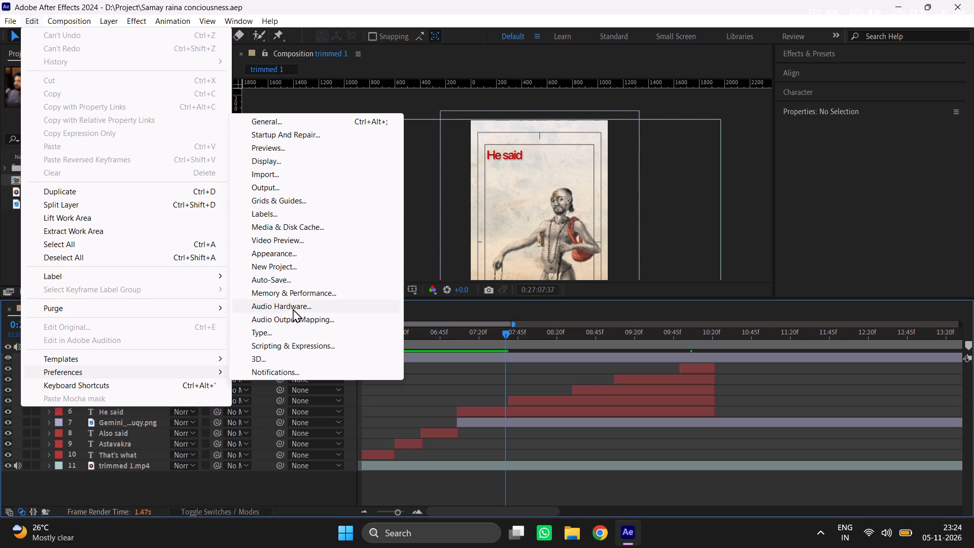
{"action": "left_click", "coordinate": [293, 309]}
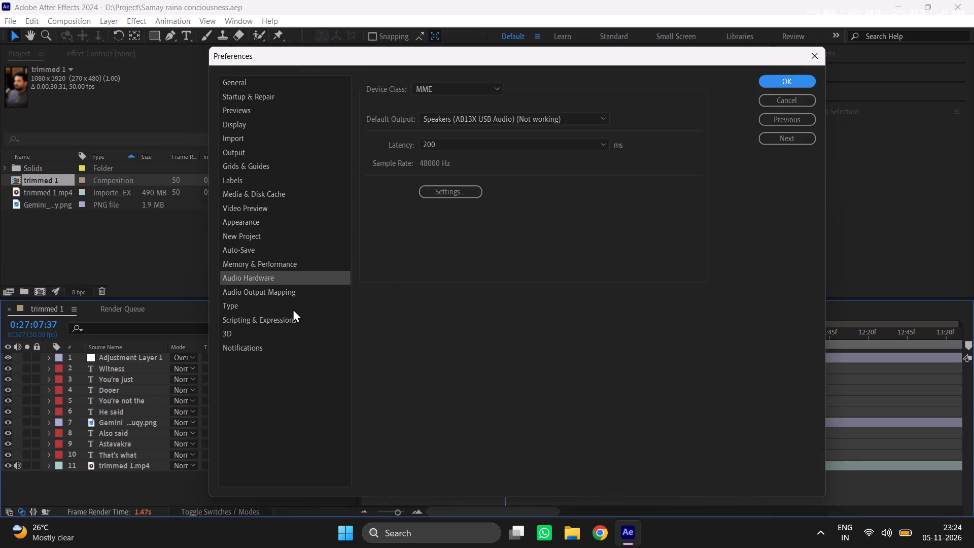
{"action": "left_click", "coordinate": [472, 125]}
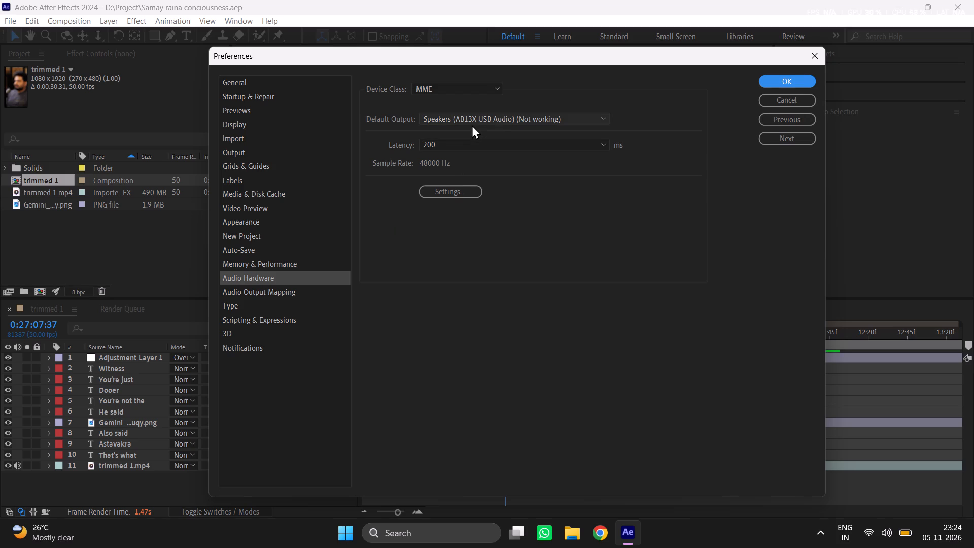
{"action": "left_click", "coordinate": [472, 118]}
{"action": "left_click", "coordinate": [473, 155]}
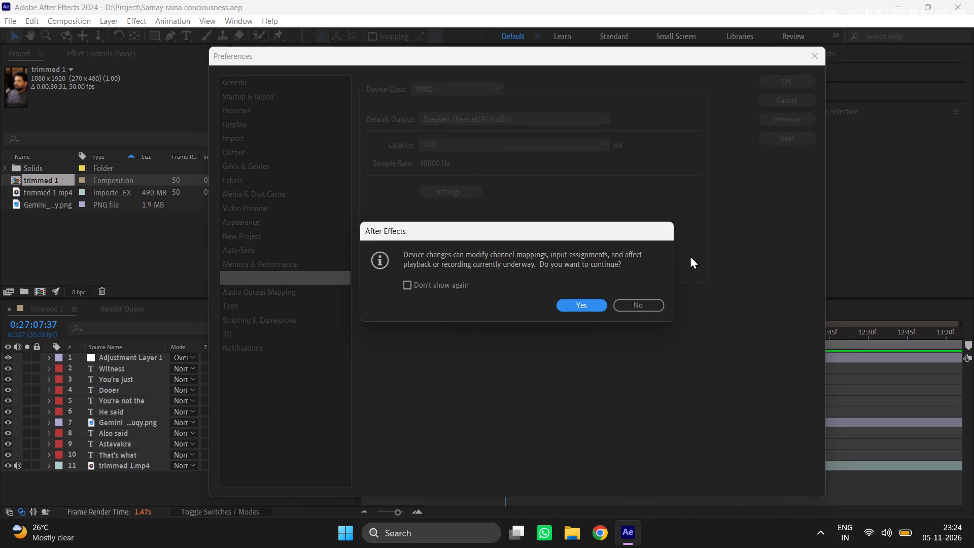
{"action": "left_click", "coordinate": [591, 310]}
{"action": "left_click", "coordinate": [779, 85]}
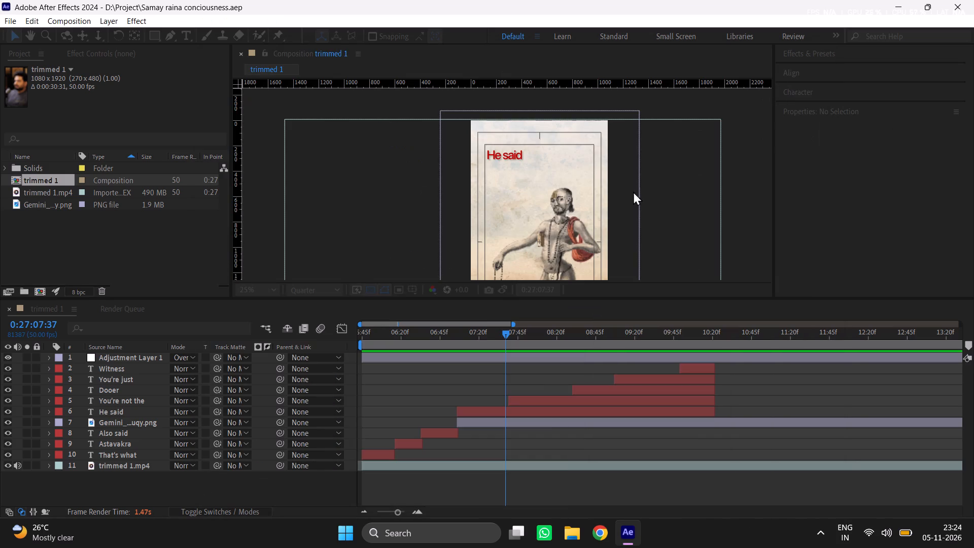
Play the composition from its beginning to check that the audio is heard.
{"action": "left_click_drag", "start_coordinate": [405, 334], "coordinate": [344, 353]}
{"action": "key", "text": "space"}
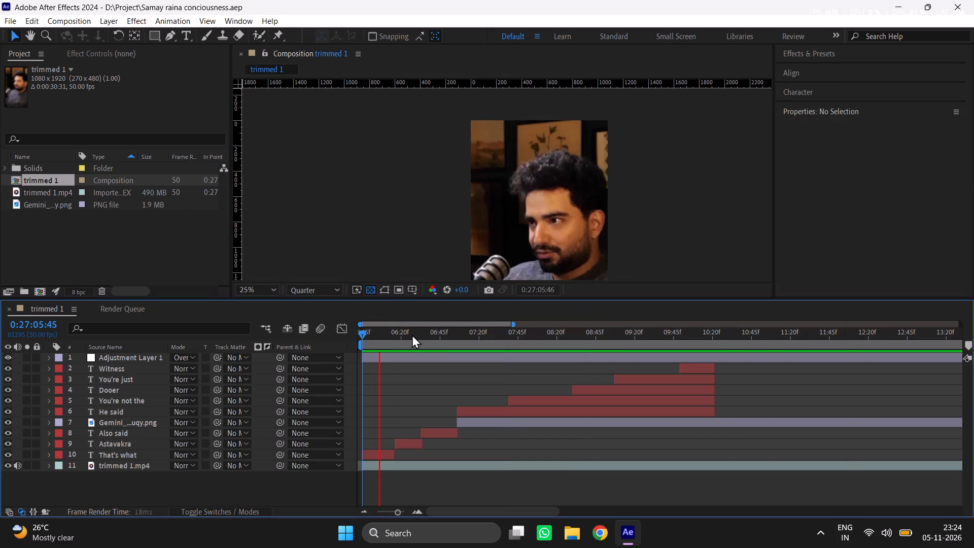
{"action": "key", "text": "space"}
Adjust the system speaker volume to roughly one third.
{"action": "left_click", "coordinate": [879, 547]}
{"action": "left_click", "coordinate": [827, 457]}
{"action": "key", "text": "space"}
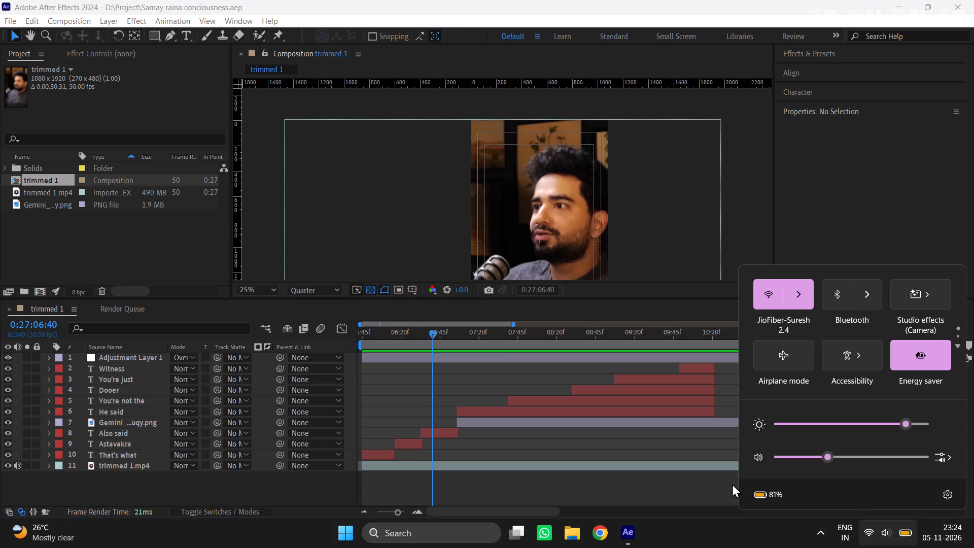
{"action": "left_click", "coordinate": [635, 493]}
Play back the captions from "That's what" through "You're just" to check their timing against the speech.
{"action": "left_click", "coordinate": [385, 345]}
{"action": "key", "text": "space"}
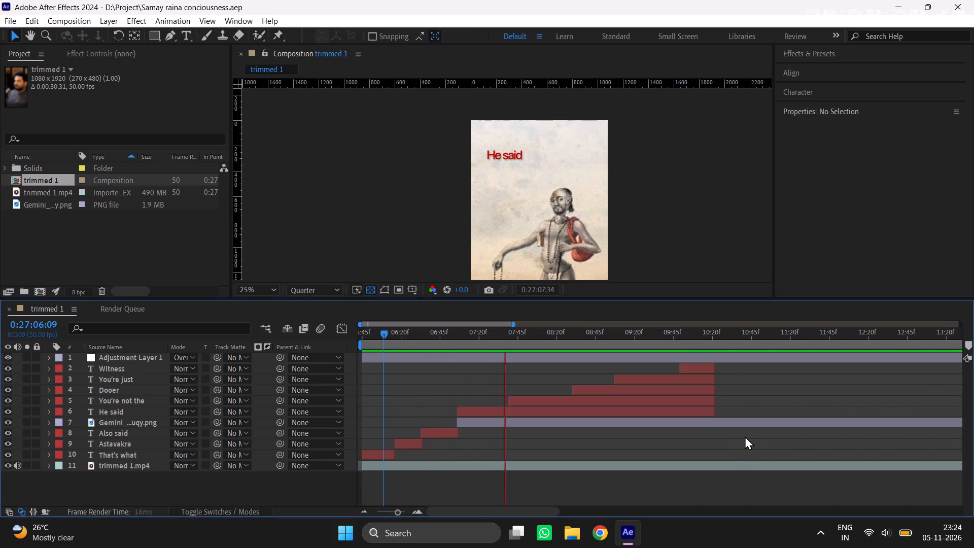
{"action": "key", "text": "space"}
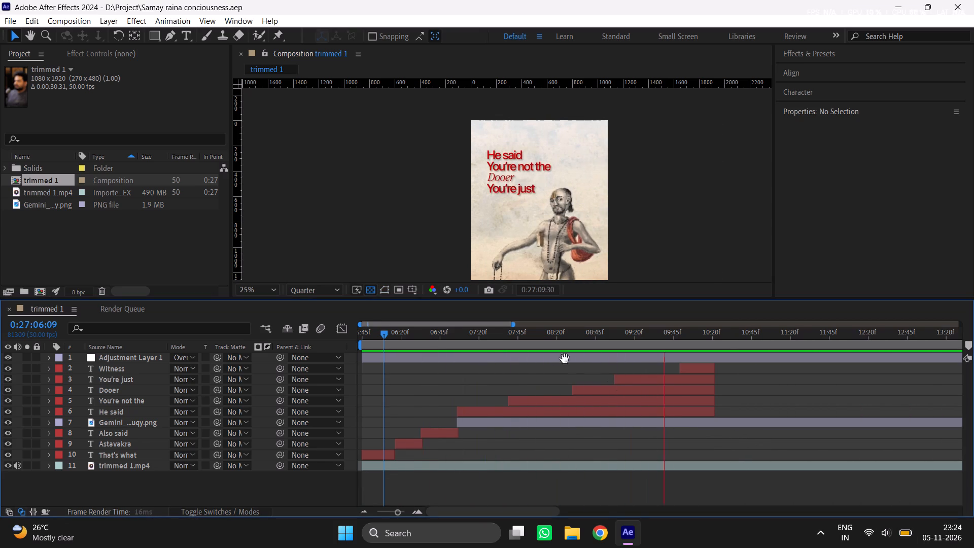
{"action": "left_click", "coordinate": [435, 334]}
{"action": "key", "text": "space"}
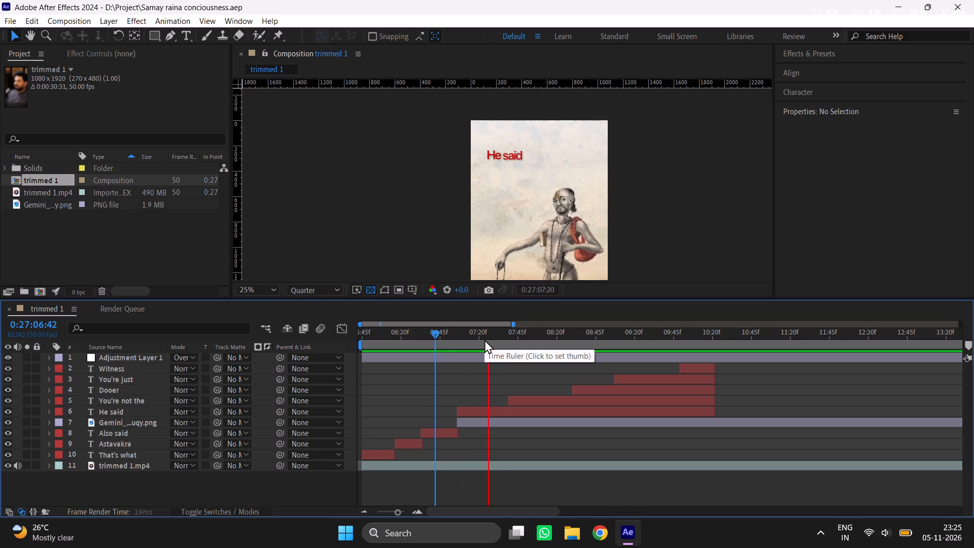
{"action": "left_click", "coordinate": [536, 332]}
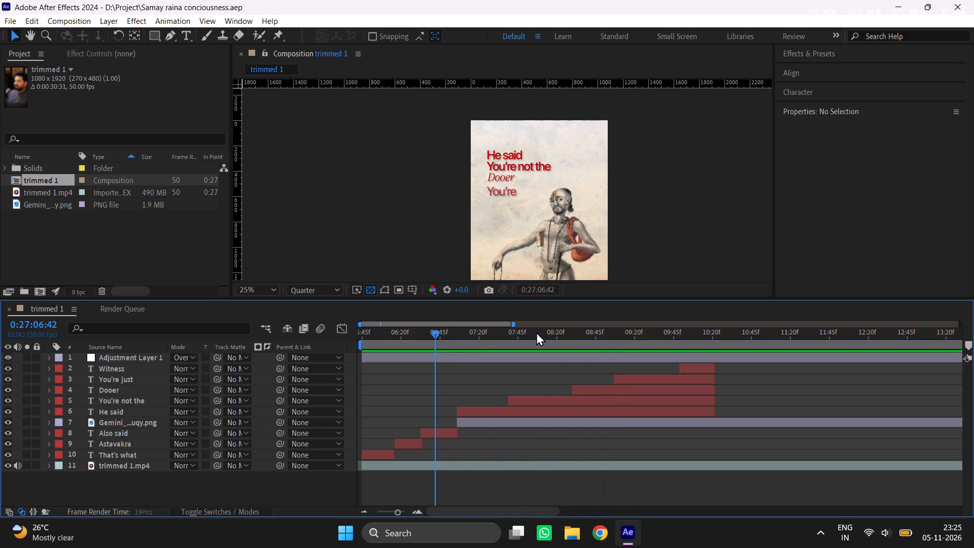
{"action": "key", "text": "space"}
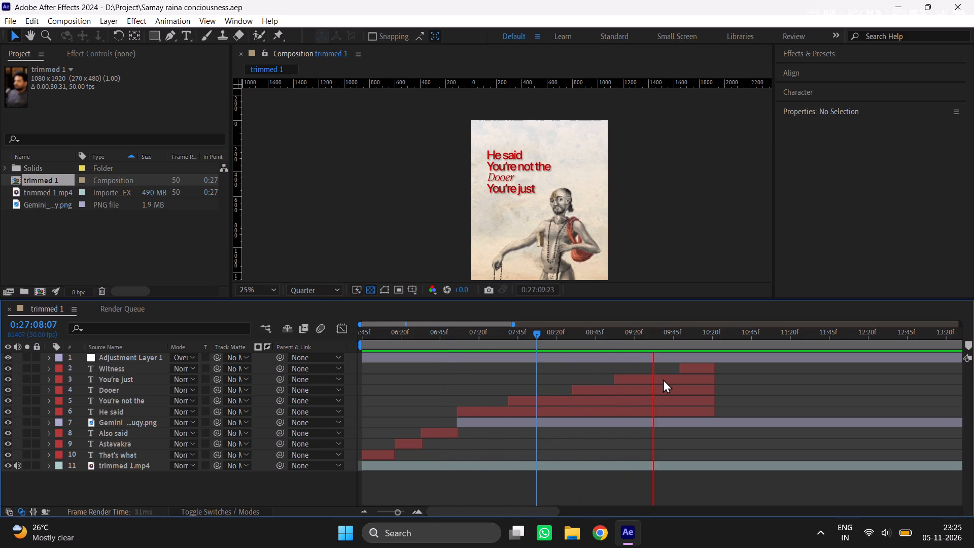
{"action": "left_click", "coordinate": [620, 336]}
{"action": "key", "text": "space"}
{"action": "left_click", "coordinate": [620, 336]}
{"action": "key", "text": "space"}
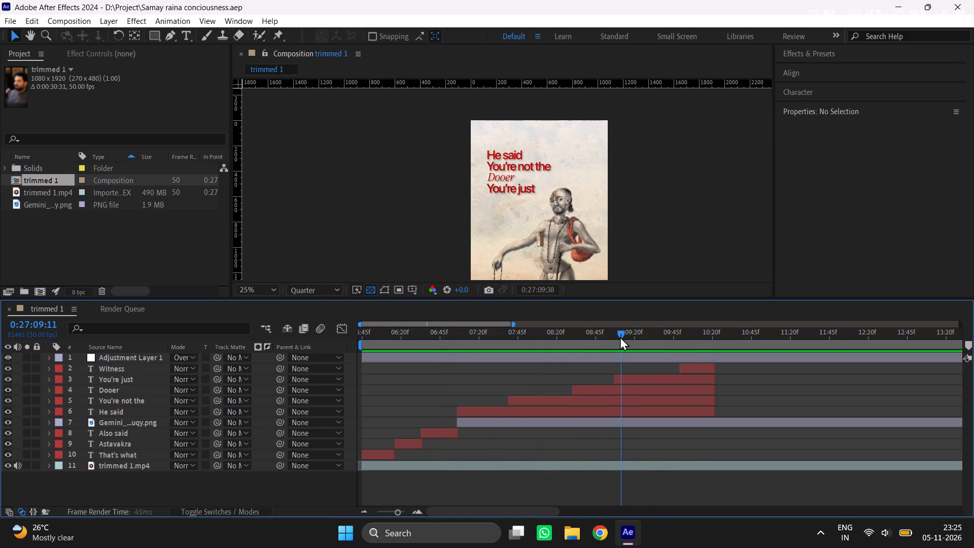
Shift the "You're just" text layer slightly later so that it starts at 0:27:09:11.
{"action": "left_click", "coordinate": [620, 336]}
{"action": "left_click_drag", "start_coordinate": [623, 381], "coordinate": [632, 381]}
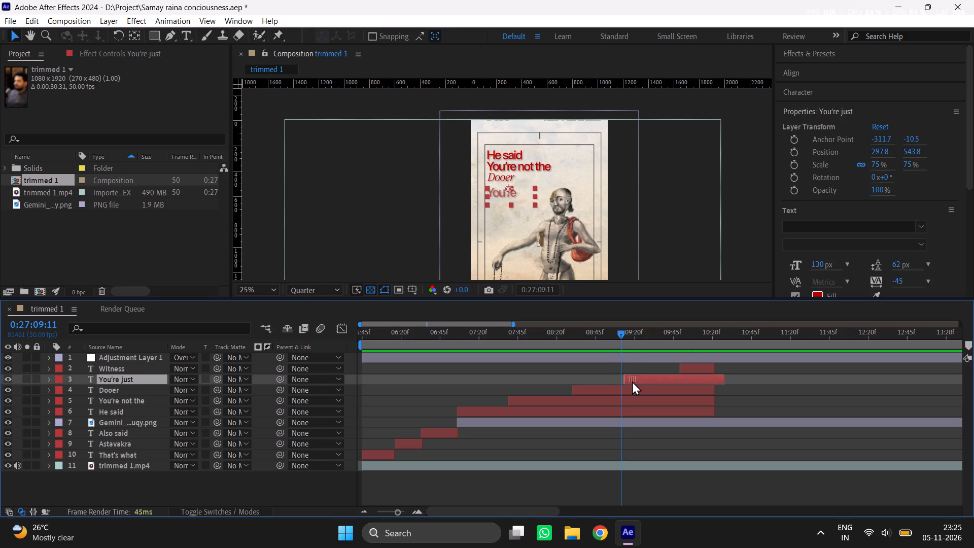
{"action": "left_click_drag", "start_coordinate": [632, 381], "coordinate": [630, 381]}
Play back the "You're just" and "Witness" captions to check their timing against the speech.
{"action": "key", "text": "space"}
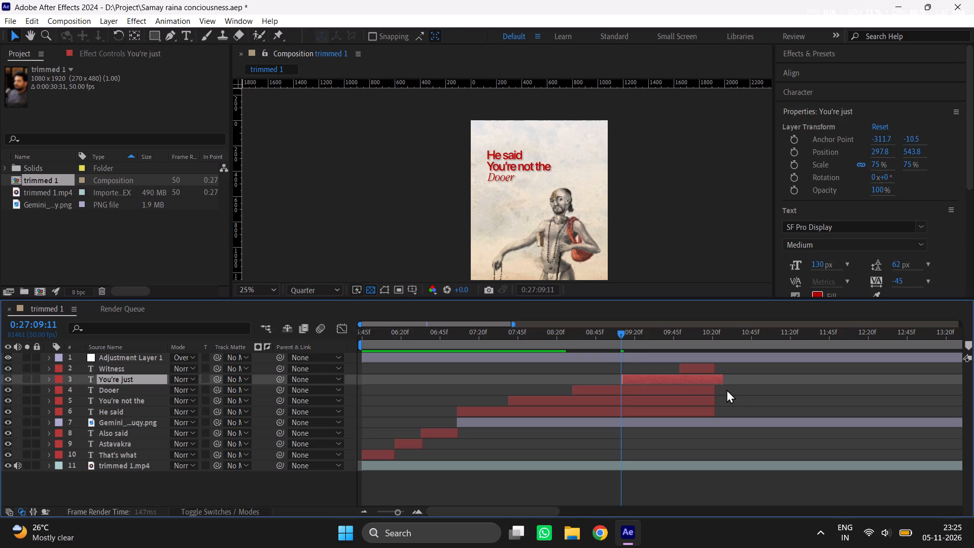
{"action": "key", "text": "space"}
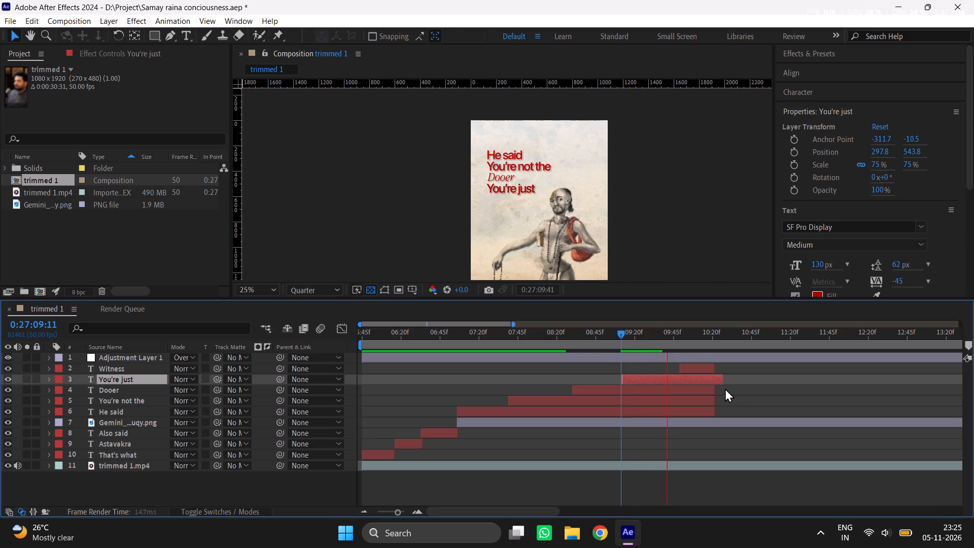
{"action": "left_click", "coordinate": [644, 328]}
{"action": "key", "text": "space"}
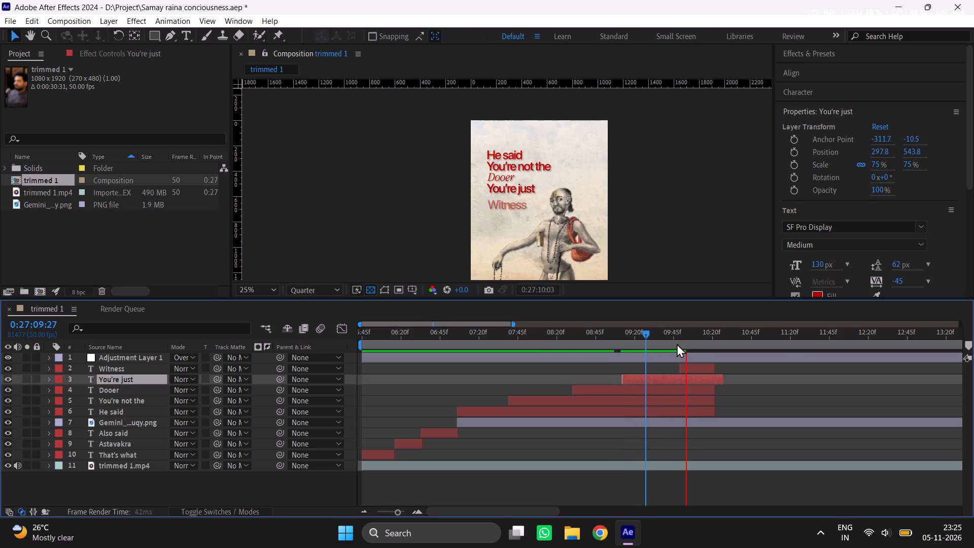
{"action": "left_click", "coordinate": [651, 339]}
{"action": "key", "text": "space"}
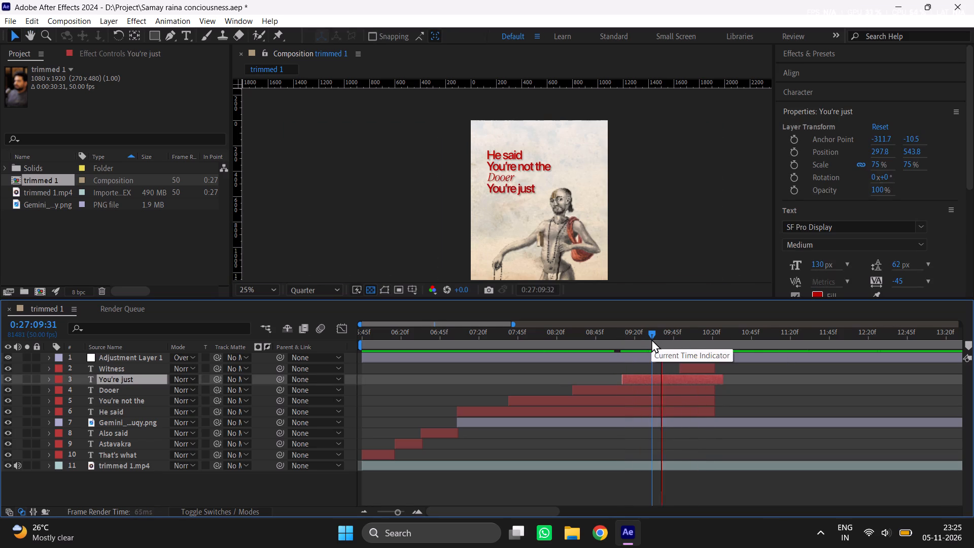
{"action": "key", "text": "space"}
{"action": "left_click", "coordinate": [650, 339]}
{"action": "key", "text": "space"}
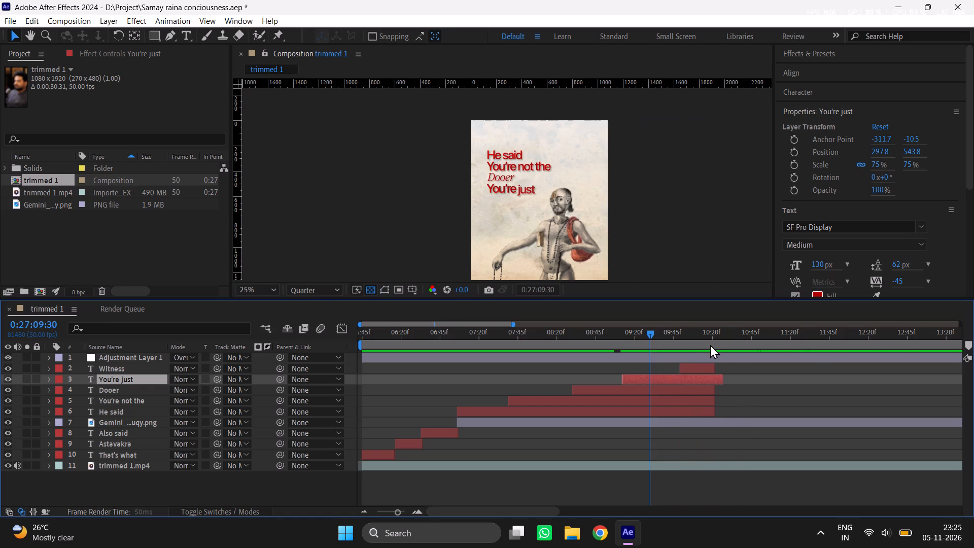
Extend the Witness, He said, You're not the and Dooer text layers to end with "You're just" at 0:27:10:27.
{"action": "left_click_drag", "start_coordinate": [722, 344], "coordinate": [719, 348]}
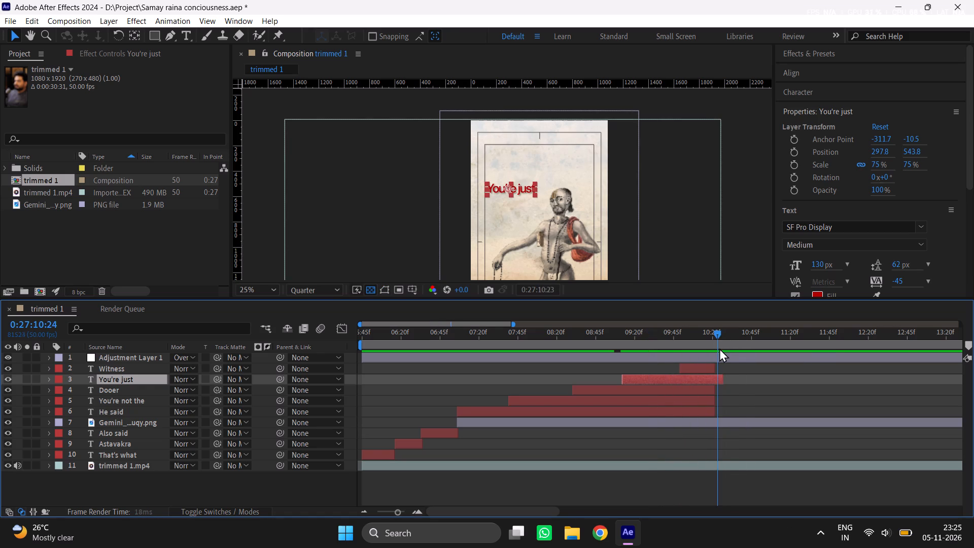
{"action": "left_click_drag", "start_coordinate": [719, 348], "coordinate": [723, 352]}
{"action": "left_click_drag", "start_coordinate": [718, 369], "coordinate": [719, 369]}
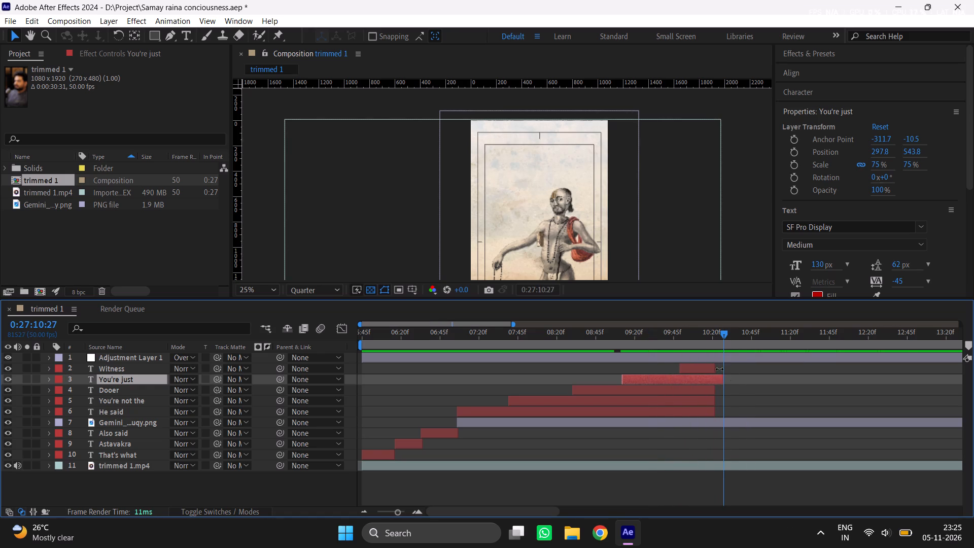
{"action": "left_click_drag", "start_coordinate": [719, 369], "coordinate": [726, 374]}
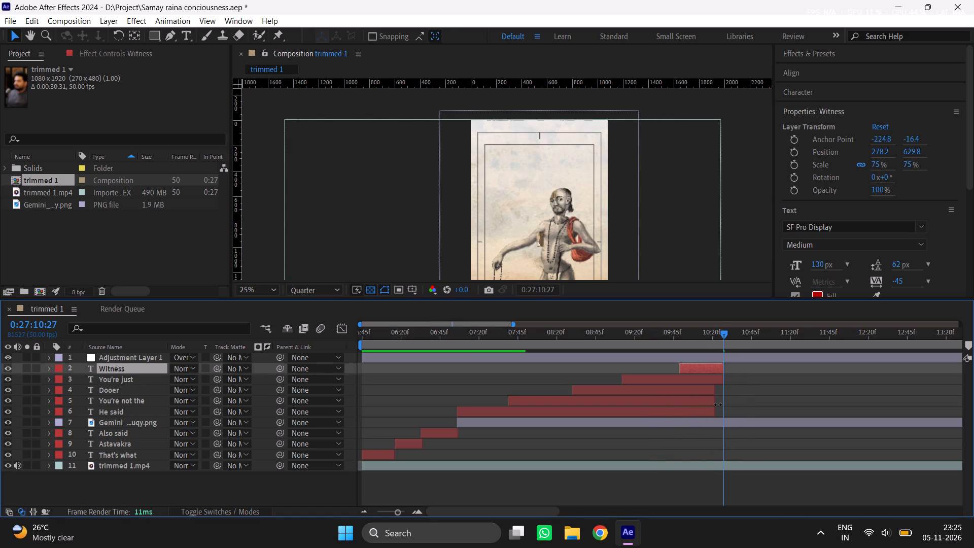
{"action": "left_click_drag", "start_coordinate": [717, 416], "coordinate": [724, 414]}
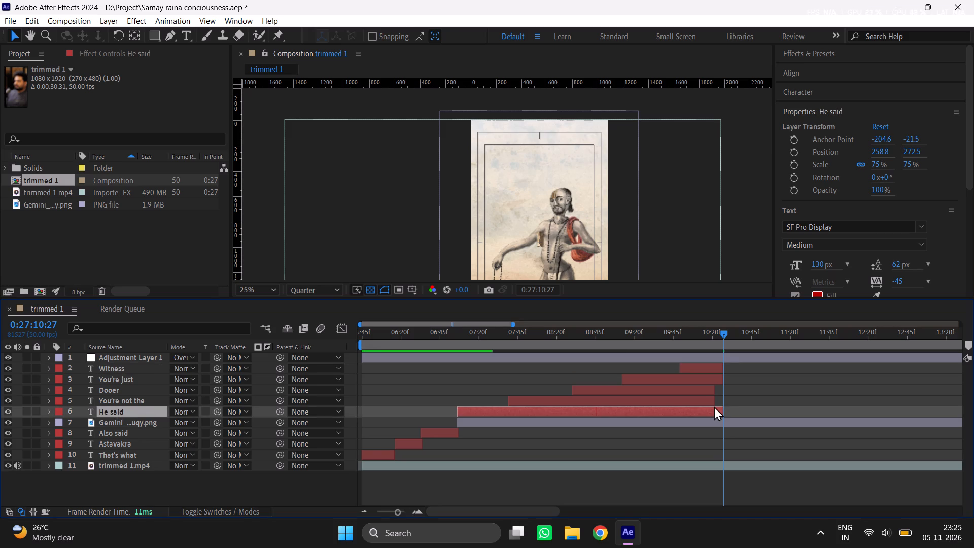
{"action": "left_click_drag", "start_coordinate": [717, 401], "coordinate": [726, 404]}
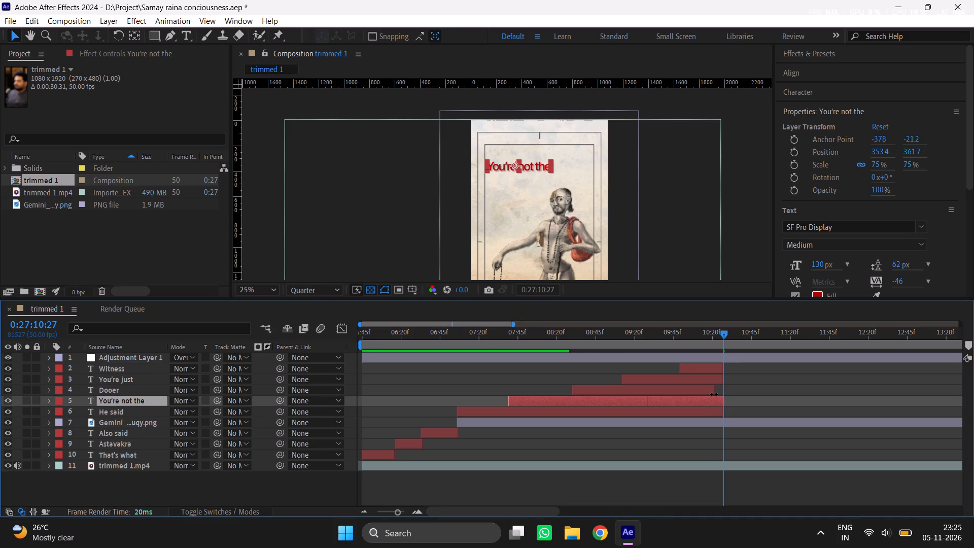
{"action": "left_click_drag", "start_coordinate": [714, 394], "coordinate": [723, 394]}
{"action": "left_click_drag", "start_coordinate": [399, 510], "coordinate": [437, 512]}
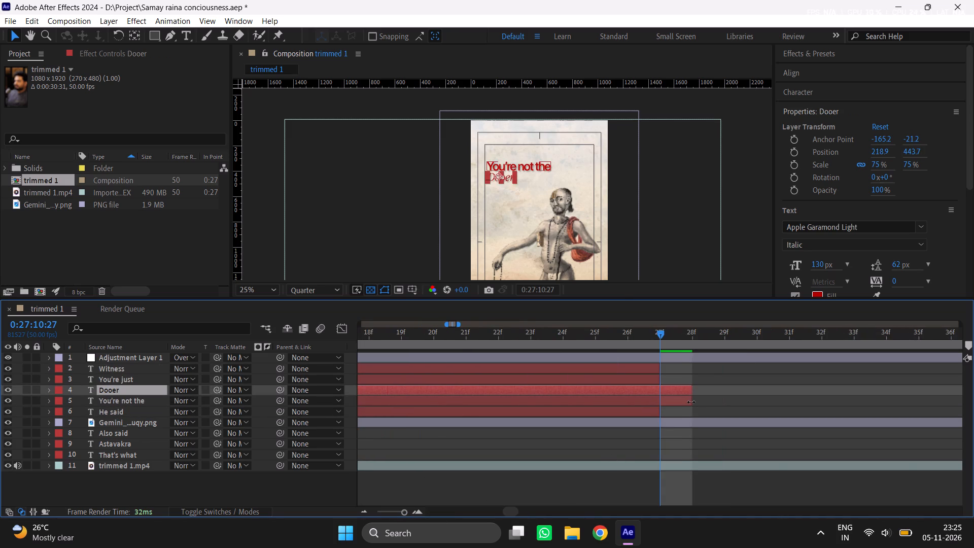
{"action": "left_click_drag", "start_coordinate": [691, 402], "coordinate": [658, 401]}
{"action": "left_click_drag", "start_coordinate": [694, 390], "coordinate": [678, 394]}
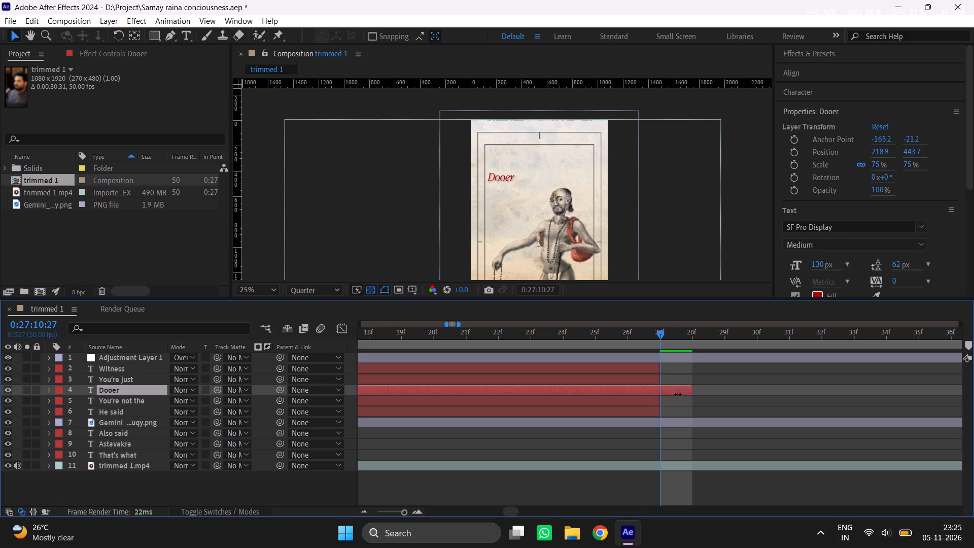
{"action": "left_click_drag", "start_coordinate": [678, 394], "coordinate": [663, 397]}
Play back the captions from "Dooer" through "Witness" to check the adjusted layer timing.
{"action": "left_click_drag", "start_coordinate": [401, 508], "coordinate": [386, 509]}
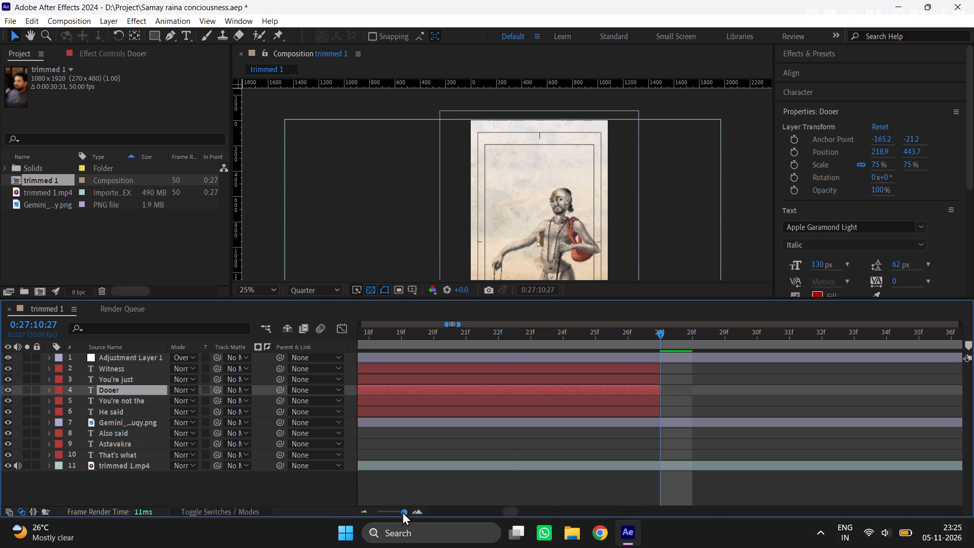
{"action": "left_click_drag", "start_coordinate": [402, 511], "coordinate": [389, 513]}
{"action": "left_click", "coordinate": [460, 338]}
{"action": "key", "text": "space"}
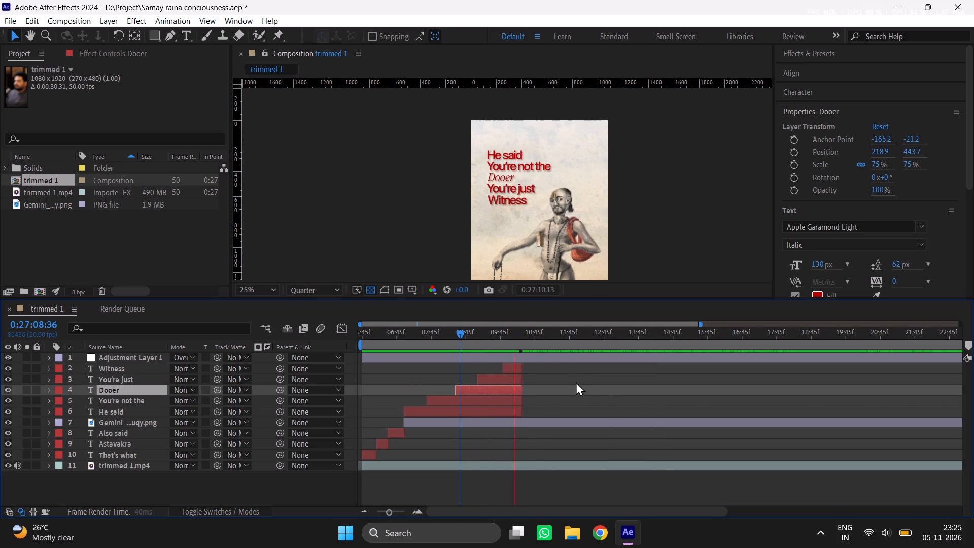
{"action": "key", "text": "space"}
{"action": "left_click", "coordinate": [474, 339]}
{"action": "key", "text": "space"}
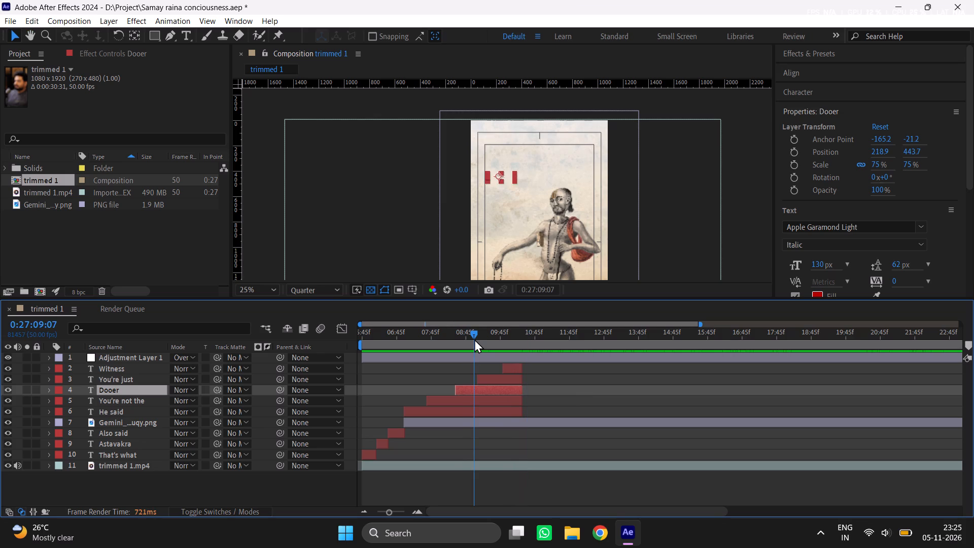
{"action": "left_click", "coordinate": [474, 339]}
{"action": "key", "text": "space"}
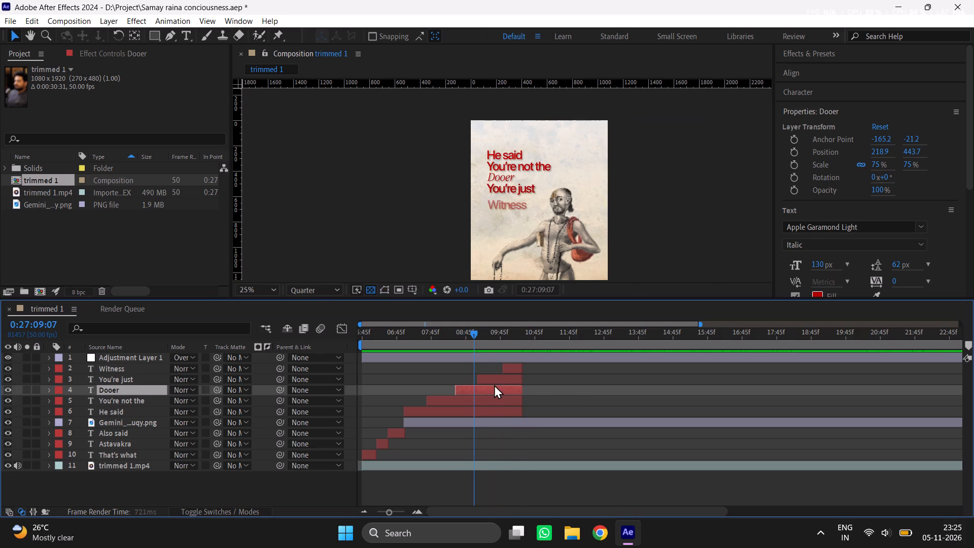
Reveal the keyframes of the "You're just" layer and play back the captions through Witness to check their timing.
{"action": "left_click", "coordinate": [493, 379]}
{"action": "key", "text": "u"}
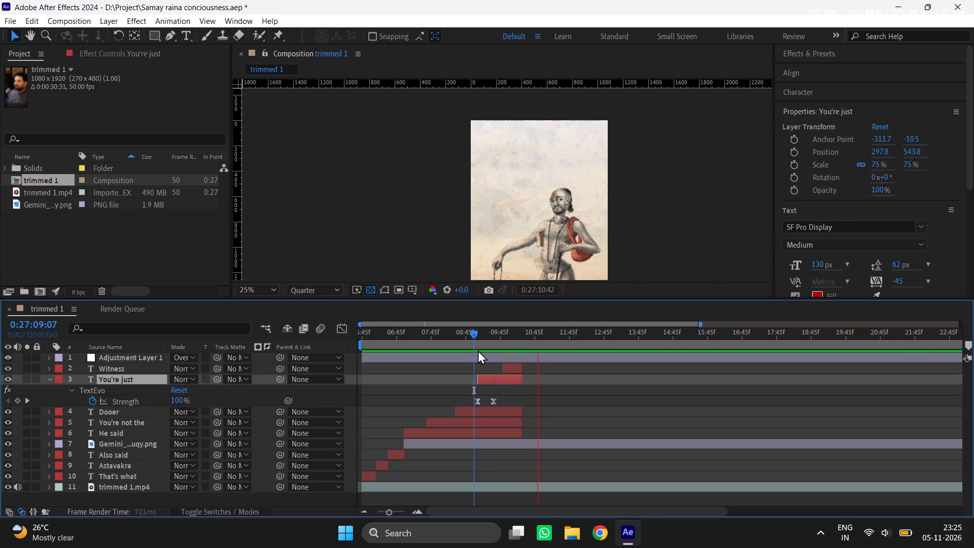
{"action": "left_click", "coordinate": [503, 346]}
{"action": "left_click", "coordinate": [513, 371]}
{"action": "key", "text": "u"}
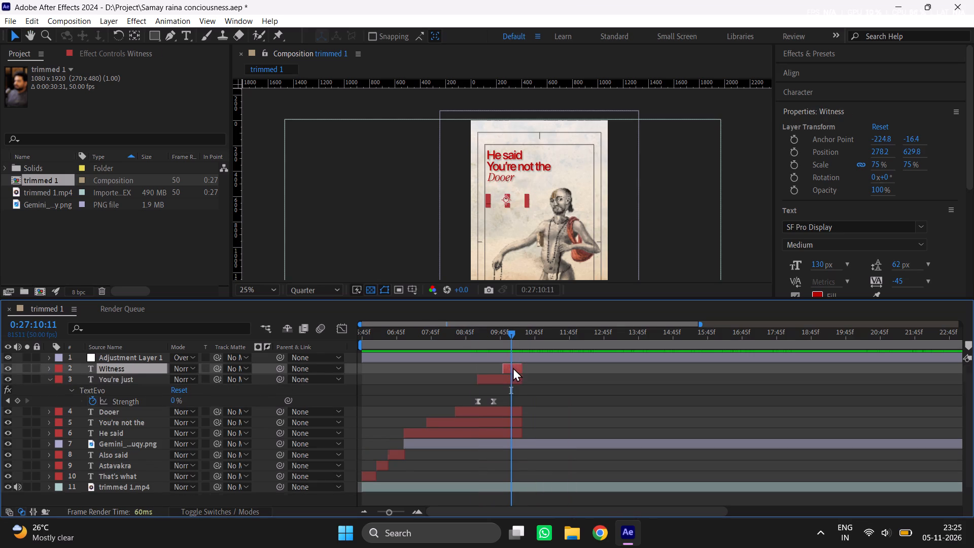
{"action": "key", "text": "u"}
{"action": "left_click", "coordinate": [462, 338]}
{"action": "key", "text": "space"}
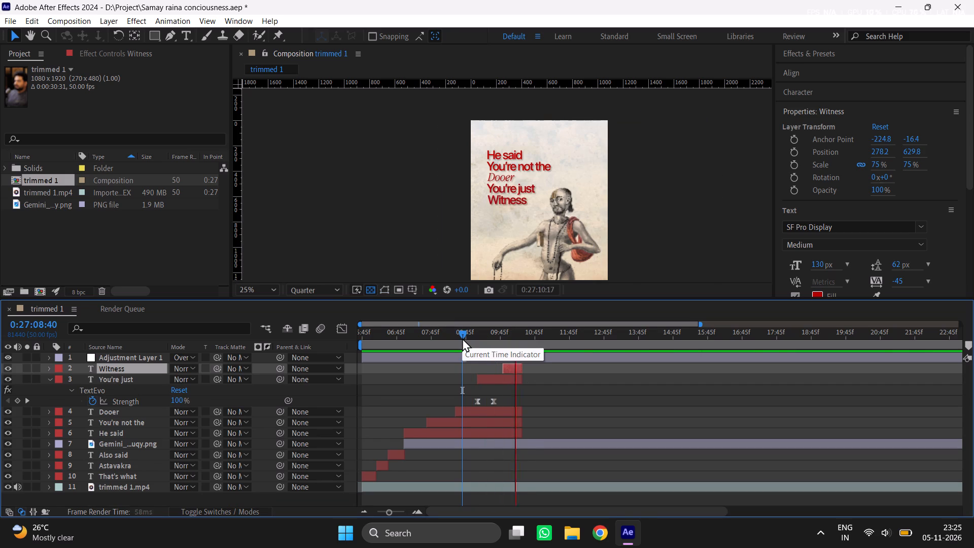
{"action": "key", "text": "space"}
{"action": "key", "text": "space"}
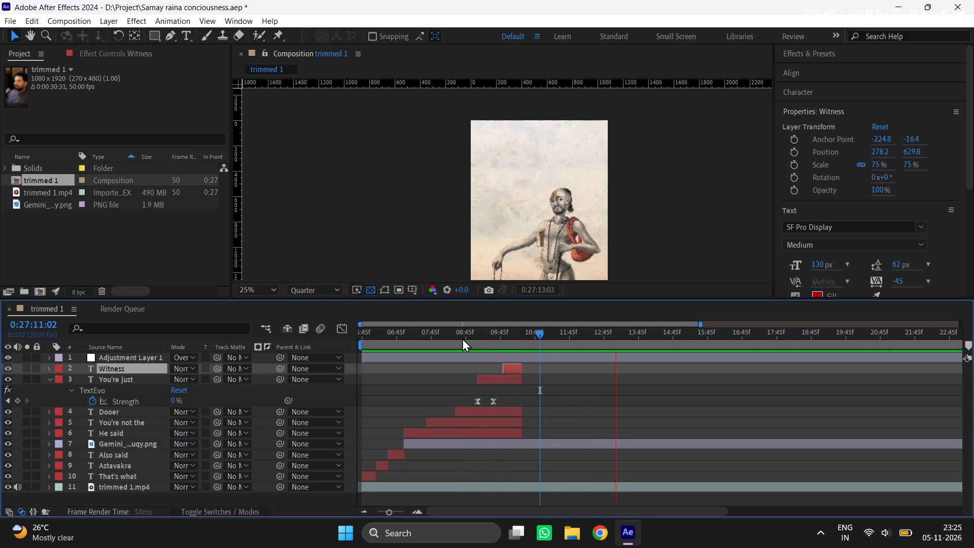
{"action": "key", "text": "space"}
Save the project.
{"action": "key", "text": "ctrl+s"}
Split the Gemini image layer at 0:27:10:27, where the caption layers end, and delete the part after the cut.
{"action": "left_click_drag", "start_coordinate": [509, 335], "coordinate": [524, 336]}
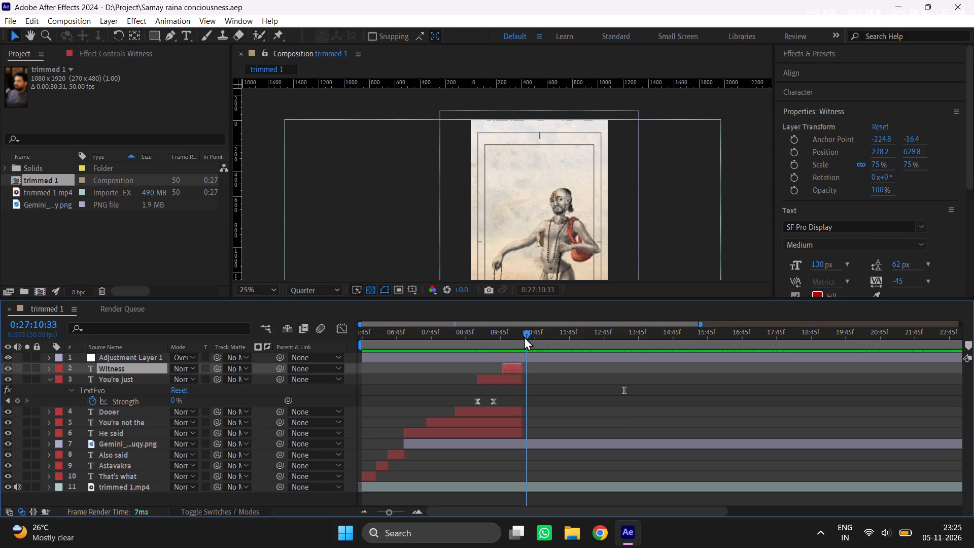
{"action": "left_click_drag", "start_coordinate": [524, 336], "coordinate": [521, 334]}
{"action": "left_click_drag", "start_coordinate": [384, 513], "coordinate": [406, 511]}
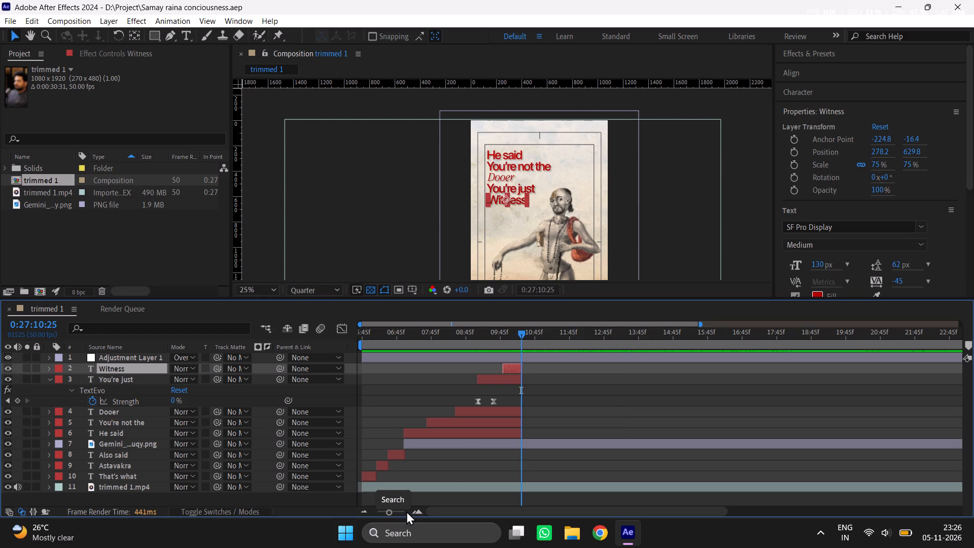
{"action": "left_click_drag", "start_coordinate": [406, 511], "coordinate": [444, 485]}
{"action": "left_click", "coordinate": [564, 423]}
{"action": "left_click_drag", "start_coordinate": [388, 516], "coordinate": [492, 485]}
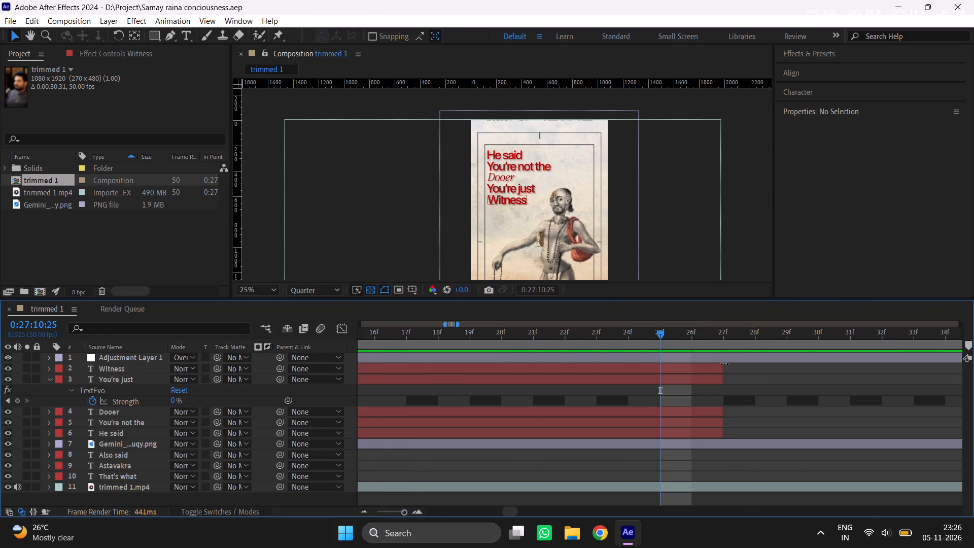
{"action": "left_click", "coordinate": [730, 345]}
{"action": "left_click", "coordinate": [744, 446]}
{"action": "key", "text": "ctrl+shift+d"}
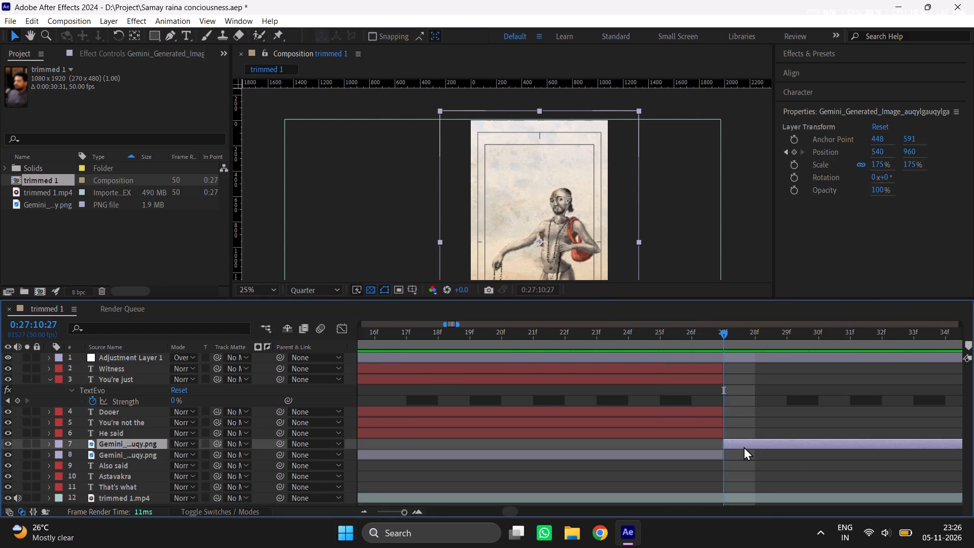
{"action": "key", "text": "BackSpace"}
Dock the Composition panel as a full-height column at the workspace's edge and narrow it to give the timeline more width.
{"action": "left_click_drag", "start_coordinate": [398, 514], "coordinate": [384, 514]}
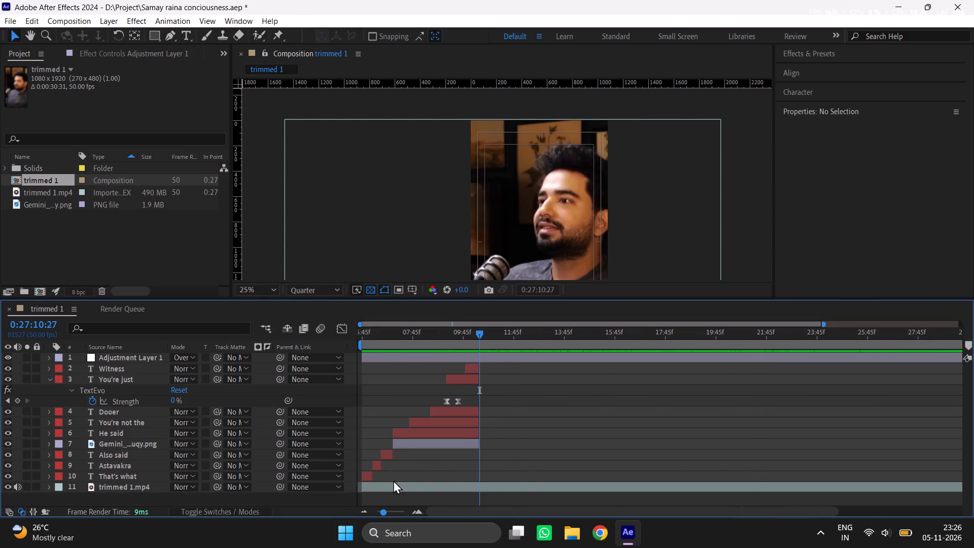
{"action": "scroll", "coordinate": [480, 168], "scroll_direction": "down", "scroll_amount": 2}
{"action": "middle_click_drag", "start_coordinate": [481, 208], "coordinate": [482, 181]}
{"action": "scroll", "coordinate": [456, 182], "scroll_direction": "up", "scroll_amount": 1}
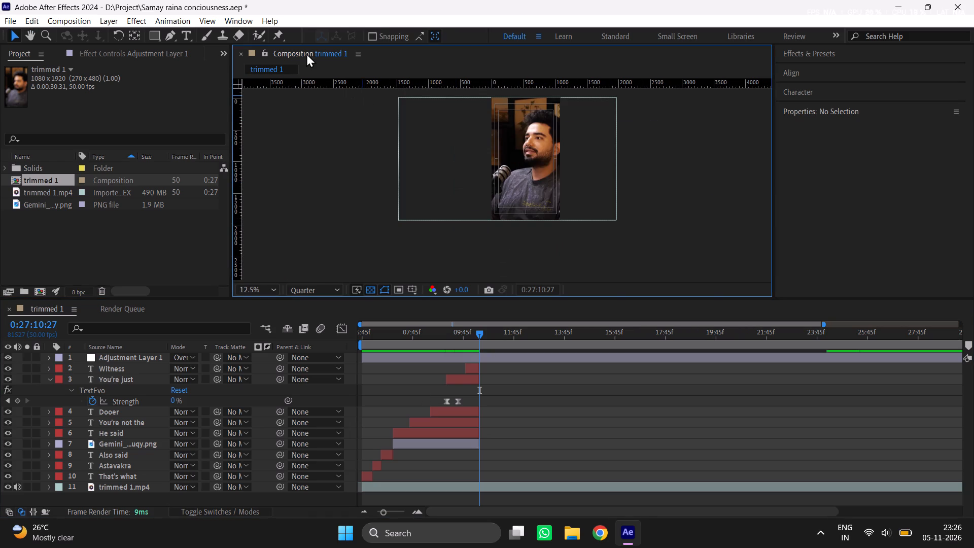
{"action": "left_click_drag", "start_coordinate": [306, 53], "coordinate": [968, 216]}
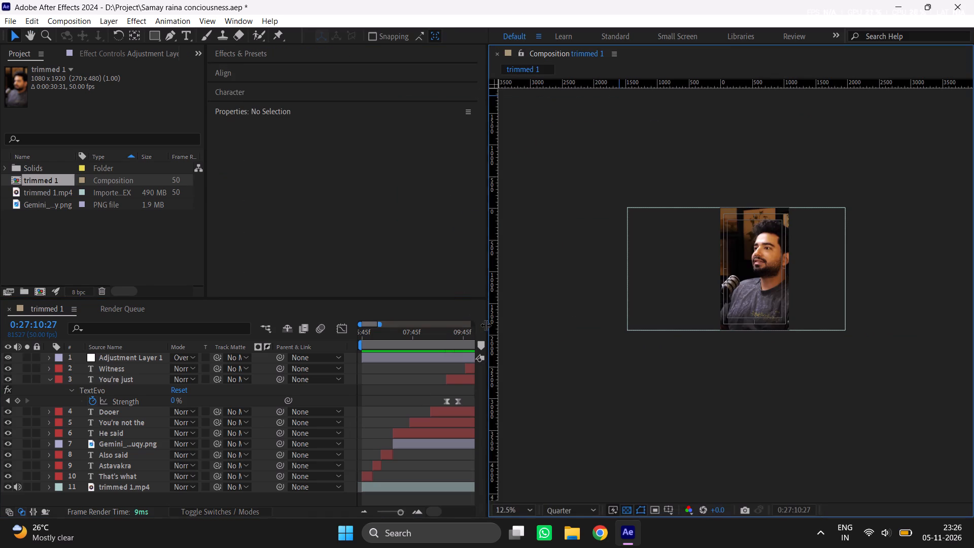
{"action": "left_click_drag", "start_coordinate": [485, 325], "coordinate": [749, 317]}
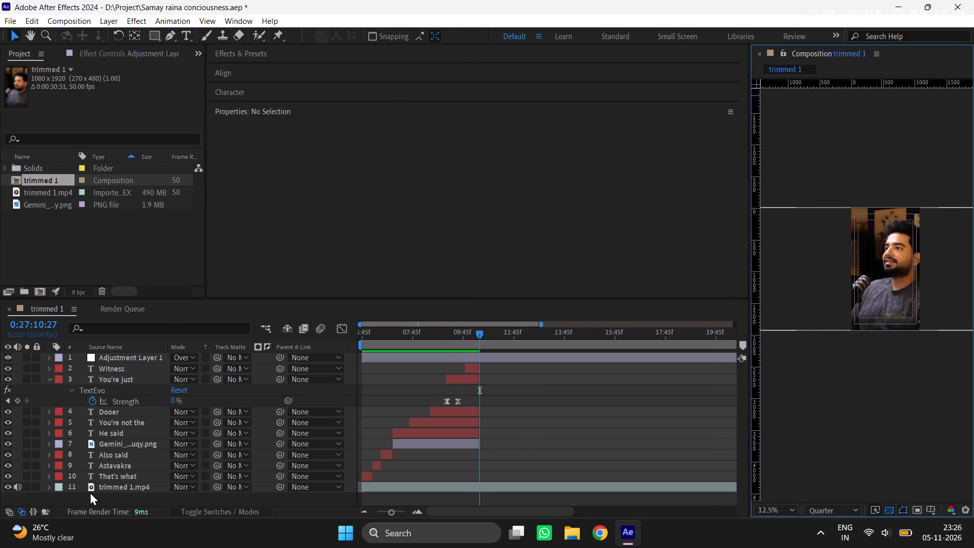
Hide the Mode and Track Matte columns in the trimmed 1 timeline.
{"action": "left_click", "coordinate": [7, 510]}
{"action": "left_click", "coordinate": [7, 510]}
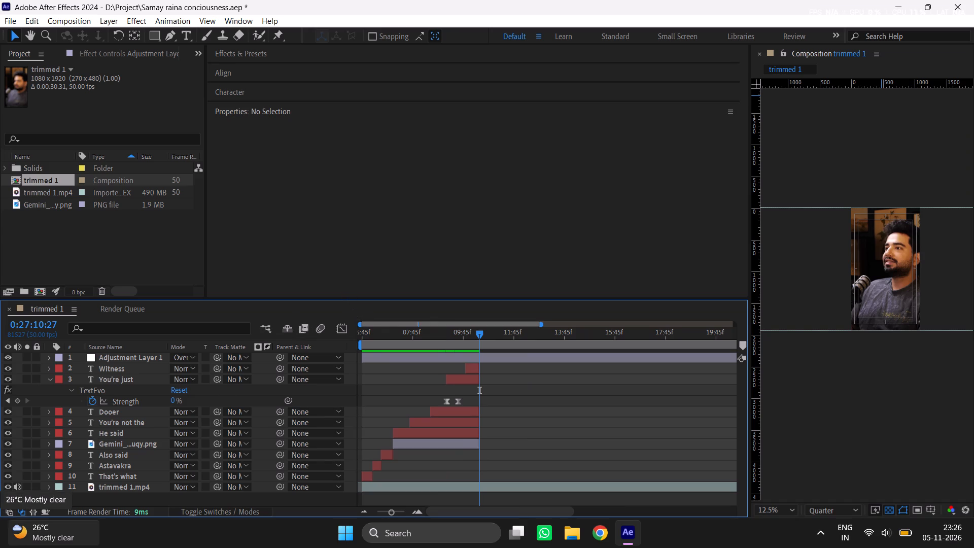
{"action": "left_click", "coordinate": [43, 510]}
{"action": "left_click", "coordinate": [5, 508]}
{"action": "left_click", "coordinate": [12, 508]}
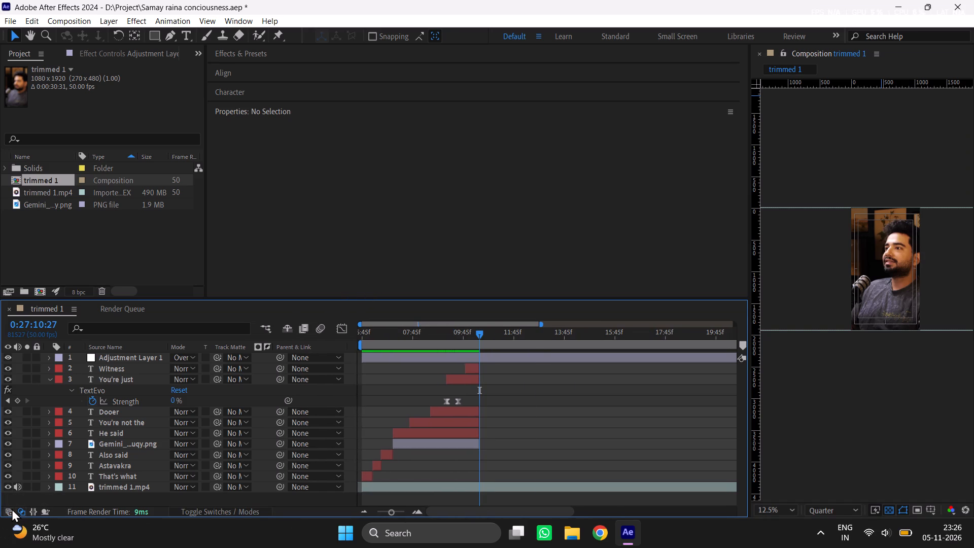
{"action": "left_click", "coordinate": [21, 508]}
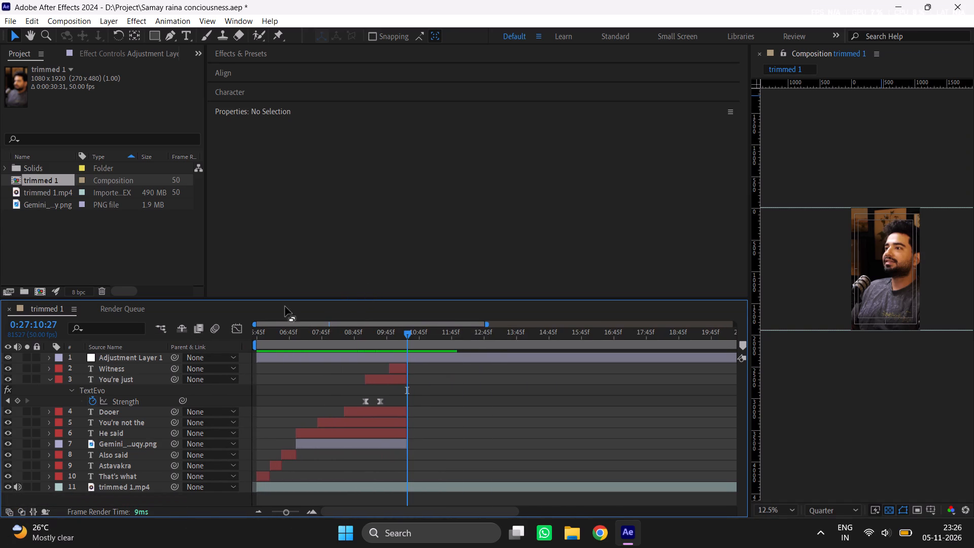
Make the timeline taller, widen the Composition panel and set its magnification to Fit up to 100%.
{"action": "left_click_drag", "start_coordinate": [272, 299], "coordinate": [259, 249]}
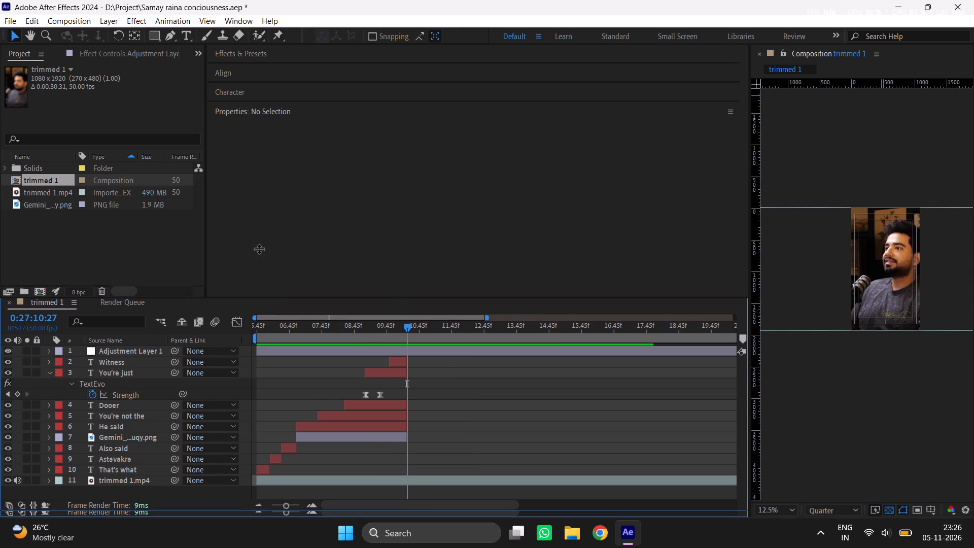
{"action": "left_click_drag", "start_coordinate": [259, 249], "coordinate": [256, 240]}
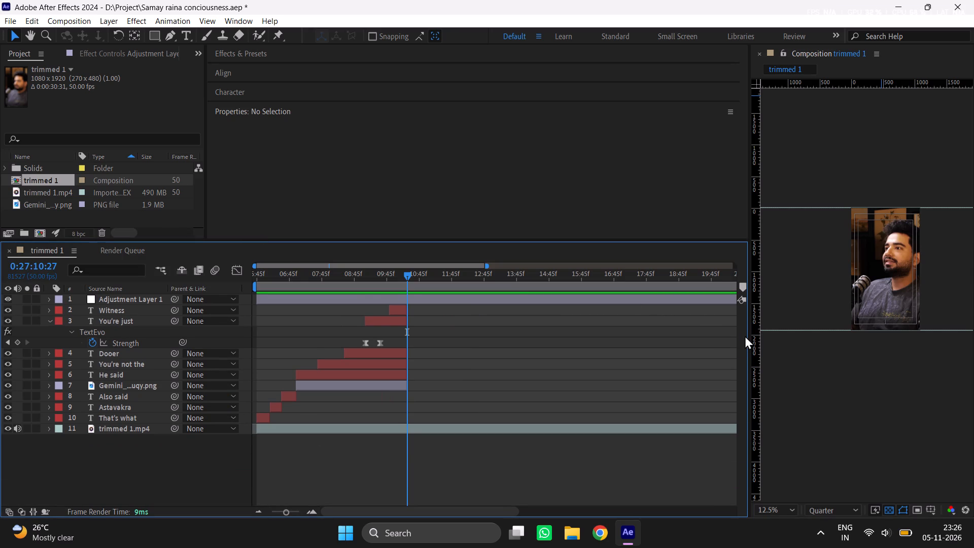
{"action": "left_click_drag", "start_coordinate": [748, 338], "coordinate": [587, 388]}
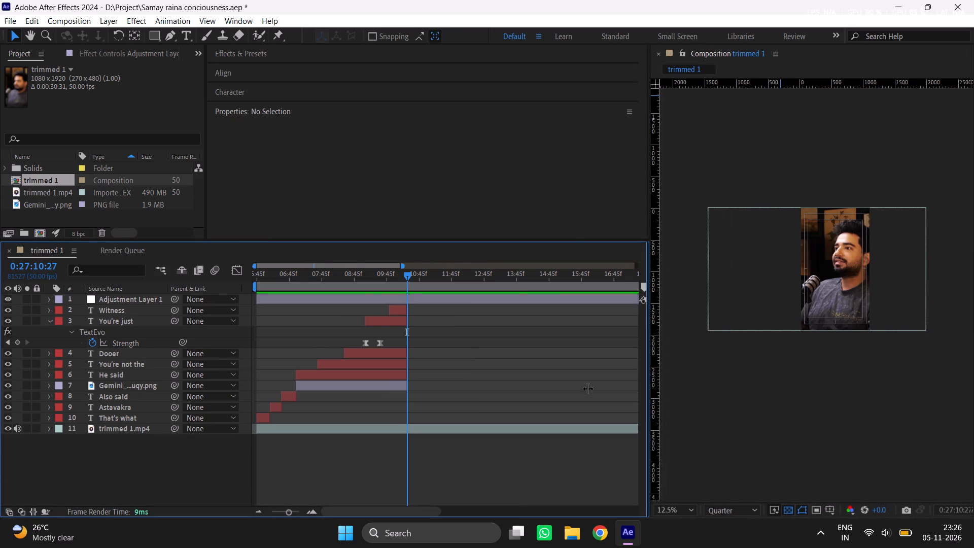
{"action": "left_click_drag", "start_coordinate": [587, 388], "coordinate": [586, 390]}
{"action": "left_click", "coordinate": [627, 507]}
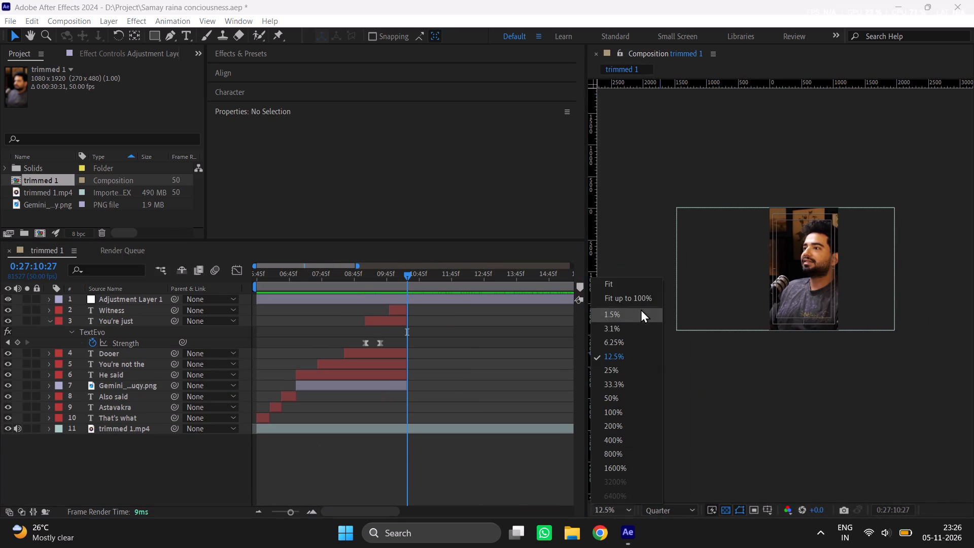
{"action": "left_click", "coordinate": [637, 302]}
Play back the captions repeatedly from 0:27:05:45 to check the "That's what", Astavakra and "Also said" timing against the speech.
{"action": "left_click_drag", "start_coordinate": [292, 279], "coordinate": [194, 318]}
{"action": "key", "text": "space"}
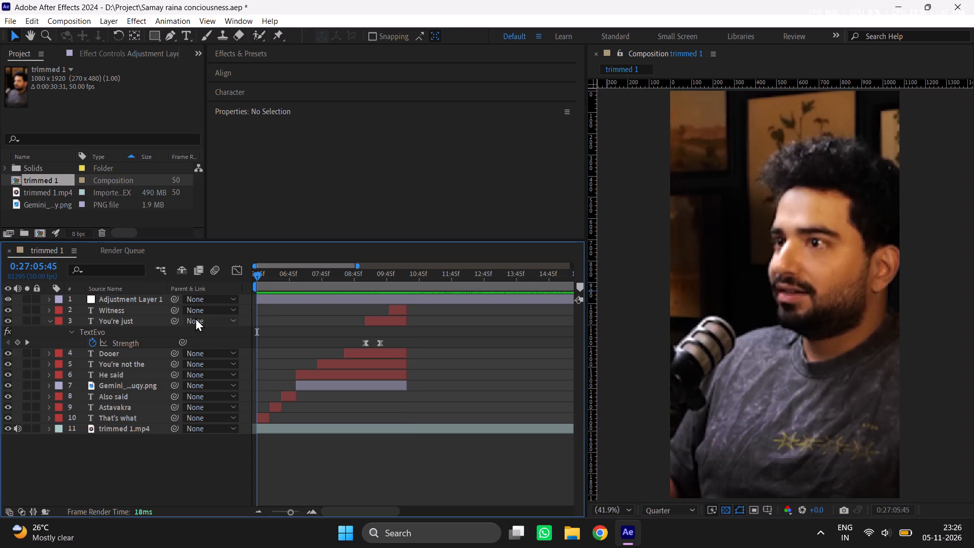
{"action": "key", "text": "space"}
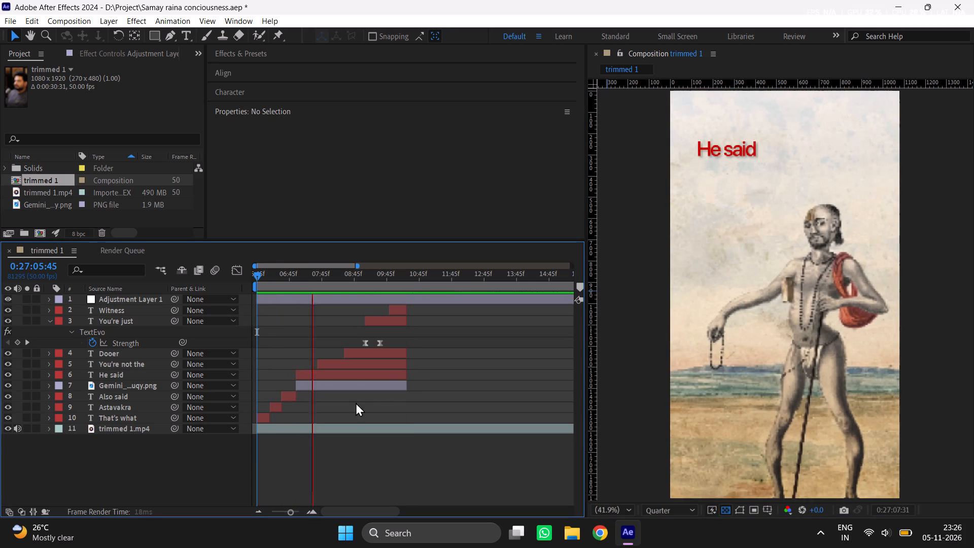
{"action": "left_click_drag", "start_coordinate": [282, 277], "coordinate": [158, 296]}
{"action": "key", "text": "space"}
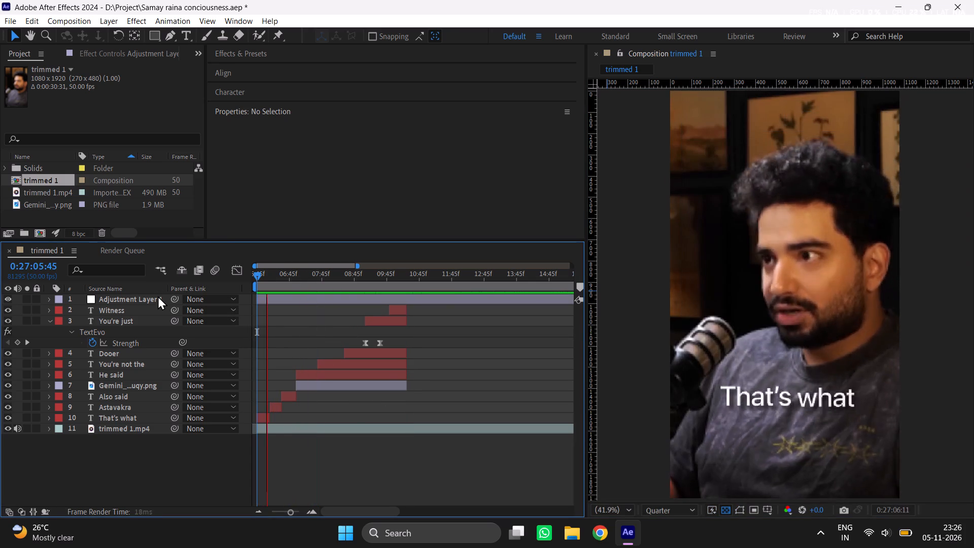
{"action": "key", "text": "space"}
{"action": "left_click_drag", "start_coordinate": [283, 272], "coordinate": [204, 294]}
{"action": "key", "text": "space"}
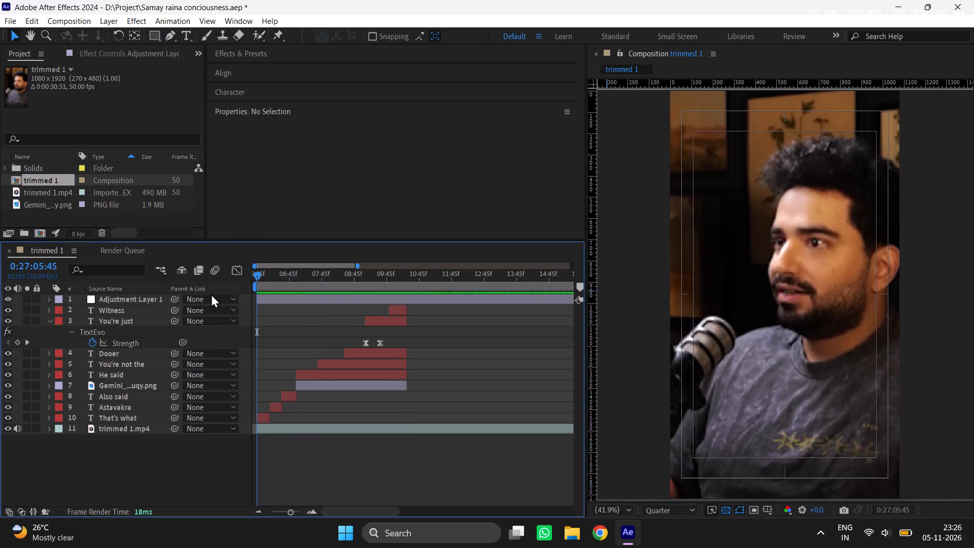
{"action": "key", "text": "space"}
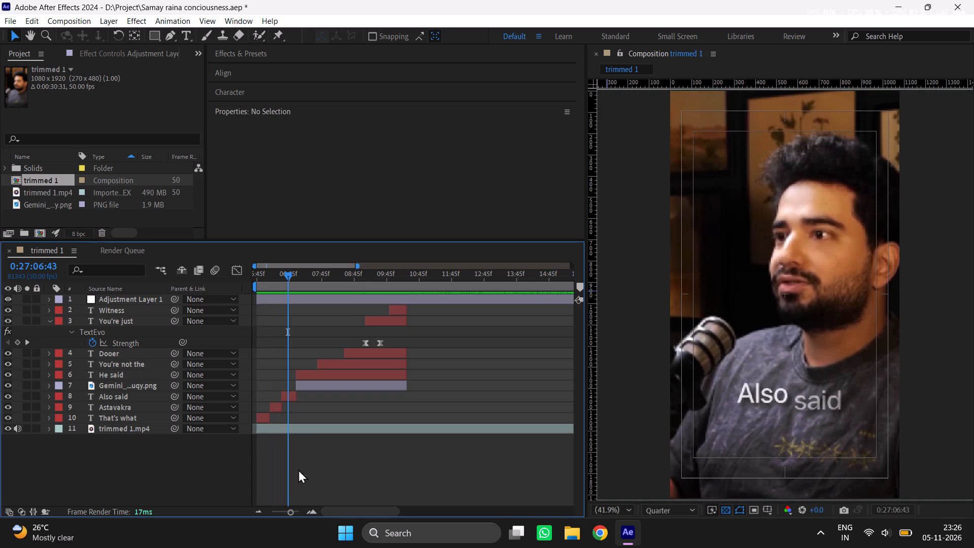
Shift the Gemini image layer and the five caption layers from "He said" through Witness slightly later together.
{"action": "left_click", "coordinate": [295, 513]}
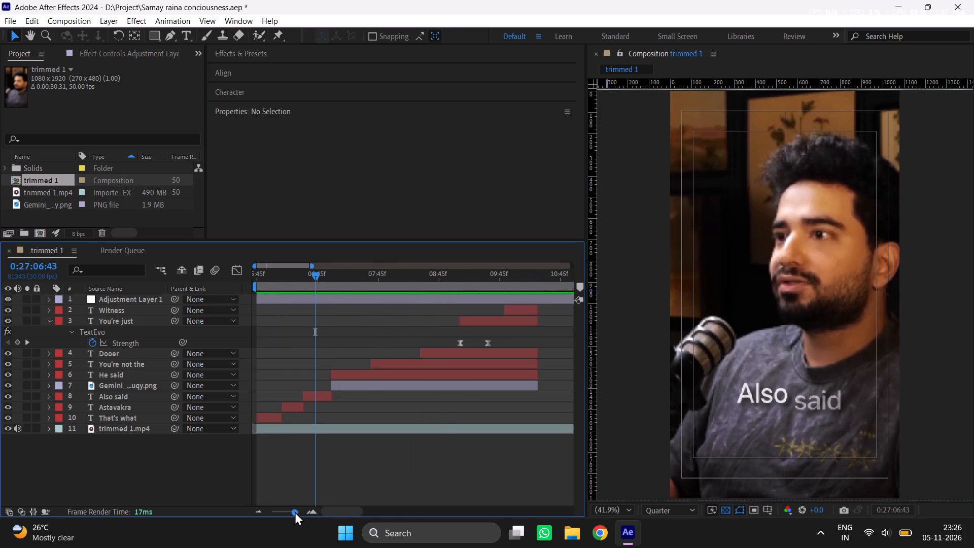
{"action": "left_click", "coordinate": [364, 384]}
{"action": "left_click", "coordinate": [536, 306], "text": "shift"}
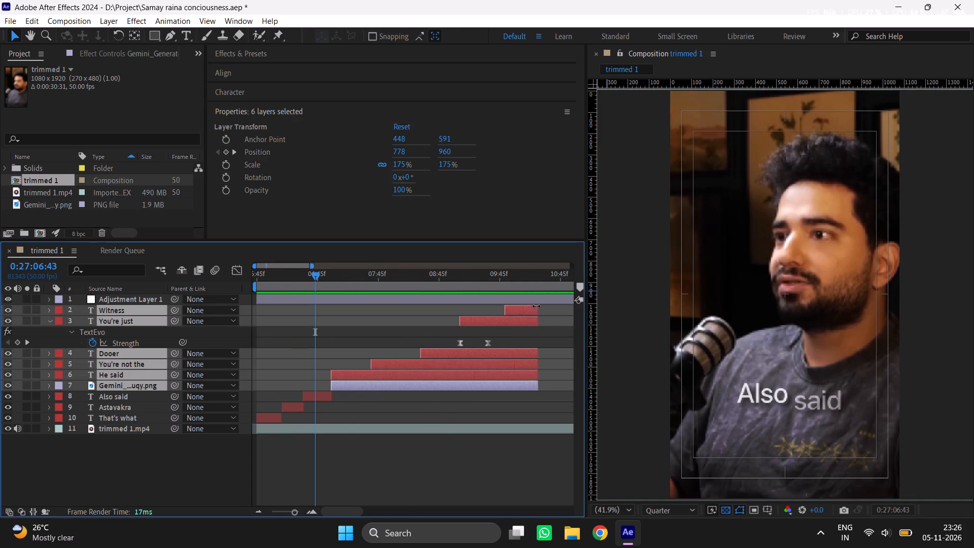
{"action": "left_click_drag", "start_coordinate": [525, 314], "coordinate": [536, 314]}
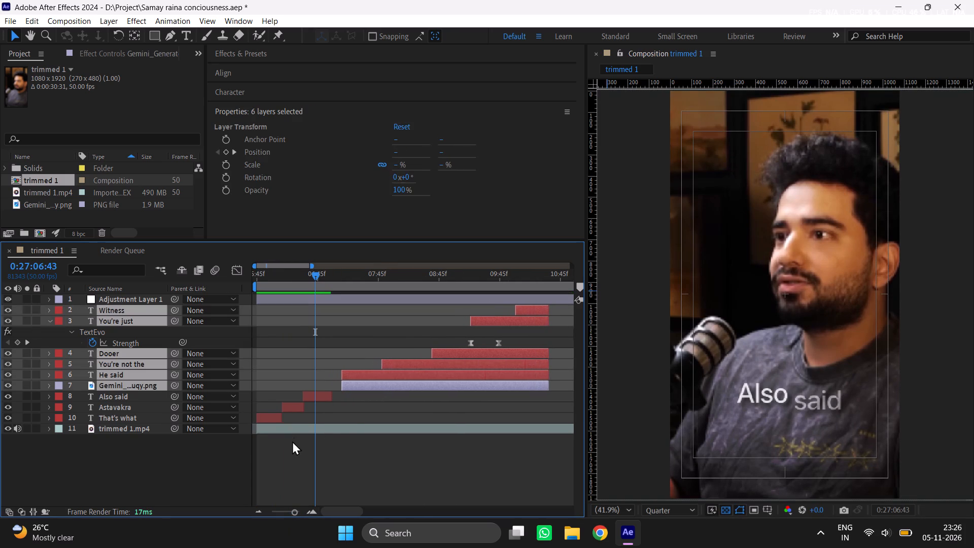
{"action": "left_click", "coordinate": [292, 441]}
Shift the "Also said" layer later to end where "He said" starts, and Astavakra later to end where "Also said" starts.
{"action": "left_click_drag", "start_coordinate": [319, 395], "coordinate": [332, 395]}
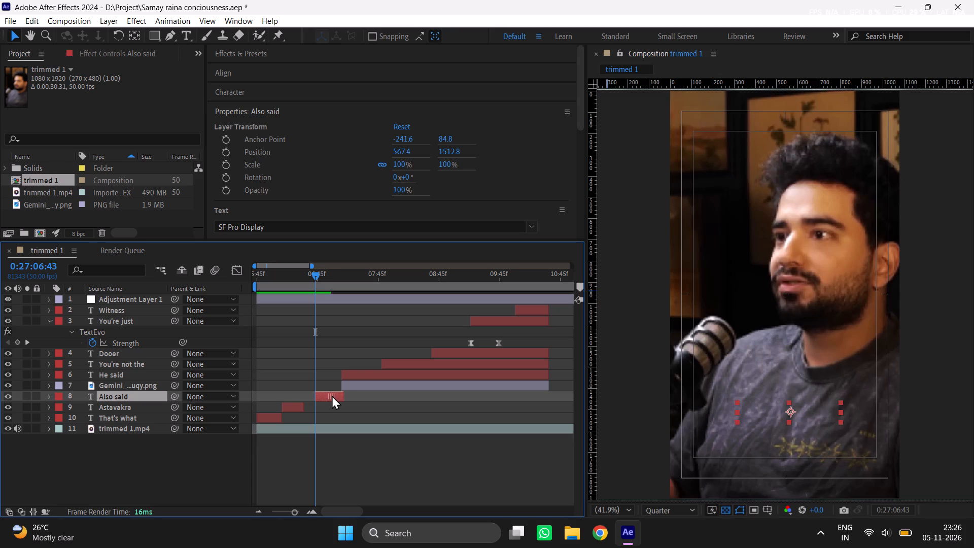
{"action": "left_click_drag", "start_coordinate": [332, 395], "coordinate": [328, 396]}
{"action": "left_click_drag", "start_coordinate": [293, 406], "coordinate": [303, 405]}
Adjust the "That's what" layer to span from the composition's start at 0:27:05:45 to the start of Astavakra.
{"action": "left_click_drag", "start_coordinate": [277, 418], "coordinate": [293, 418]}
{"action": "left_click_drag", "start_coordinate": [288, 419], "coordinate": [281, 419]}
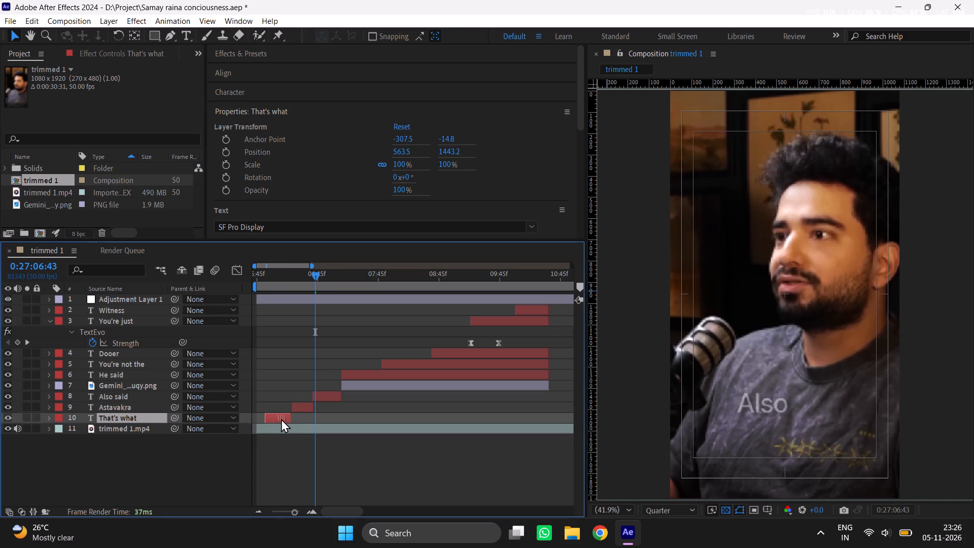
{"action": "left_click_drag", "start_coordinate": [281, 419], "coordinate": [282, 419]}
{"action": "left_click_drag", "start_coordinate": [278, 418], "coordinate": [269, 420]}
{"action": "left_click_drag", "start_coordinate": [283, 418], "coordinate": [293, 424]}
Play back the opening captions through "Also said" to check the shifted layers against the speech.
{"action": "left_click_drag", "start_coordinate": [268, 281], "coordinate": [218, 293]}
{"action": "key", "text": "space"}
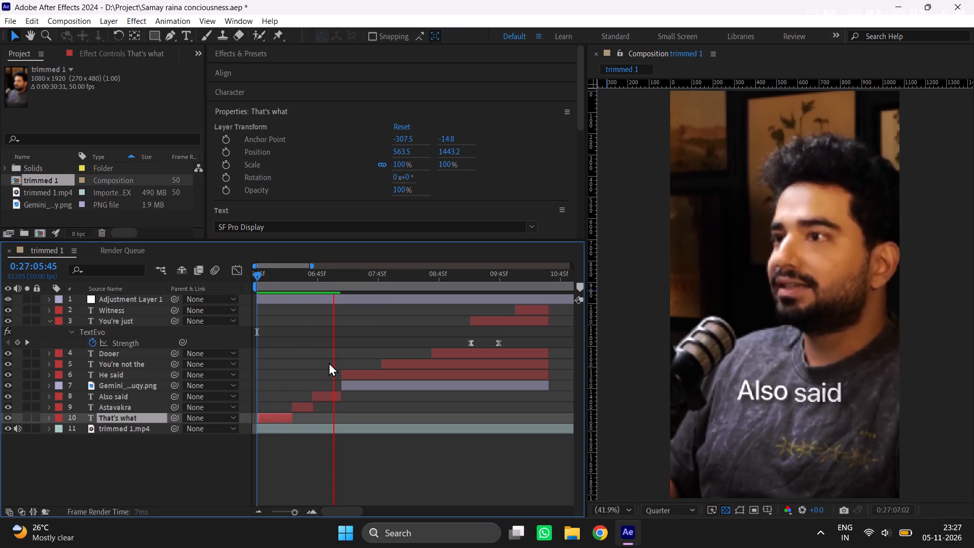
{"action": "key", "text": "space"}
{"action": "left_click", "coordinate": [287, 280]}
{"action": "key", "text": "space"}
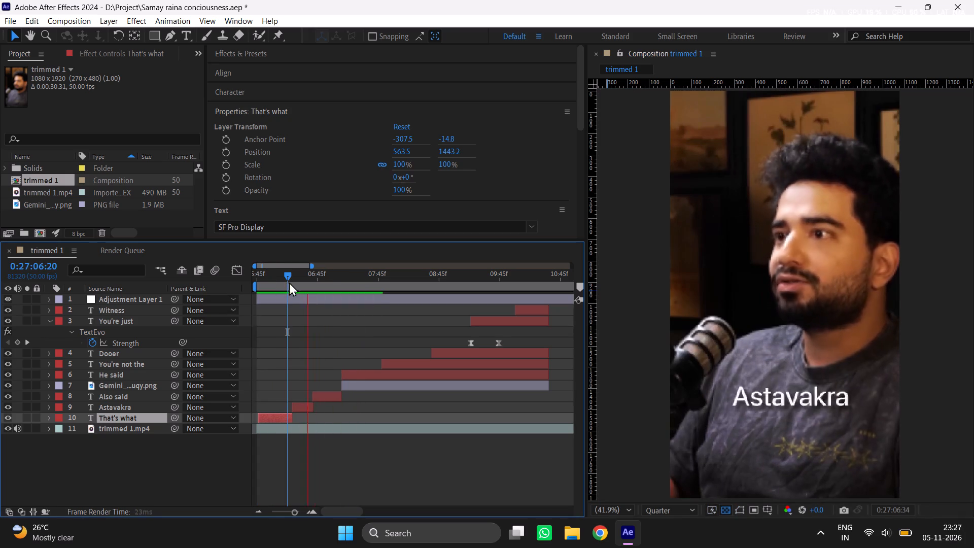
{"action": "key", "text": "space"}
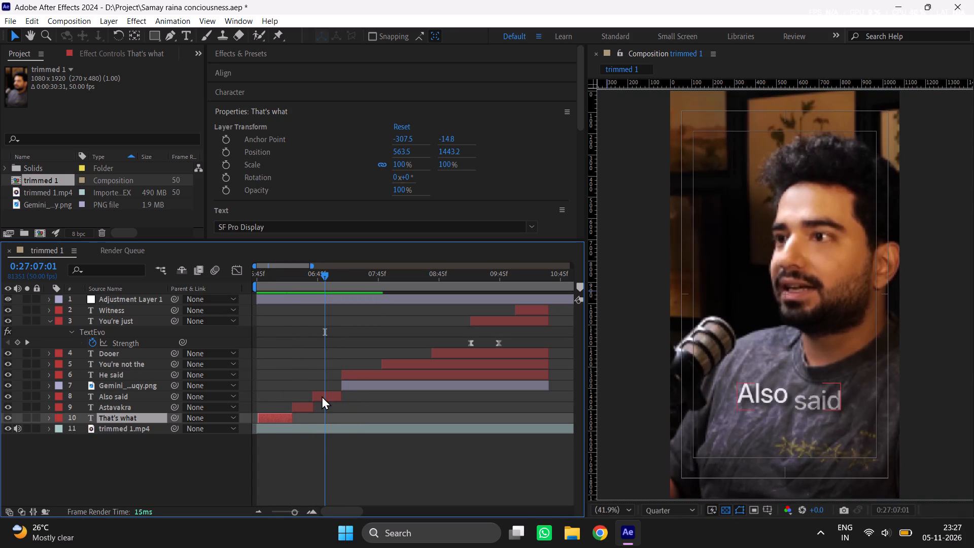
Shift the Gemini image layer and the "He said" through Witness caption layers further later together, leaving a gap after "Also said".
{"action": "left_click", "coordinate": [359, 388]}
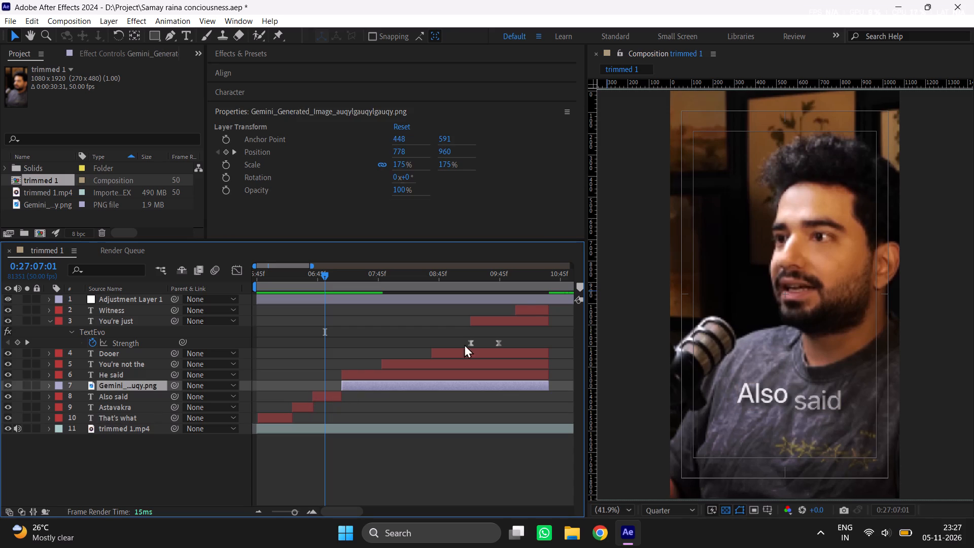
{"action": "left_click", "coordinate": [528, 306], "text": "shift"}
{"action": "left_click_drag", "start_coordinate": [528, 306], "coordinate": [543, 310]}
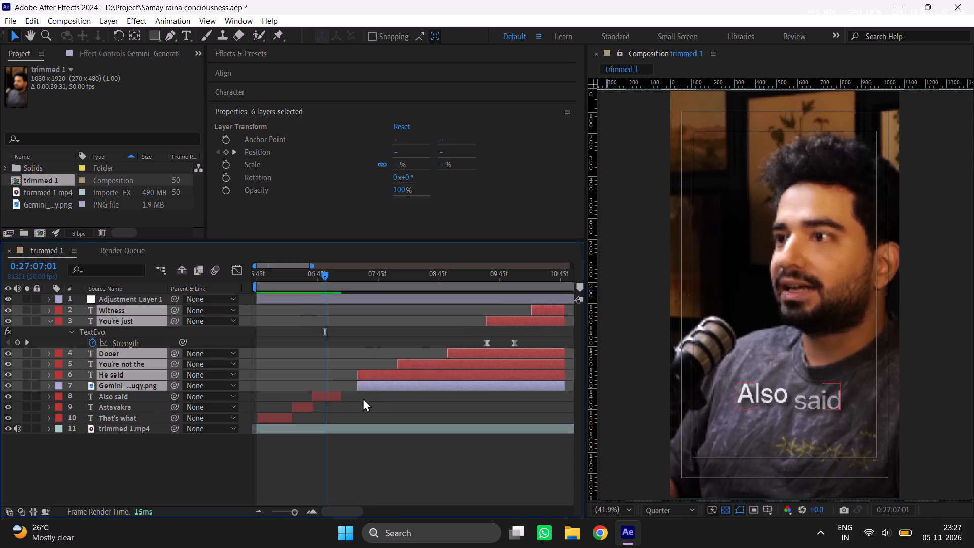
Retime the "Also said" layer to span from 0:27:07:01 to the start of "He said", and extend Astavakra to meet it.
{"action": "left_click_drag", "start_coordinate": [339, 394], "coordinate": [356, 392]}
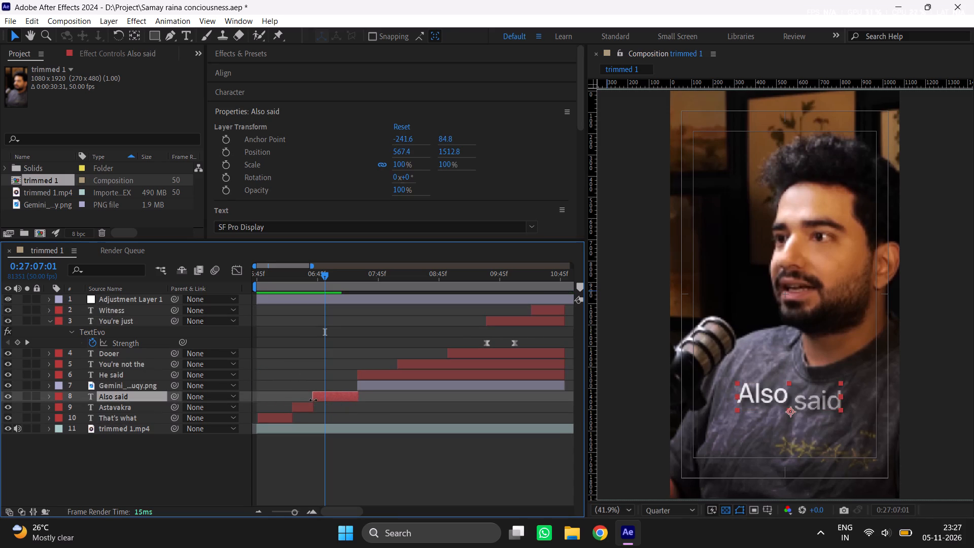
{"action": "left_click_drag", "start_coordinate": [313, 400], "coordinate": [326, 400]}
{"action": "left_click_drag", "start_coordinate": [316, 408], "coordinate": [327, 409]}
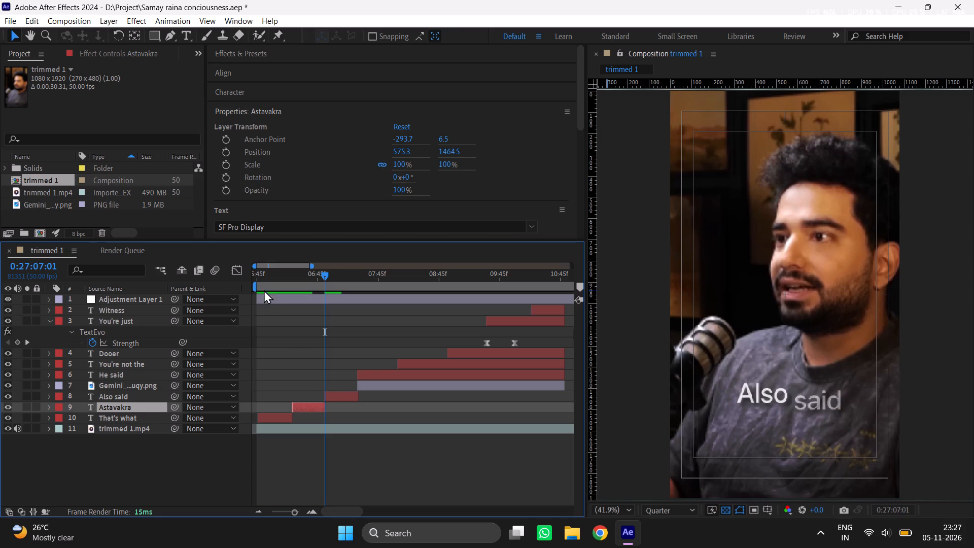
{"action": "left_click_drag", "start_coordinate": [262, 283], "coordinate": [238, 289]}
{"action": "key", "text": "space"}
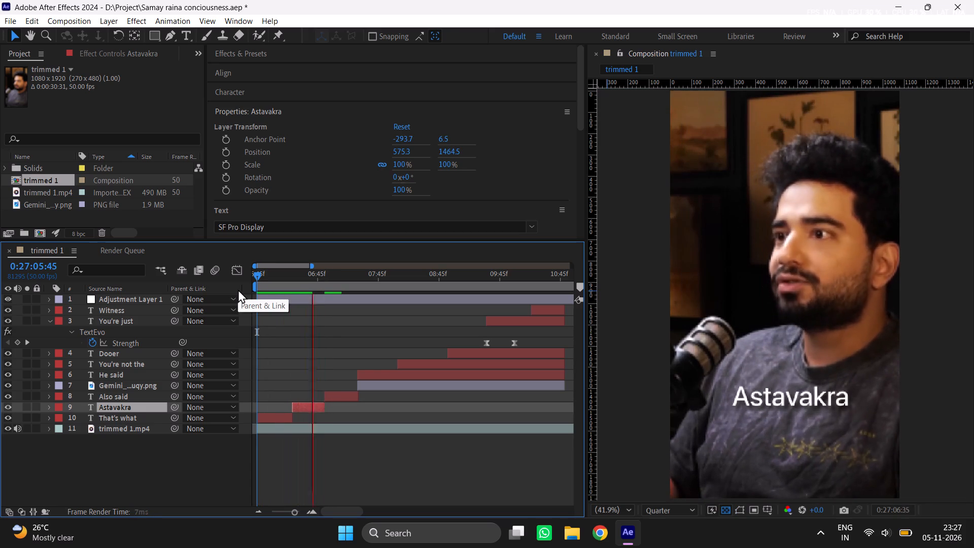
{"action": "key", "text": "space"}
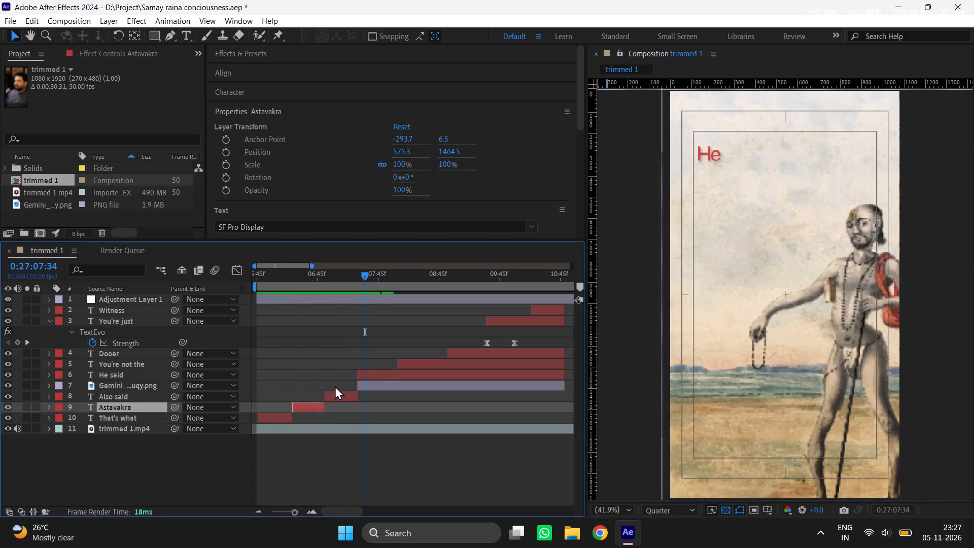
Shift both TextEvo Strength keyframes of the "Also said" layer later together so the first sits at the layer's start.
{"action": "left_click", "coordinate": [335, 392]}
{"action": "key", "text": "u"}
{"action": "left_click_drag", "start_coordinate": [354, 412], "coordinate": [291, 428]}
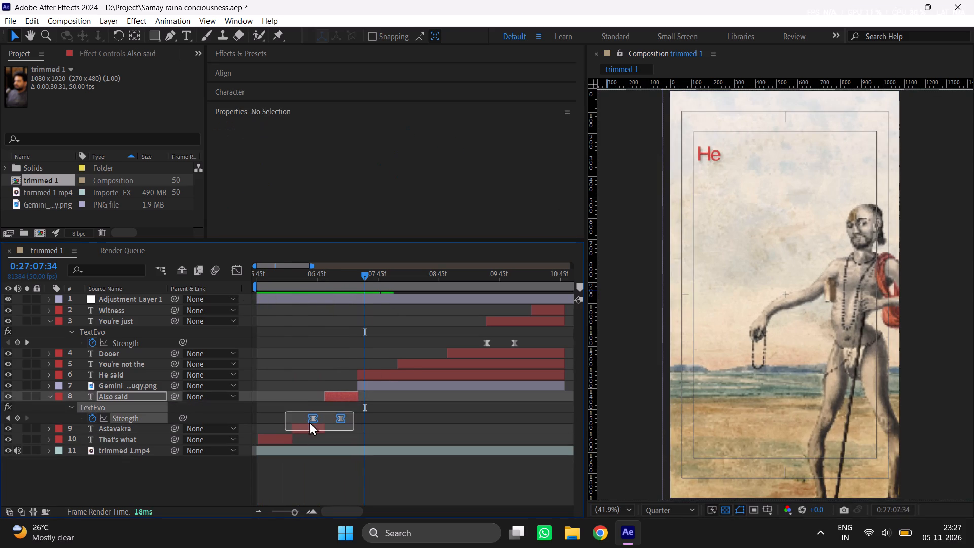
{"action": "left_click_drag", "start_coordinate": [314, 416], "coordinate": [326, 417]}
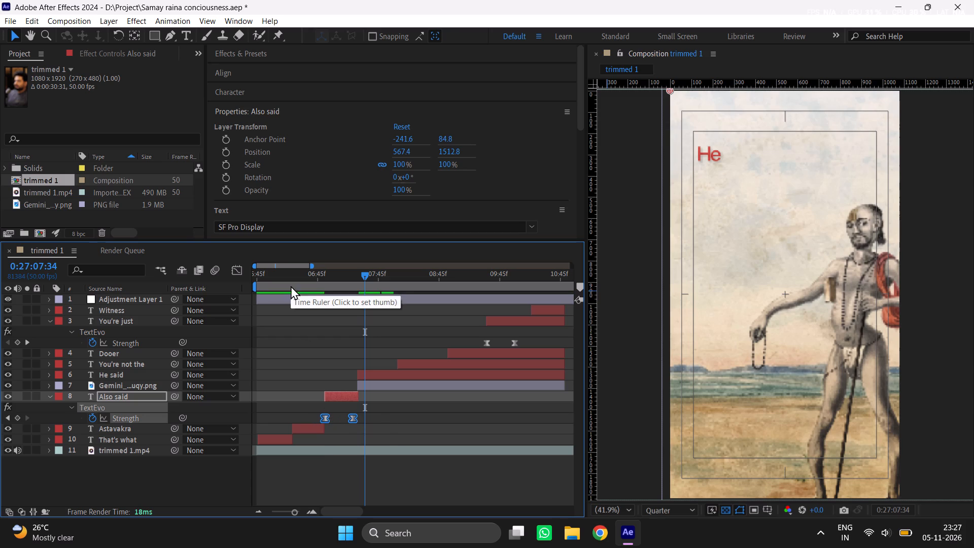
{"action": "left_click_drag", "start_coordinate": [267, 274], "coordinate": [170, 285]}
{"action": "key", "text": "space"}
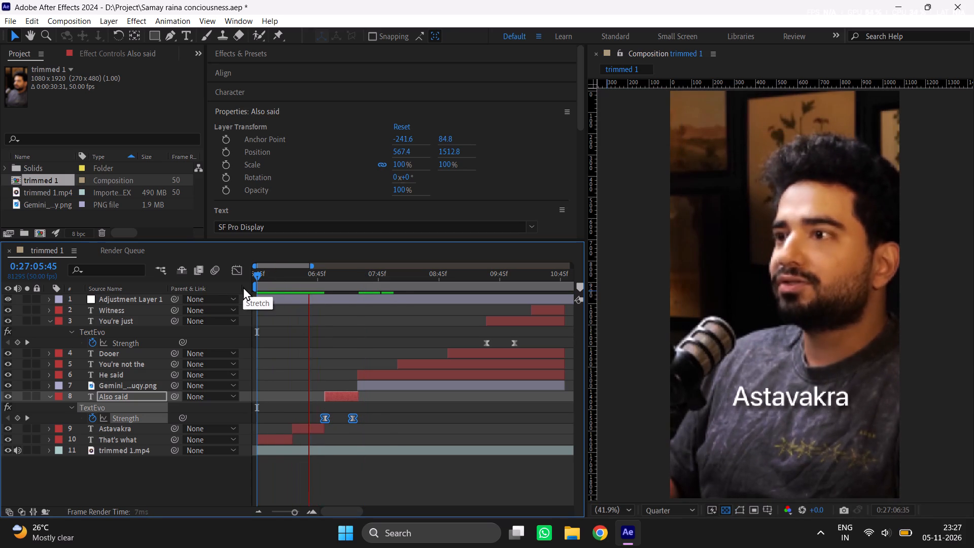
{"action": "key", "text": "space"}
{"action": "left_click_drag", "start_coordinate": [284, 277], "coordinate": [210, 302]}
{"action": "key", "text": "space"}
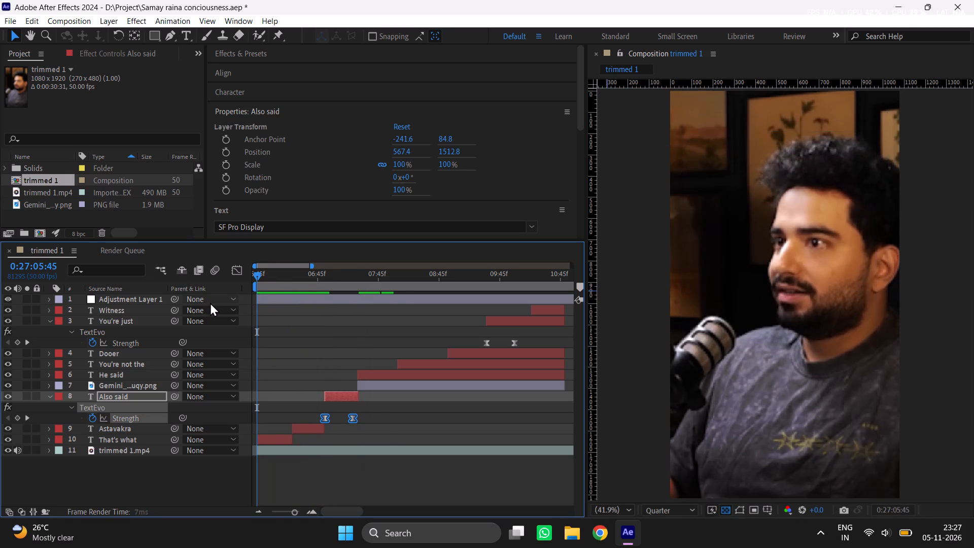
{"action": "key", "text": "space"}
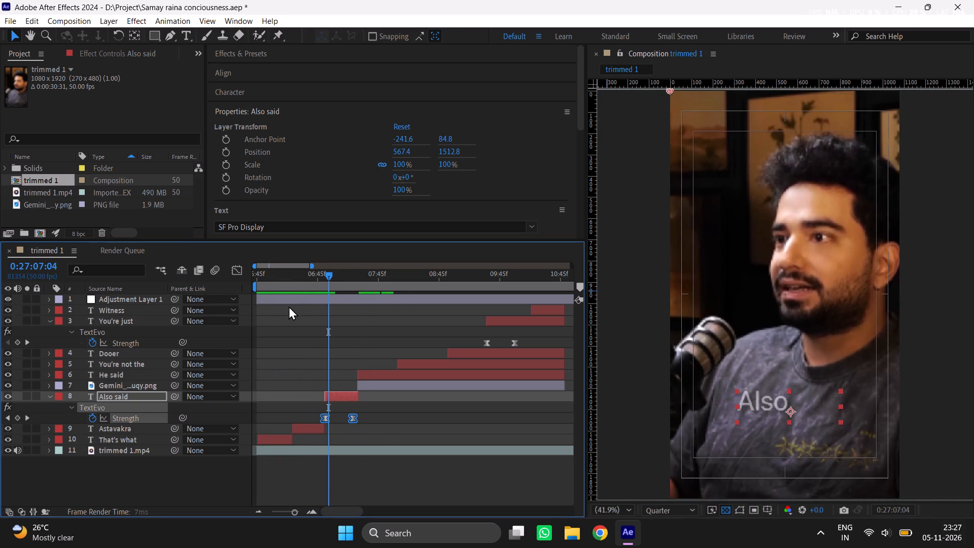
{"action": "key", "text": "space"}
{"action": "left_click", "coordinate": [429, 414]}
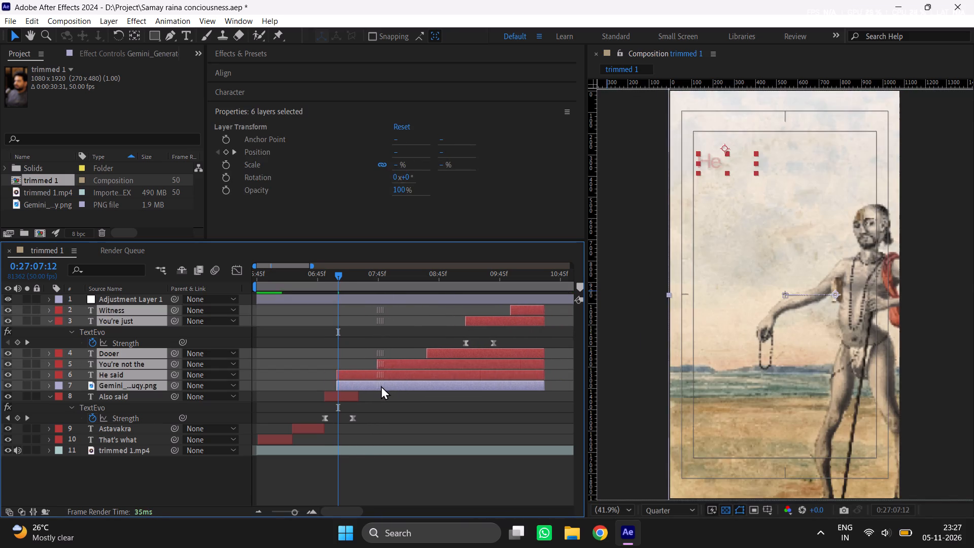
{"action": "left_click_drag", "start_coordinate": [381, 386], "coordinate": [381, 386]}
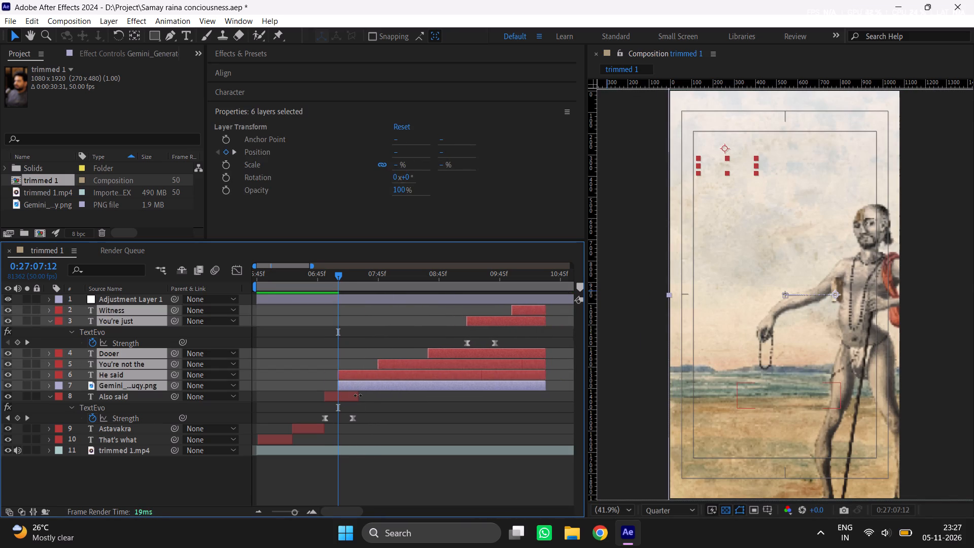
{"action": "left_click_drag", "start_coordinate": [358, 395], "coordinate": [339, 400]}
Play back from the composition's start, and replay around 0:27:08:08, to check the caption timing and locate the cue for Dooer.
{"action": "left_click_drag", "start_coordinate": [291, 281], "coordinate": [249, 297]}
{"action": "key", "text": "space"}
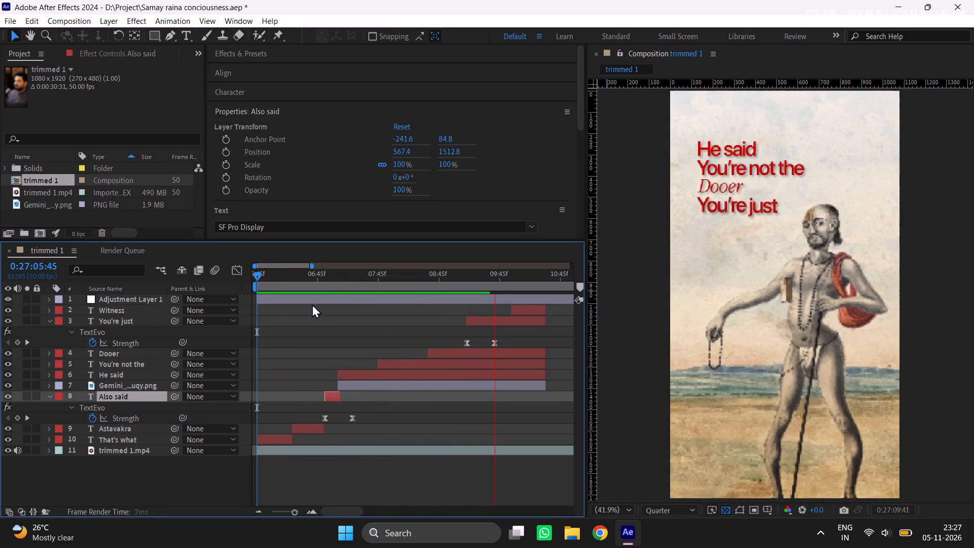
{"action": "left_click", "coordinate": [395, 282]}
{"action": "key", "text": "space"}
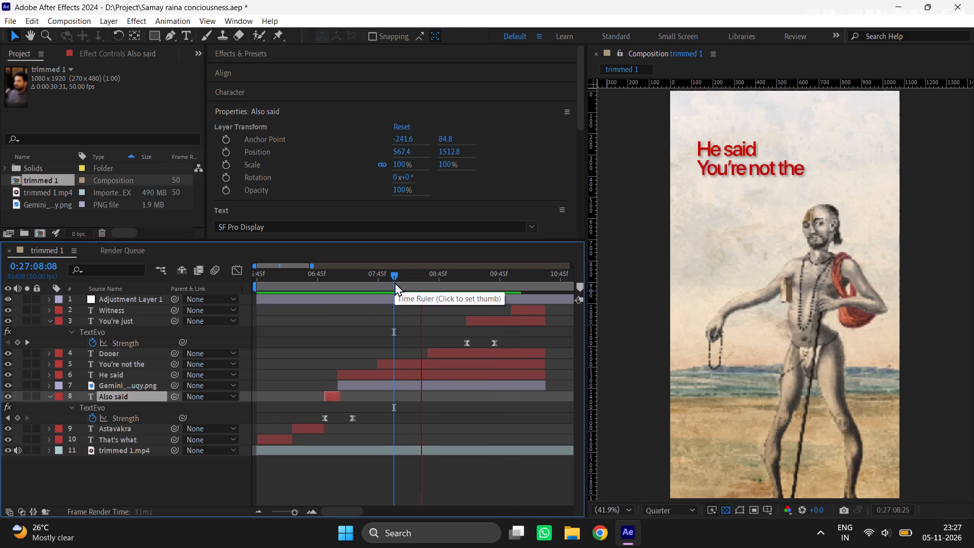
{"action": "left_click", "coordinate": [395, 282]}
{"action": "key", "text": "space"}
{"action": "left_click", "coordinate": [395, 282]}
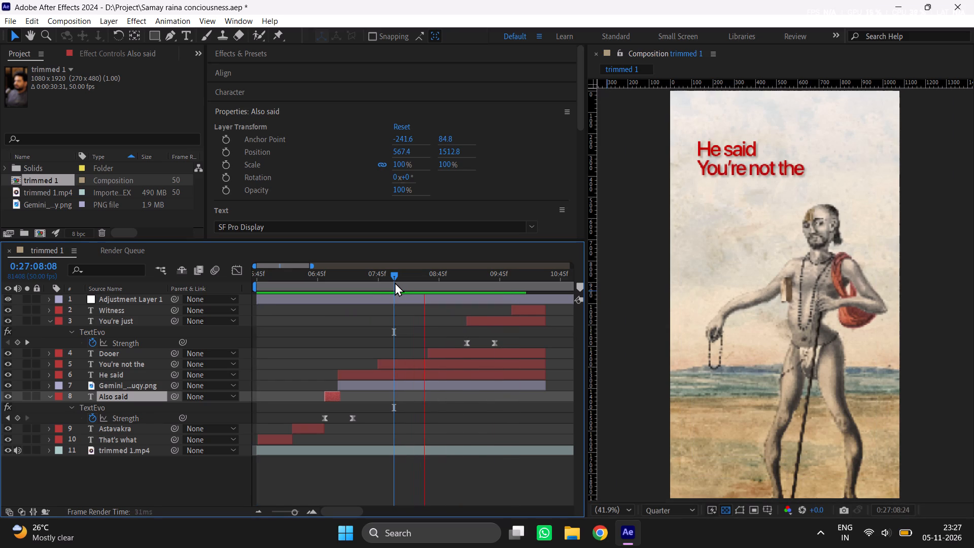
{"action": "key", "text": "space"}
{"action": "left_click", "coordinate": [404, 288]}
{"action": "key", "text": "space"}
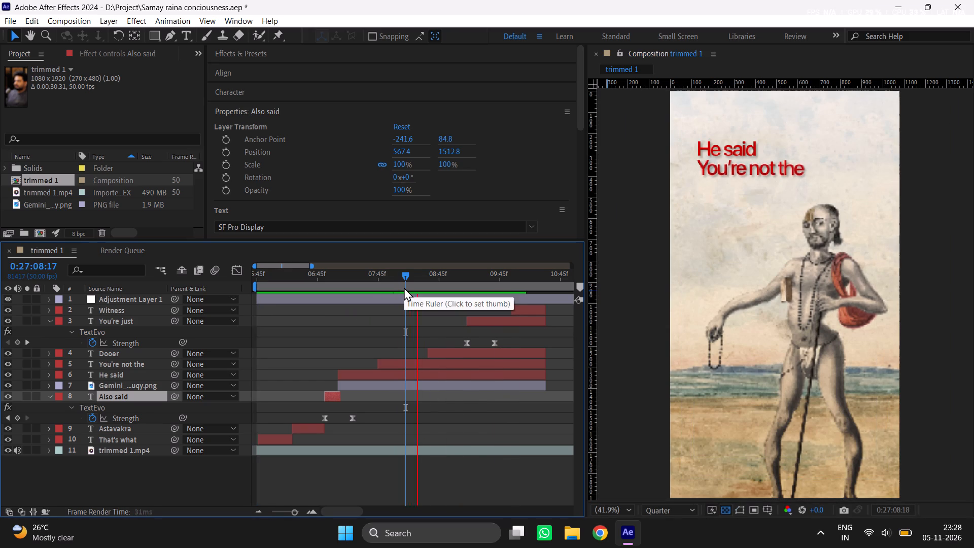
Move the Dooer caption layer earlier to start at 0:27:08:16.
{"action": "left_click", "coordinate": [404, 287]}
{"action": "left_click_drag", "start_coordinate": [442, 353], "coordinate": [411, 357]}
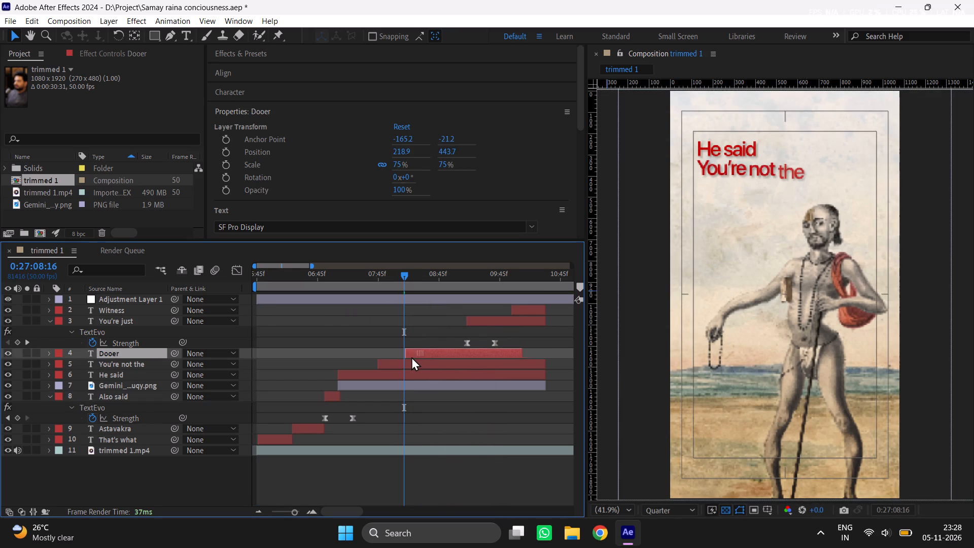
{"action": "left_click_drag", "start_coordinate": [411, 357], "coordinate": [419, 357]}
Play on to find the next spoken cue and move the "You're just" layer earlier to start at about 0:27:09:05.
{"action": "key", "text": "space"}
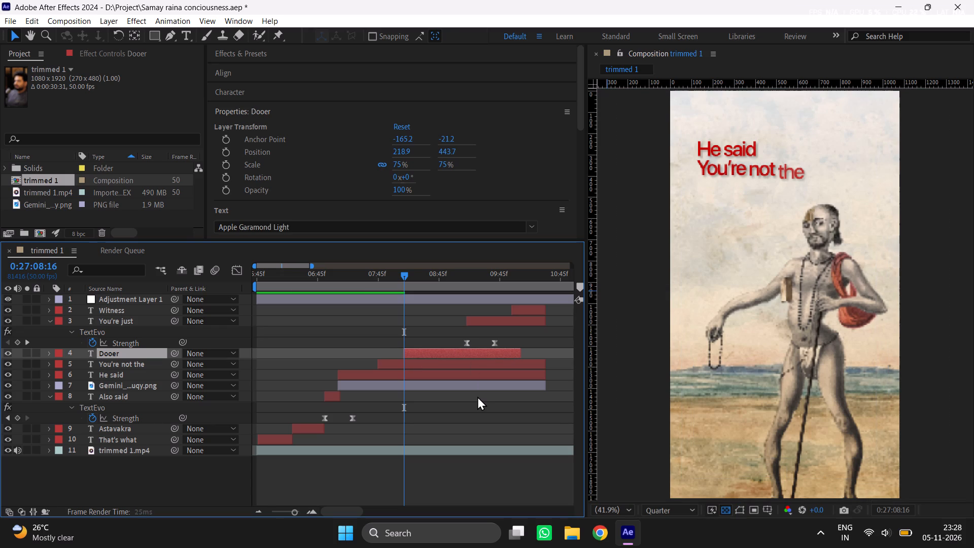
{"action": "left_click", "coordinate": [430, 277]}
{"action": "key", "text": "space"}
{"action": "left_click", "coordinate": [449, 280]}
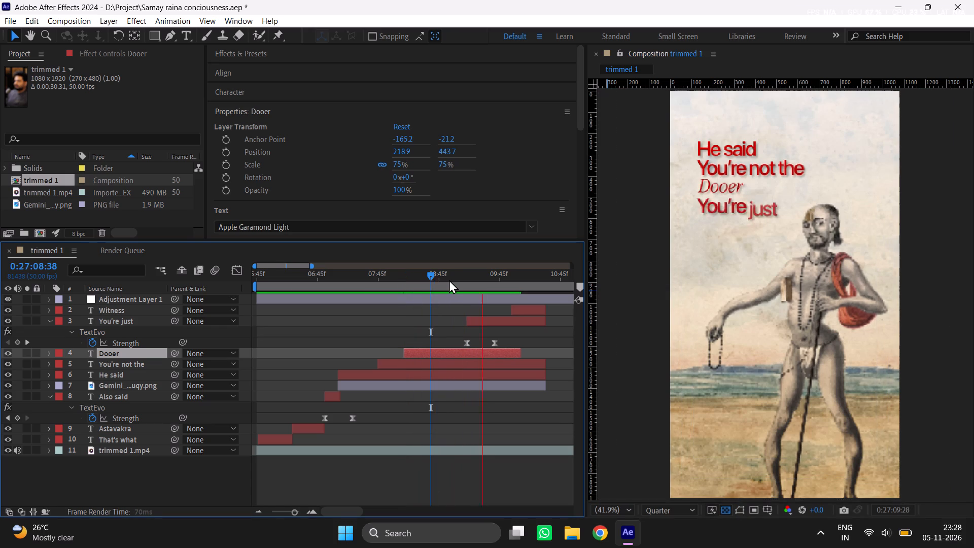
{"action": "key", "text": "space"}
{"action": "left_click", "coordinate": [449, 280]}
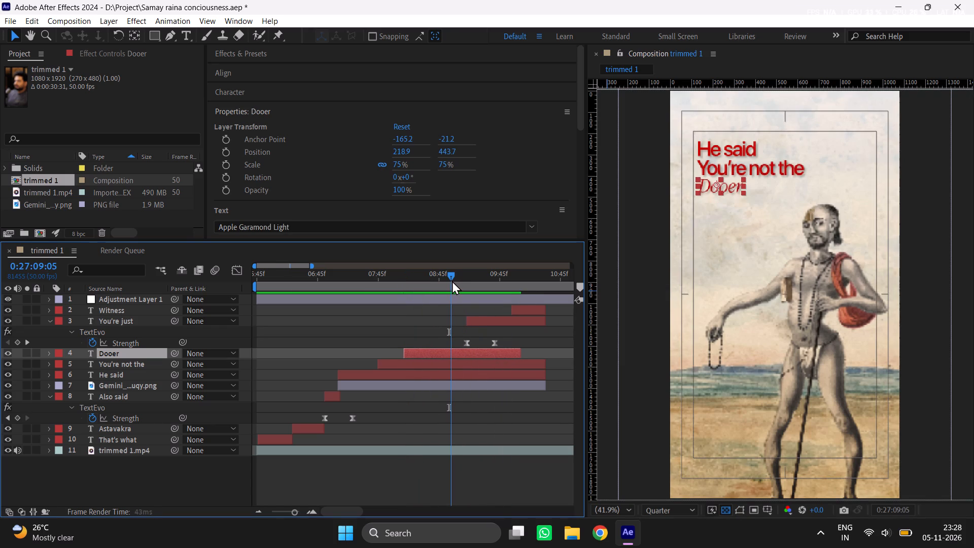
{"action": "left_click_drag", "start_coordinate": [478, 325], "coordinate": [472, 326]}
{"action": "left_click_drag", "start_coordinate": [473, 323], "coordinate": [465, 327]}
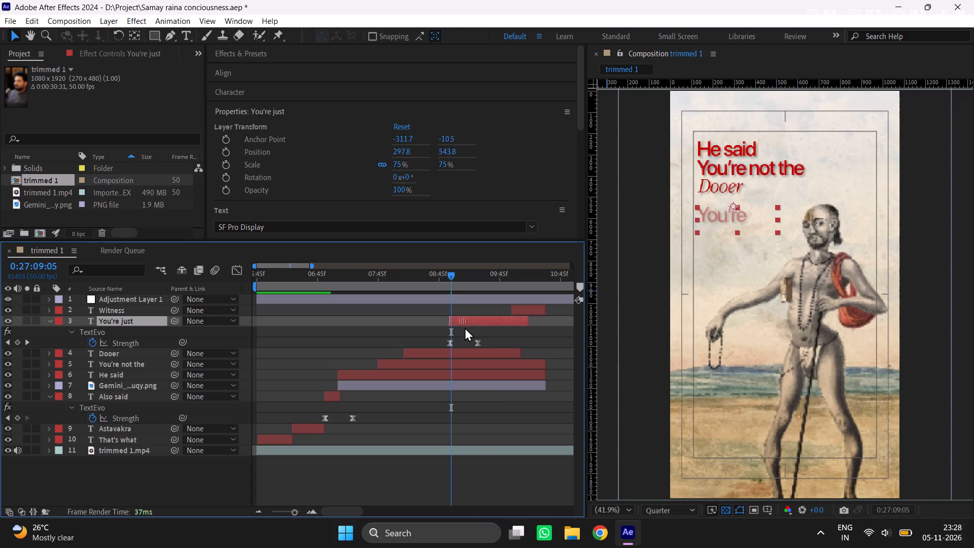
{"action": "left_click_drag", "start_coordinate": [465, 327], "coordinate": [464, 327]}
Play back the "You're just" caption up to 0:27:09:40 and change its text to "You're just a".
{"action": "key", "text": "space"}
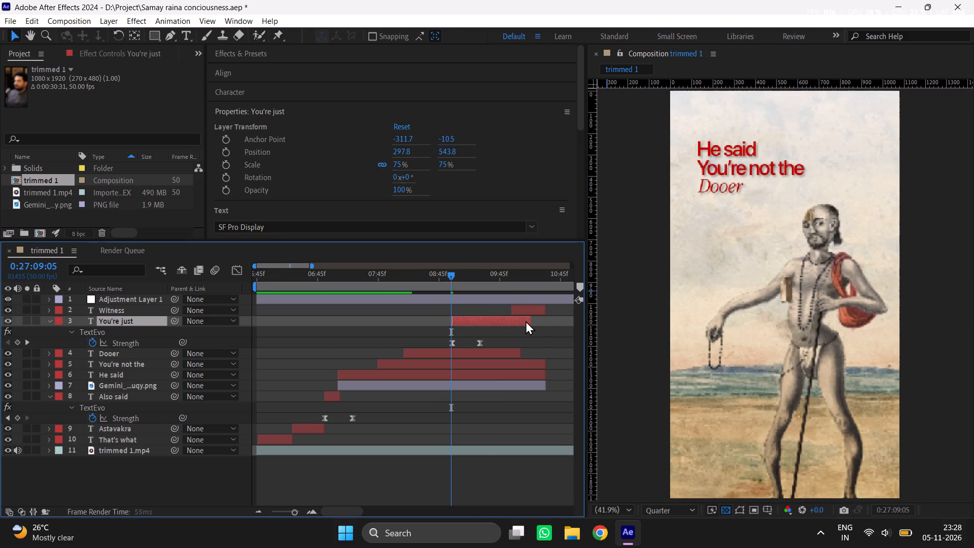
{"action": "left_click", "coordinate": [482, 278]}
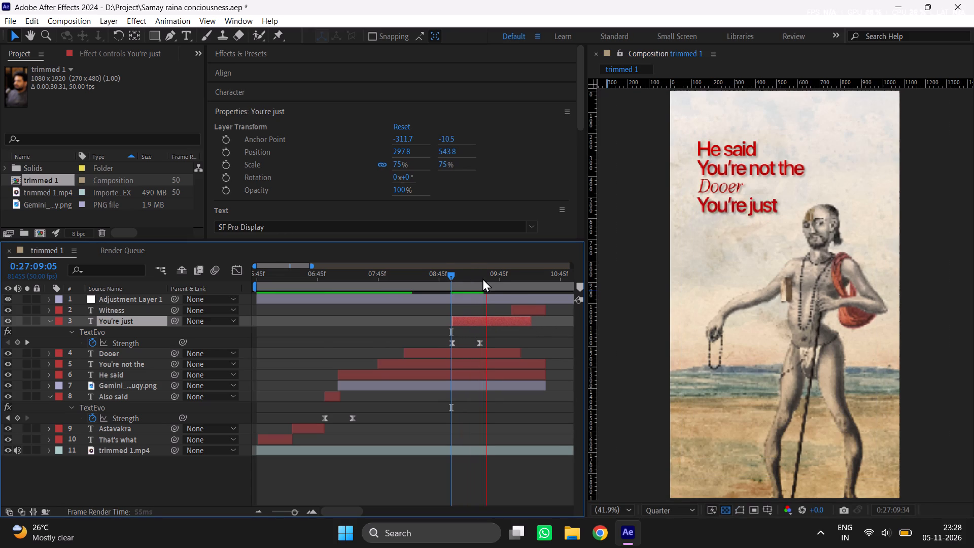
{"action": "key", "text": "space"}
{"action": "left_click", "coordinate": [493, 284]}
{"action": "key", "text": "space"}
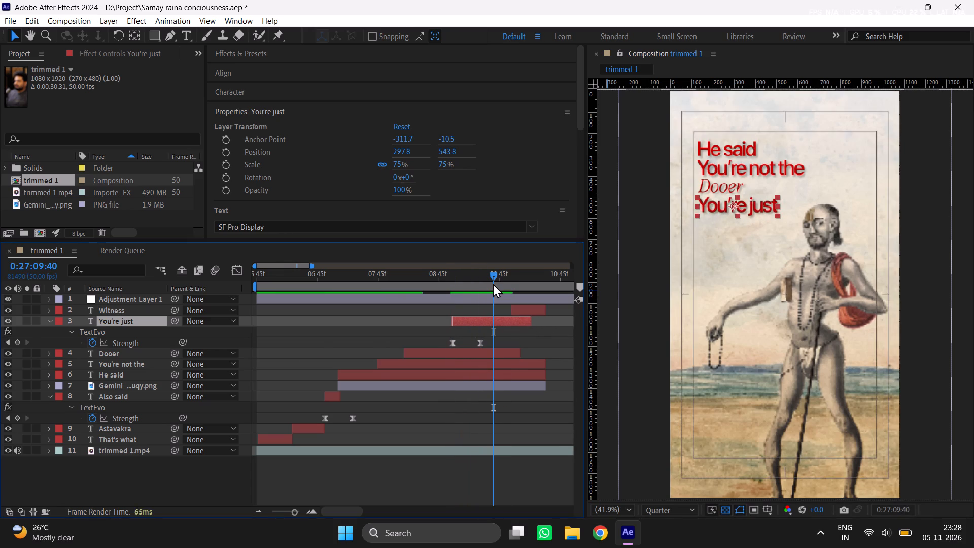
{"action": "left_click", "coordinate": [493, 284]}
{"action": "double_click", "coordinate": [498, 321]}
{"action": "left_click", "coordinate": [785, 207]}
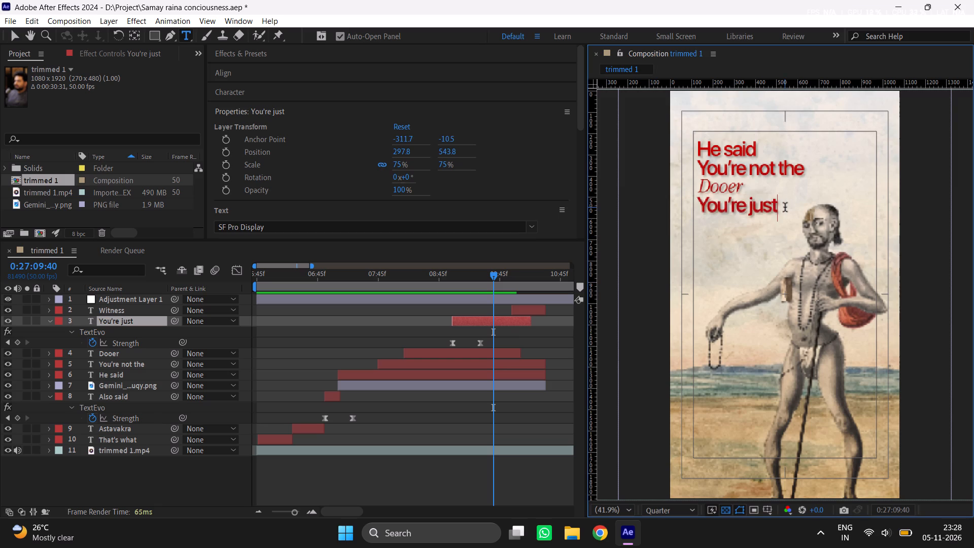
{"action": "key", "text": "space"}
{"action": "key", "text": "a"}
{"action": "left_click", "coordinate": [348, 337]}
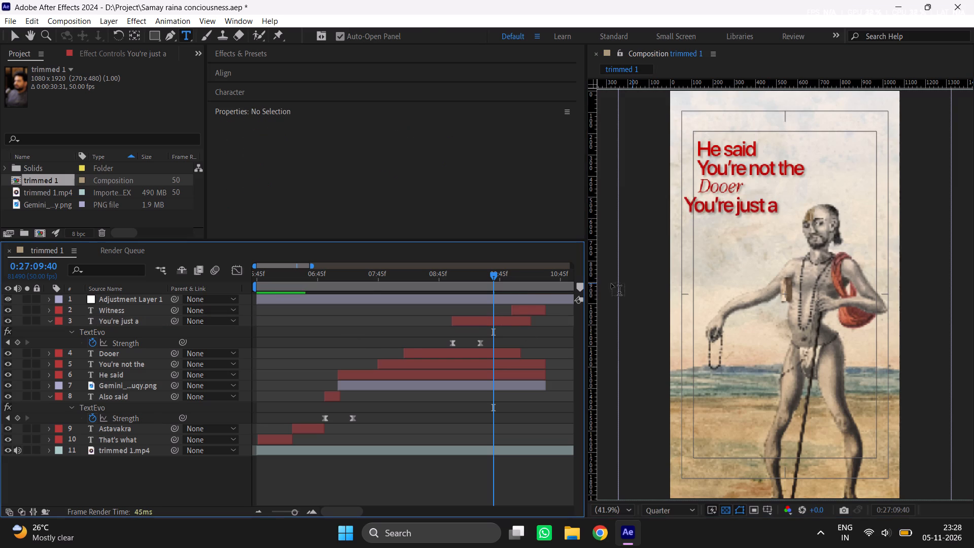
Set the "You're just a" caption's X position to 361.8 so its left edge lines up with the caption lines above.
{"action": "key", "text": "v"}
{"action": "left_click", "coordinate": [500, 321]}
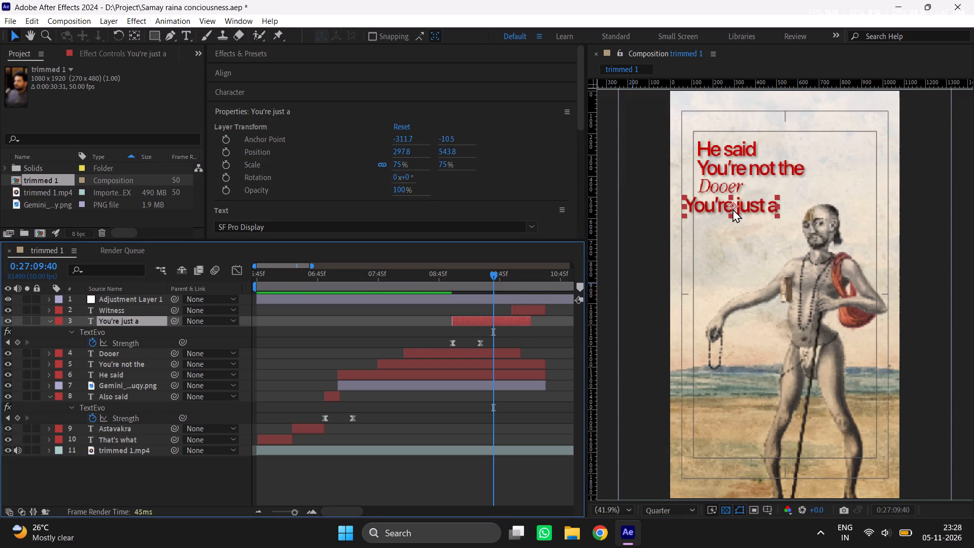
{"action": "key", "text": "p"}
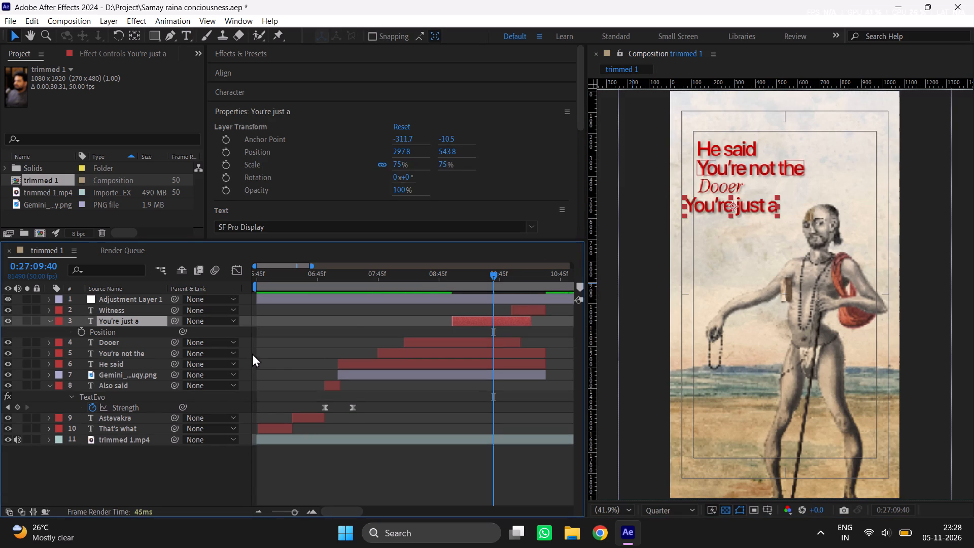
{"action": "left_click", "coordinate": [21, 511]}
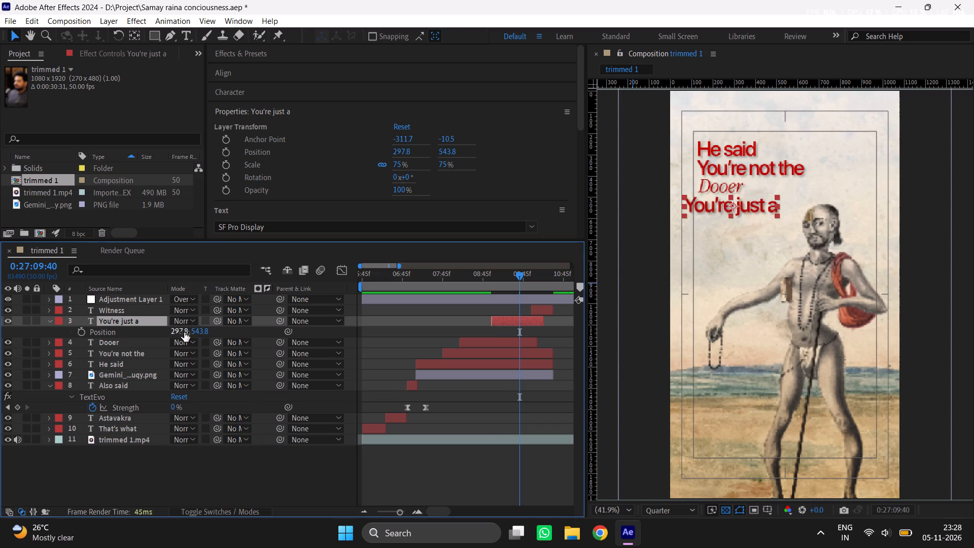
{"action": "left_click_drag", "start_coordinate": [184, 332], "coordinate": [227, 335]}
{"action": "left_click", "coordinate": [498, 476]}
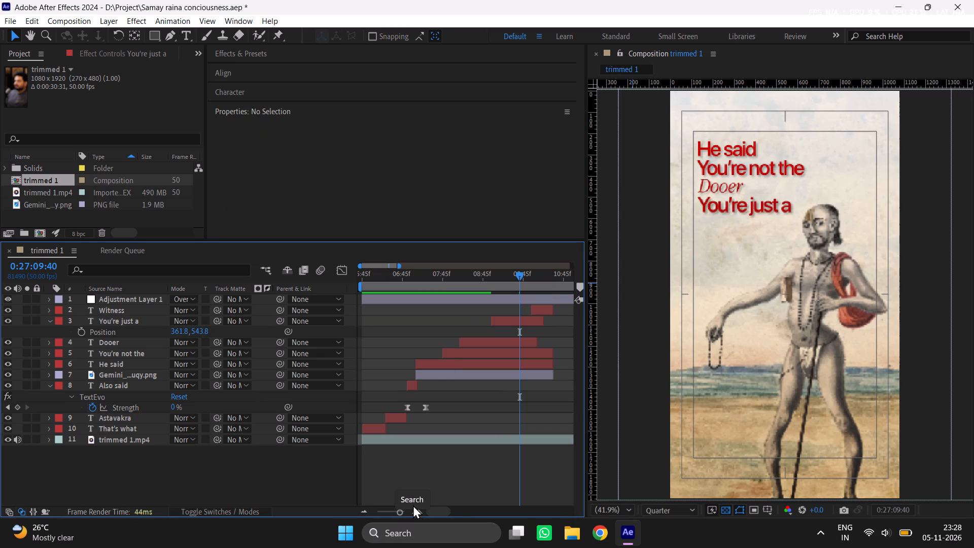
Extend the "You're just a" and Dooer layers to end with the other caption layers at about 0:27:10:33.
{"action": "left_click", "coordinate": [413, 505]}
{"action": "middle_click_drag", "start_coordinate": [543, 398], "coordinate": [475, 418]}
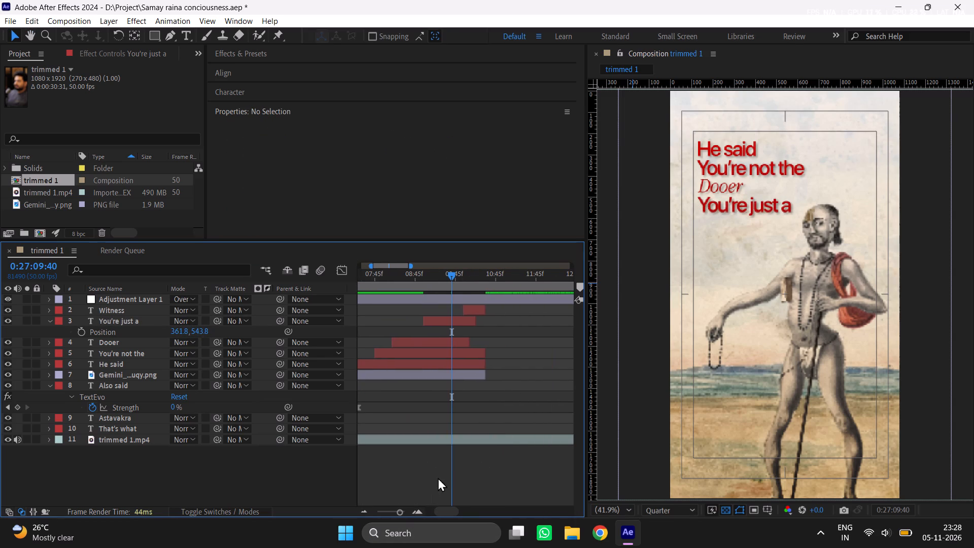
{"action": "double_click", "coordinate": [412, 511]}
{"action": "middle_click_drag", "start_coordinate": [505, 398], "coordinate": [463, 406]}
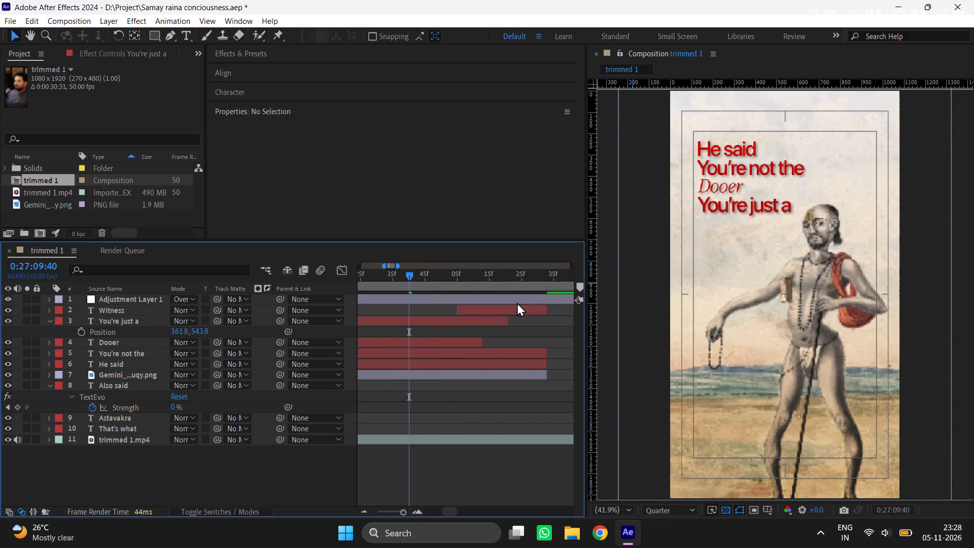
{"action": "left_click_drag", "start_coordinate": [510, 321], "coordinate": [548, 326]}
{"action": "left_click_drag", "start_coordinate": [487, 342], "coordinate": [542, 350]}
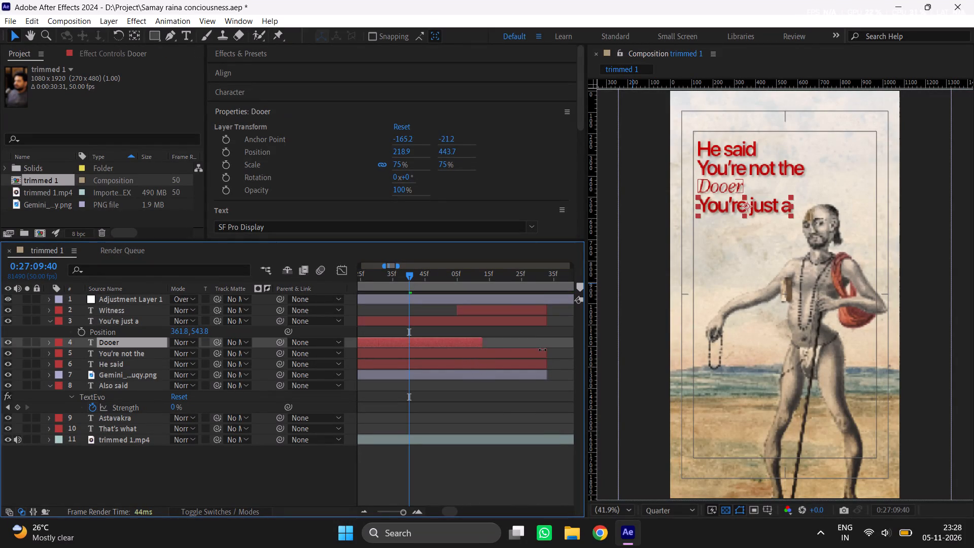
{"action": "left_click_drag", "start_coordinate": [542, 350], "coordinate": [553, 351]}
Play back from 0:27:09:40 to 0:27:10:16 to check the Witness caption's entrance, and save the project.
{"action": "key", "text": "space"}
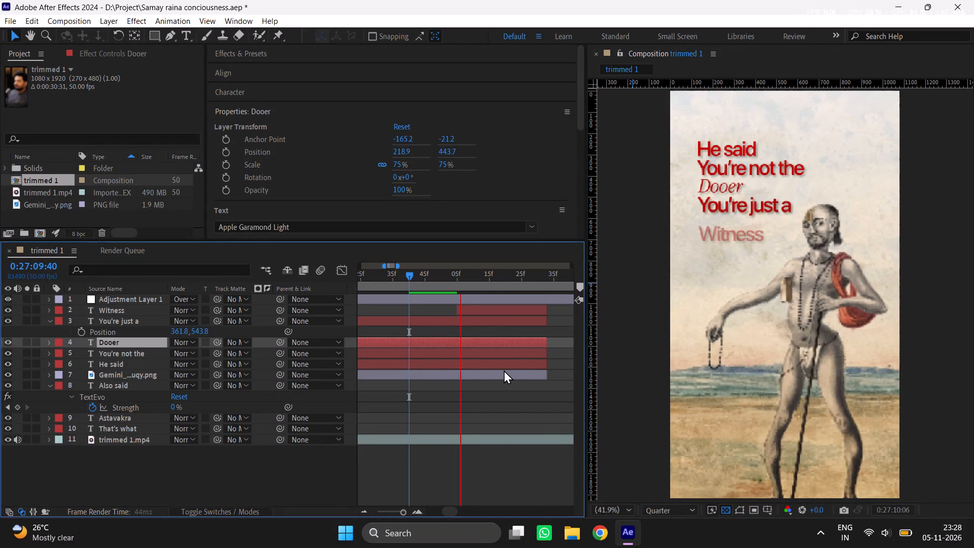
{"action": "key", "text": "space"}
{"action": "key", "text": "ctrl+s"}
Collapse the expanded properties of all layers in the trimmed 1 composition and clear the selection.
{"action": "key", "text": "ctrl+a"}
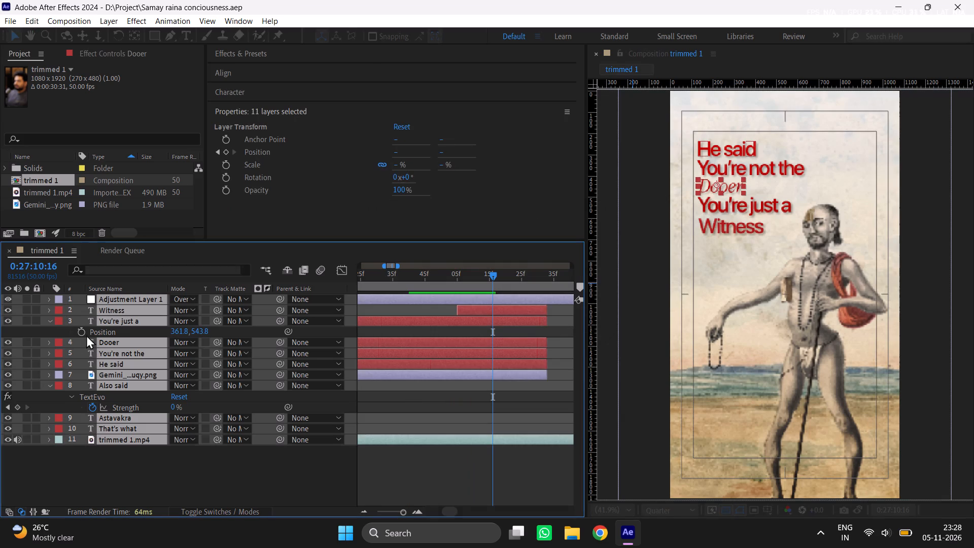
{"action": "left_click", "coordinate": [47, 322]}
{"action": "left_click", "coordinate": [484, 469]}
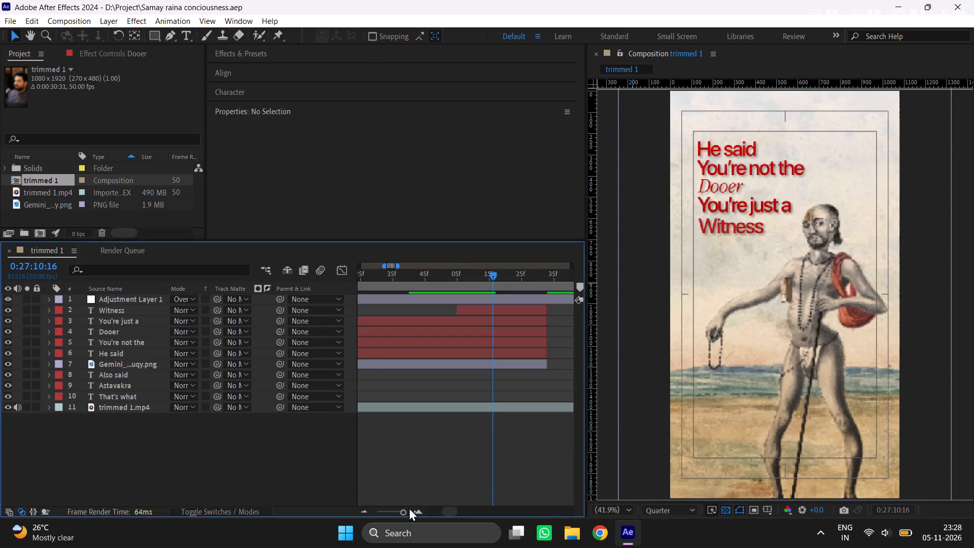
Return to the composition's start at 0:27:05:45 with the whole timeline in view.
{"action": "left_click_drag", "start_coordinate": [405, 514], "coordinate": [371, 487]}
{"action": "left_click_drag", "start_coordinate": [374, 281], "coordinate": [304, 289]}
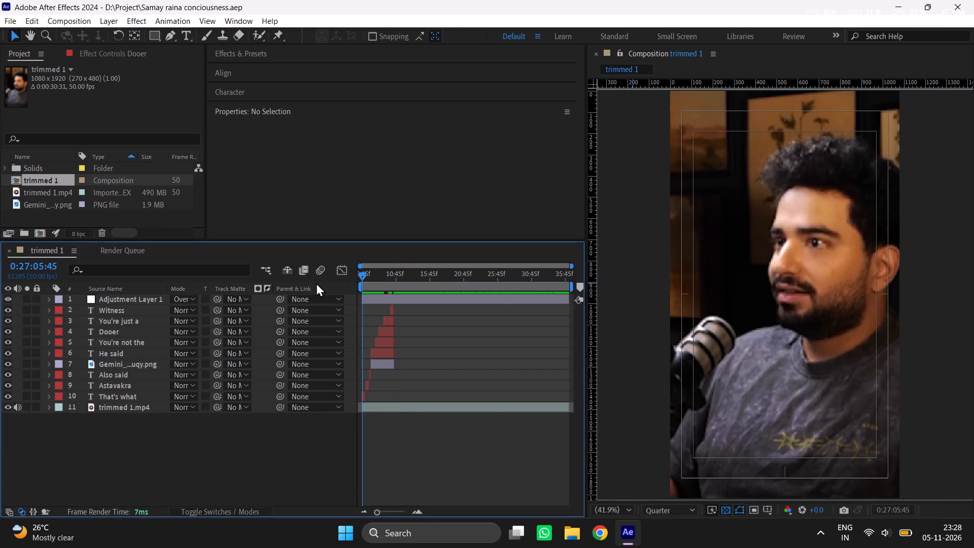
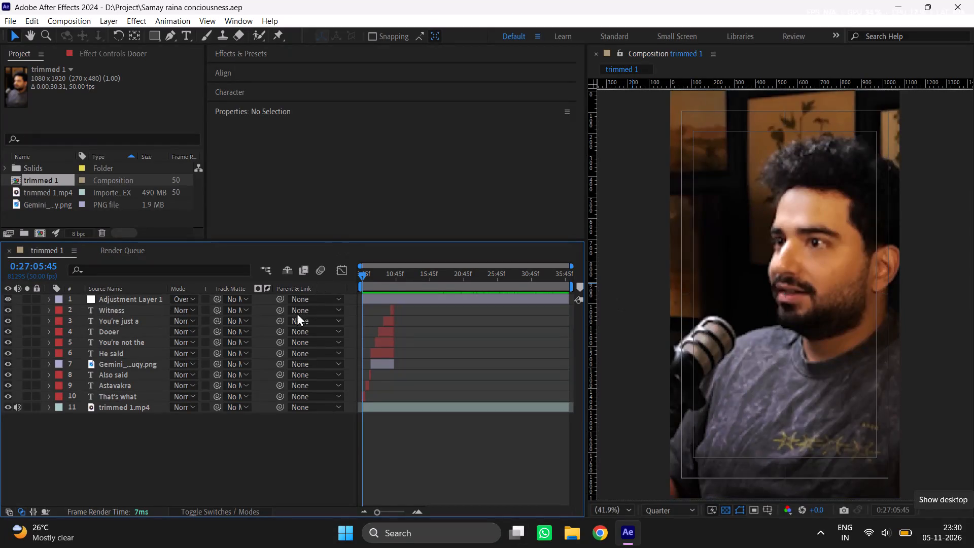
Play back the captions from 0:27:05:45 and again from 0:27:07:25 to check their timing, and save the project.
{"action": "key", "text": "space"}
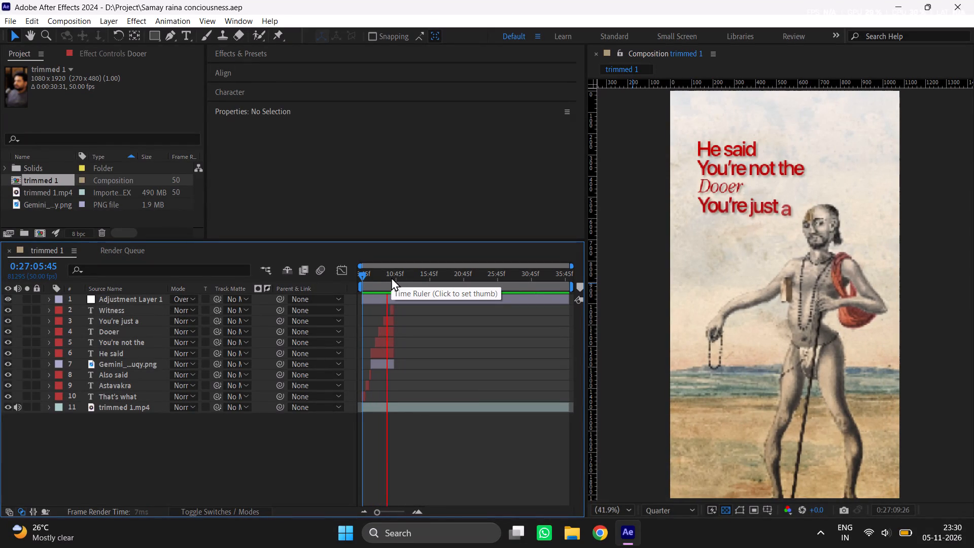
{"action": "left_click", "coordinate": [373, 284]}
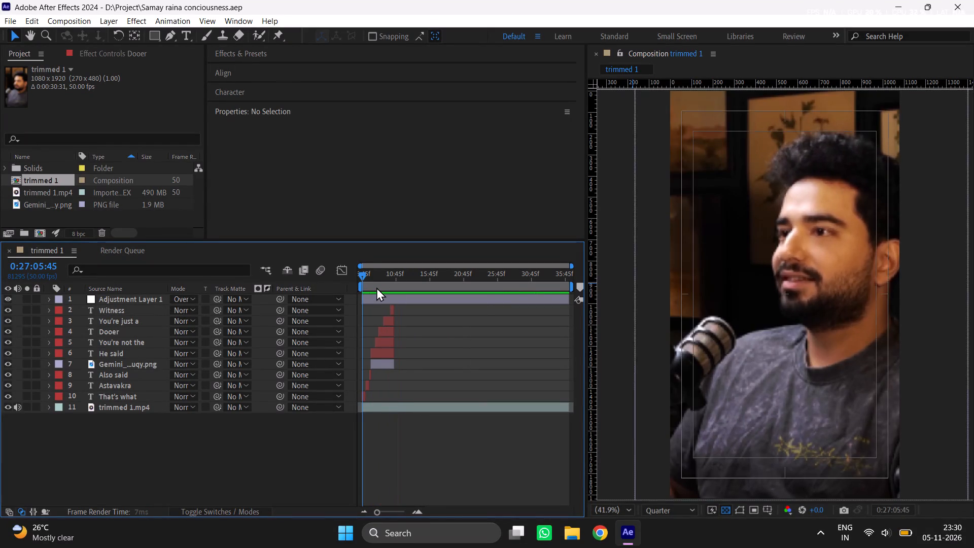
{"action": "key", "text": "space"}
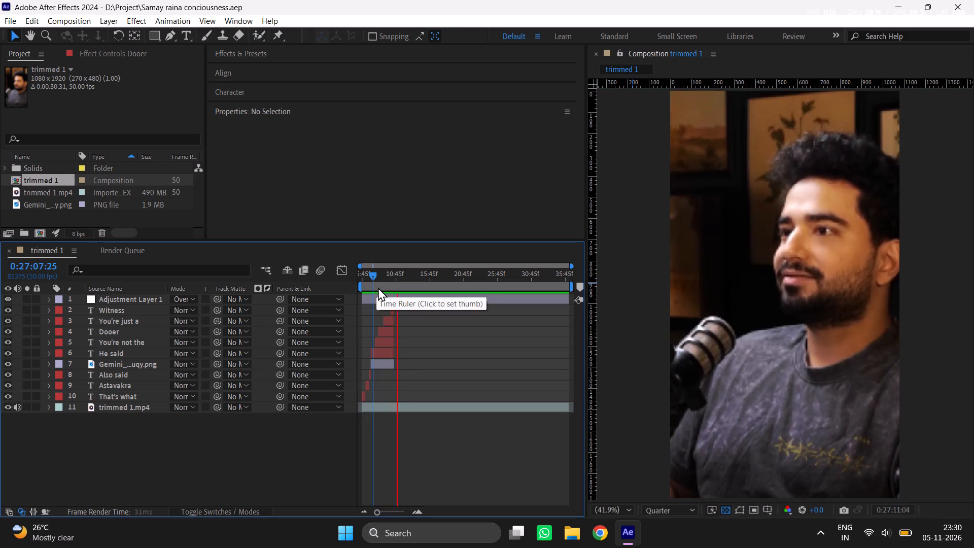
{"action": "key", "text": "space"}
{"action": "key", "text": "ctrl+s"}
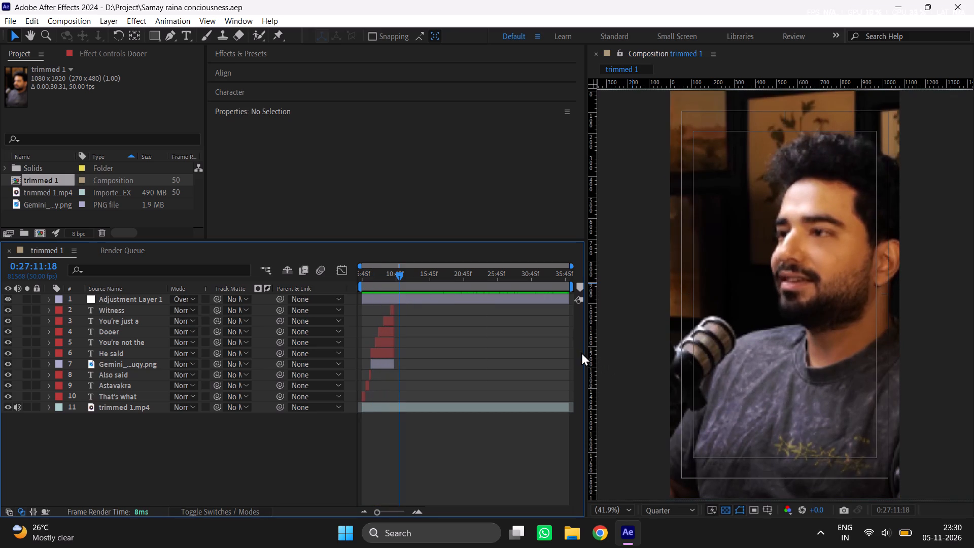
Widen the timeline area and play back the speech following the Witness caption, from 0:27:10:01 up to about 0:27:13:26.
{"action": "left_click_drag", "start_coordinate": [584, 354], "coordinate": [614, 356]}
{"action": "key", "text": "space"}
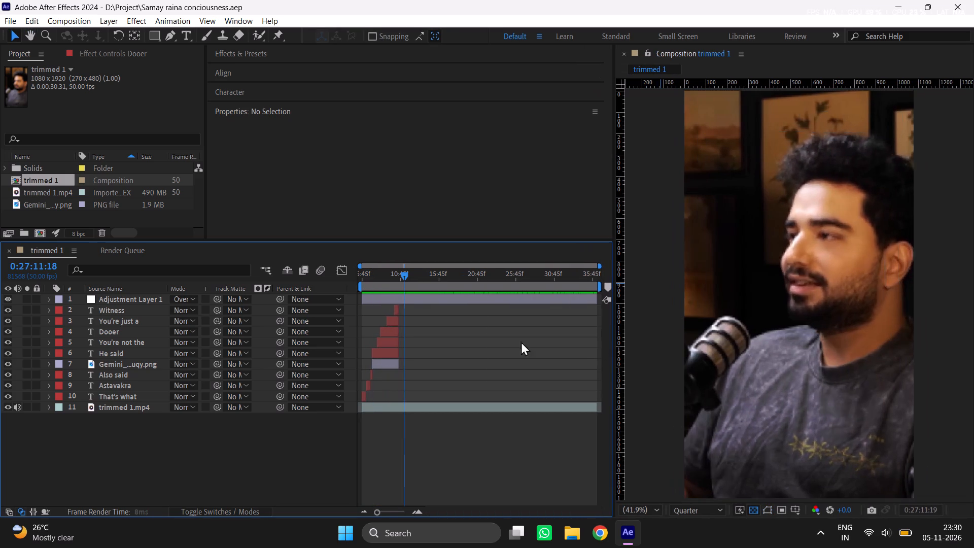
{"action": "key", "text": "space"}
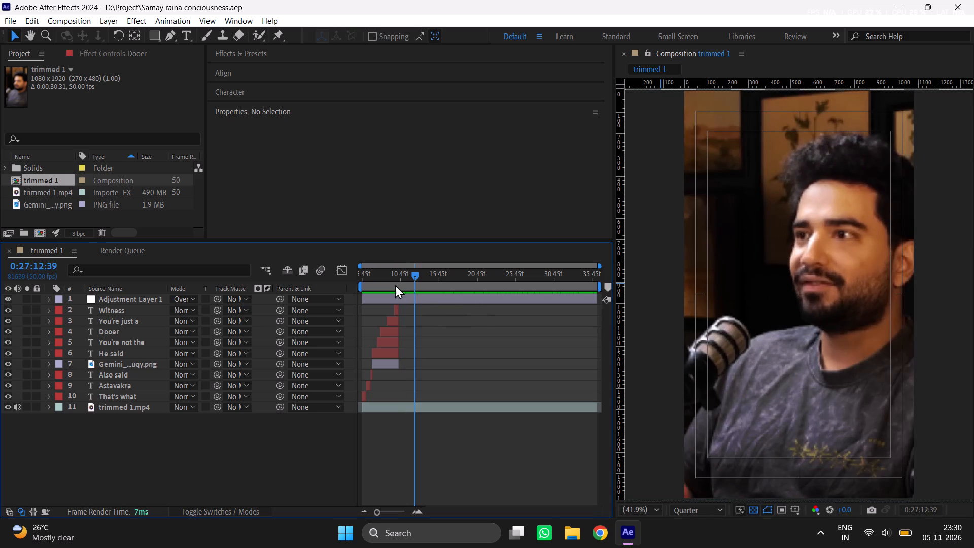
{"action": "left_click", "coordinate": [394, 284]}
{"action": "key", "text": "space"}
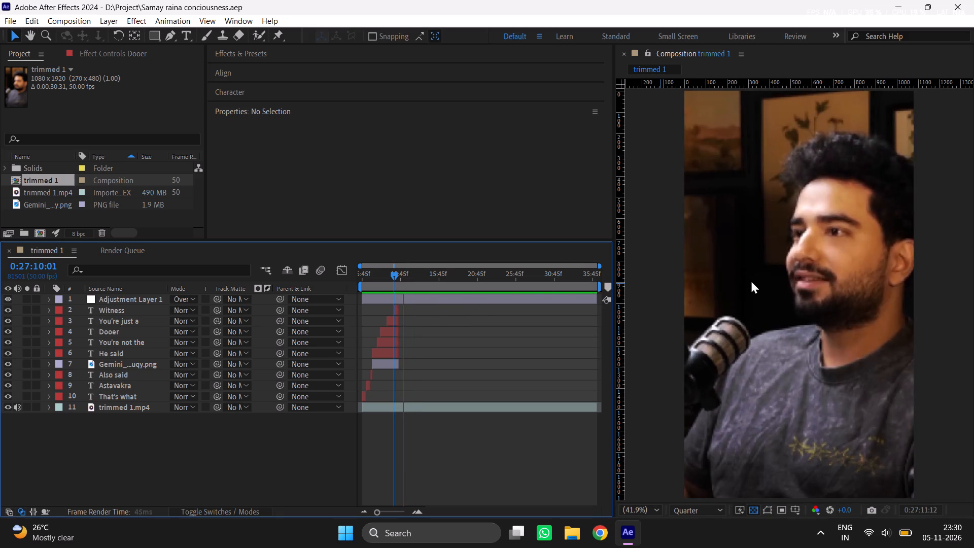
{"action": "key", "text": "space"}
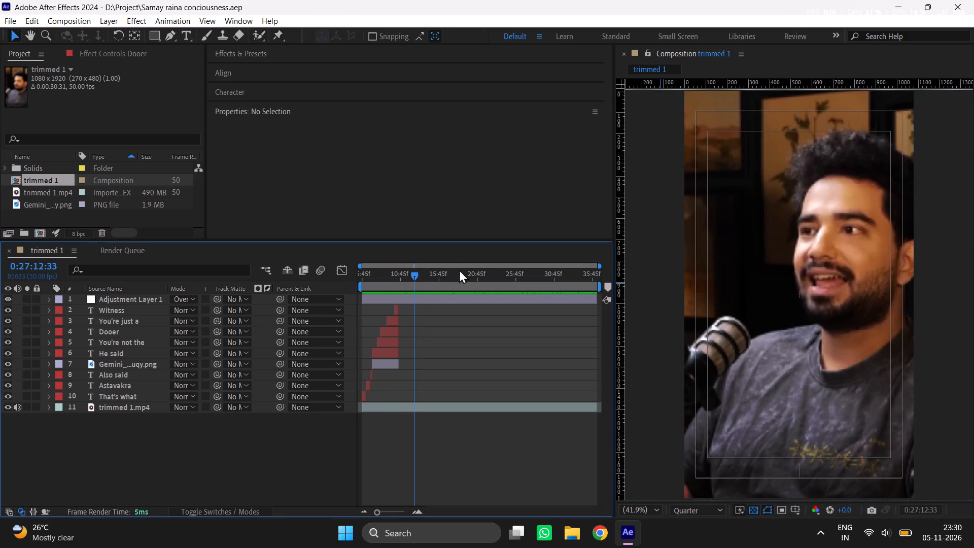
{"action": "key", "text": "space"}
{"action": "key", "text": "space"}
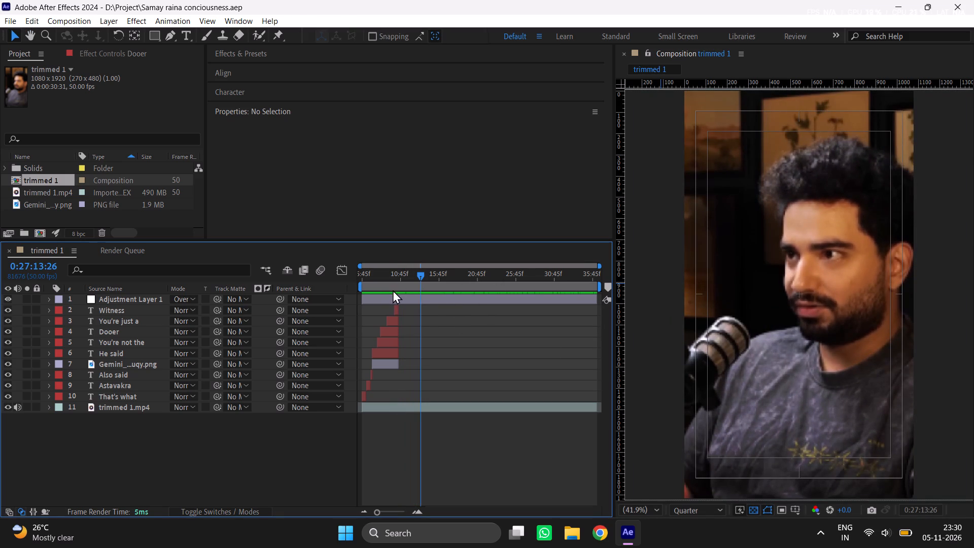
Duplicate the Witness layer, start the copy right after the existing captions, and extend its end to just before 0:27:13:26.
{"action": "left_click", "coordinate": [400, 310]}
{"action": "key", "text": "ctrl+d"}
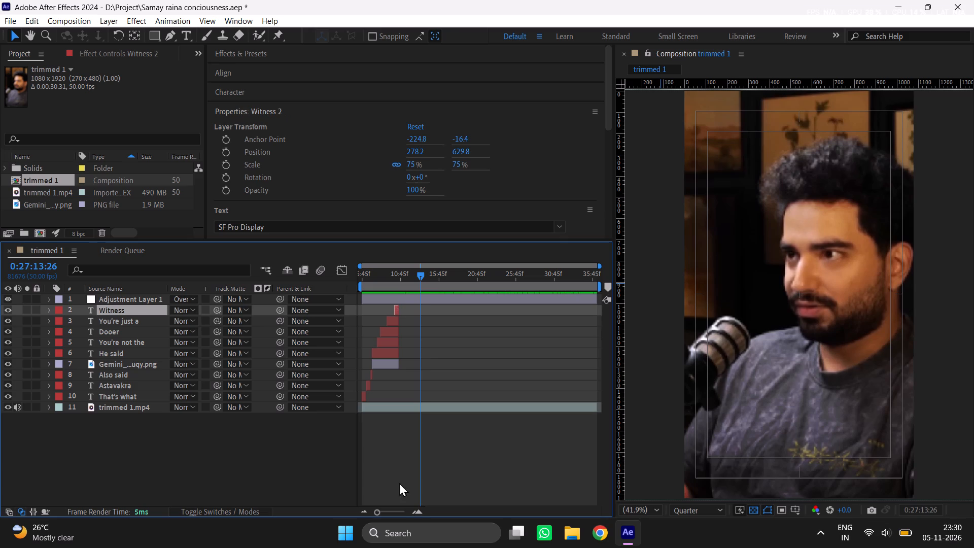
{"action": "left_click_drag", "start_coordinate": [383, 512], "coordinate": [400, 505]}
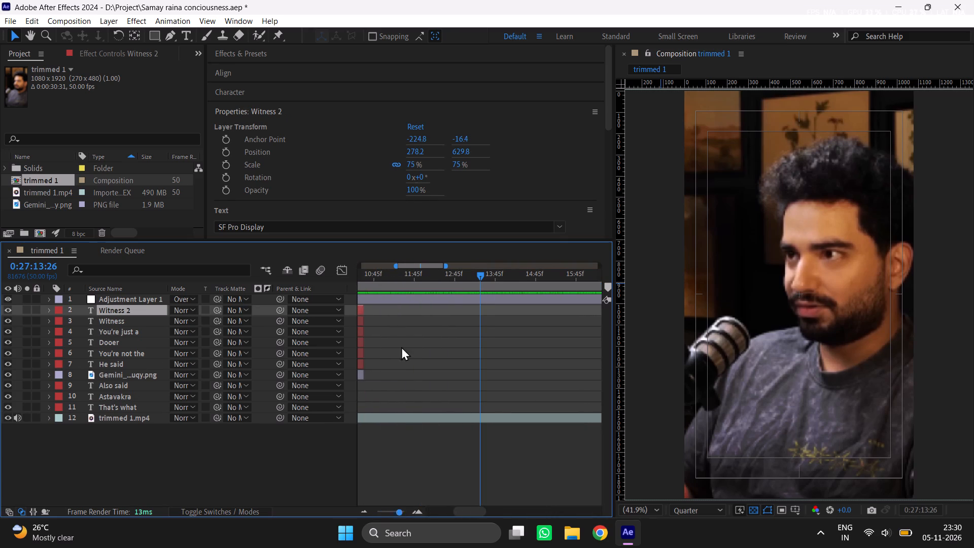
{"action": "left_click_drag", "start_coordinate": [359, 310], "coordinate": [382, 314]}
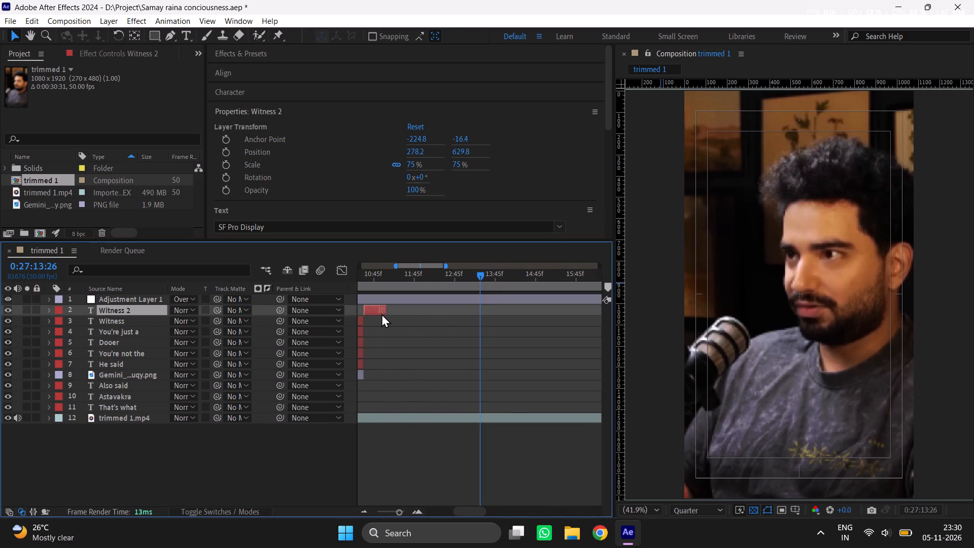
{"action": "left_click_drag", "start_coordinate": [387, 310], "coordinate": [476, 313]}
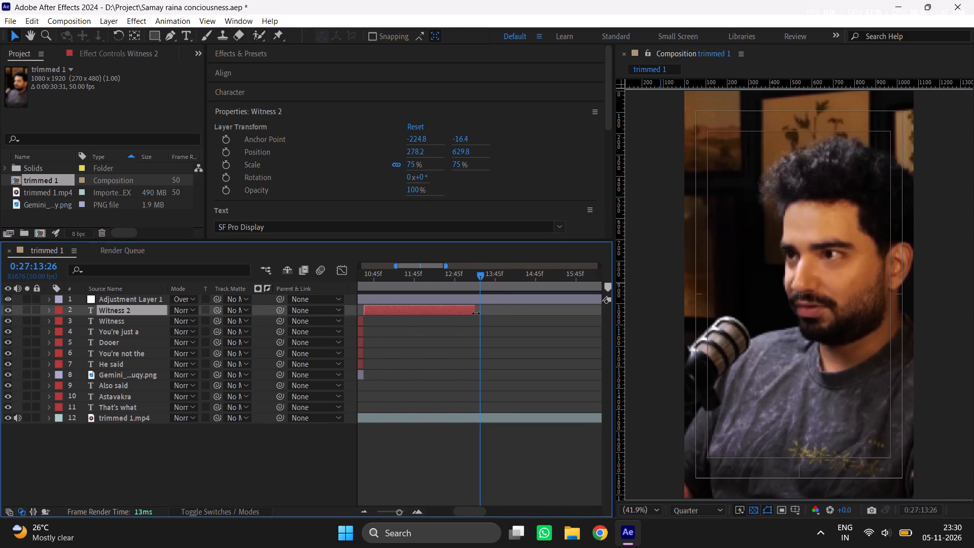
{"action": "left_click_drag", "start_coordinate": [476, 313], "coordinate": [478, 306]}
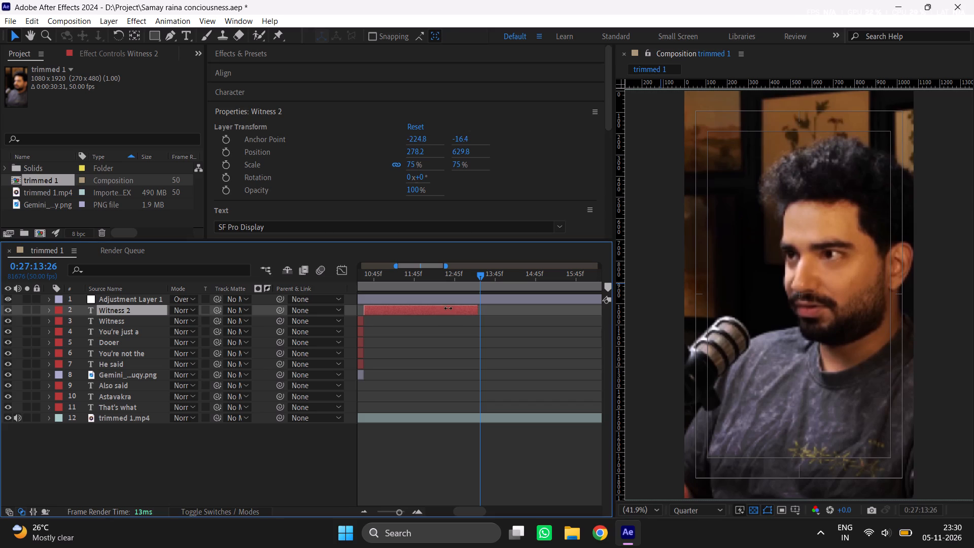
At 0:27:12:24, replace the text of the duplicated Witness layer with "You're Just".
{"action": "double_click", "coordinate": [448, 308]}
{"action": "left_click", "coordinate": [437, 285]}
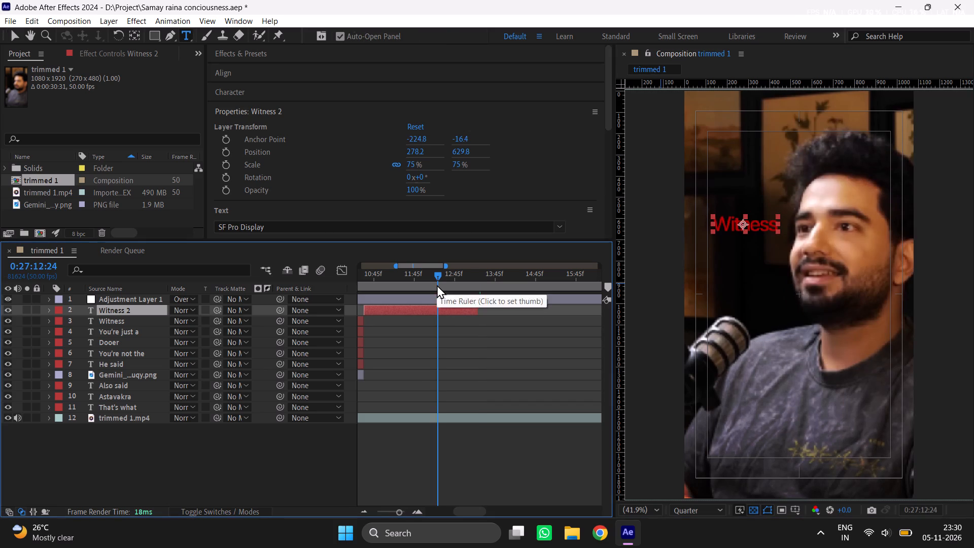
{"action": "double_click", "coordinate": [435, 305]}
{"action": "type", "text": "YOu"}
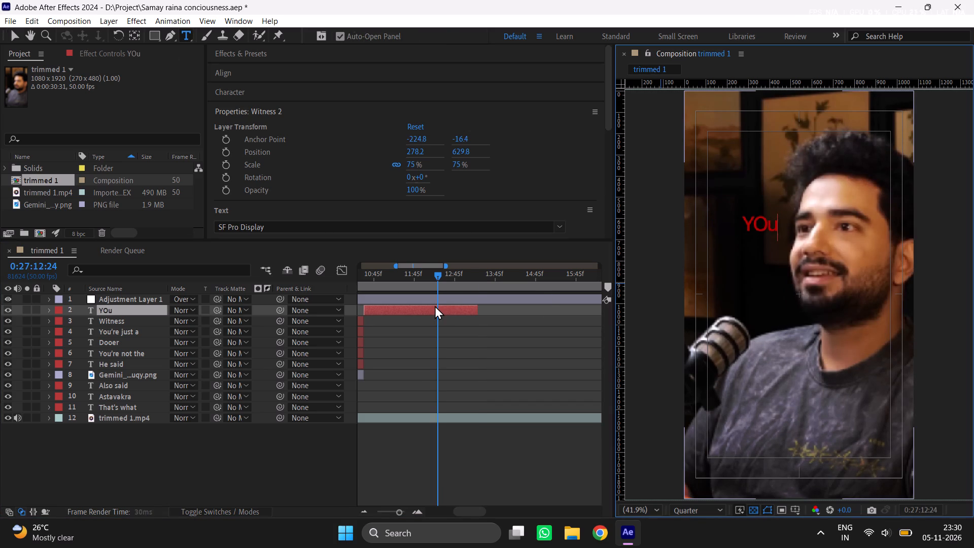
{"action": "key", "text": "BackSpace"}
{"action": "key", "text": "BackSpace"}
{"action": "type", "text": "ou"}
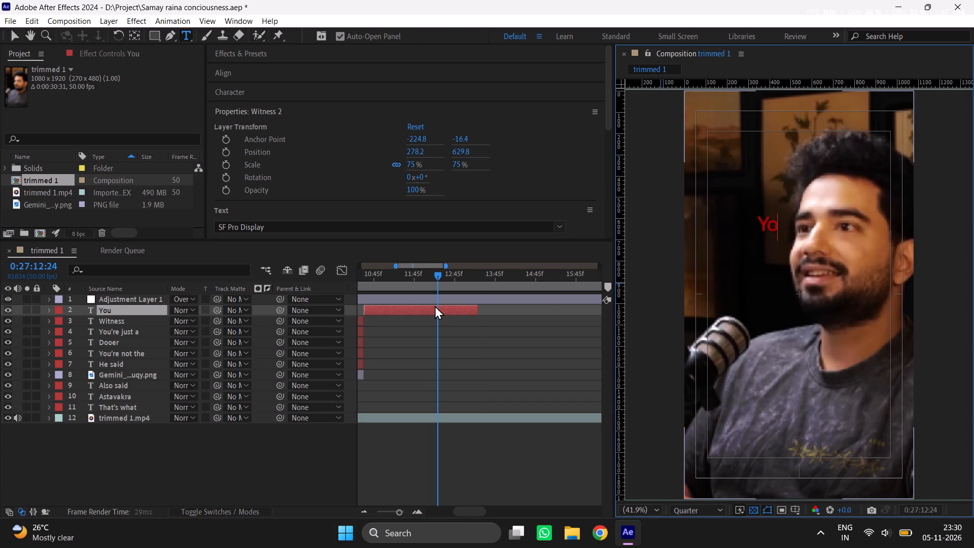
{"action": "type", "text": "'re"}
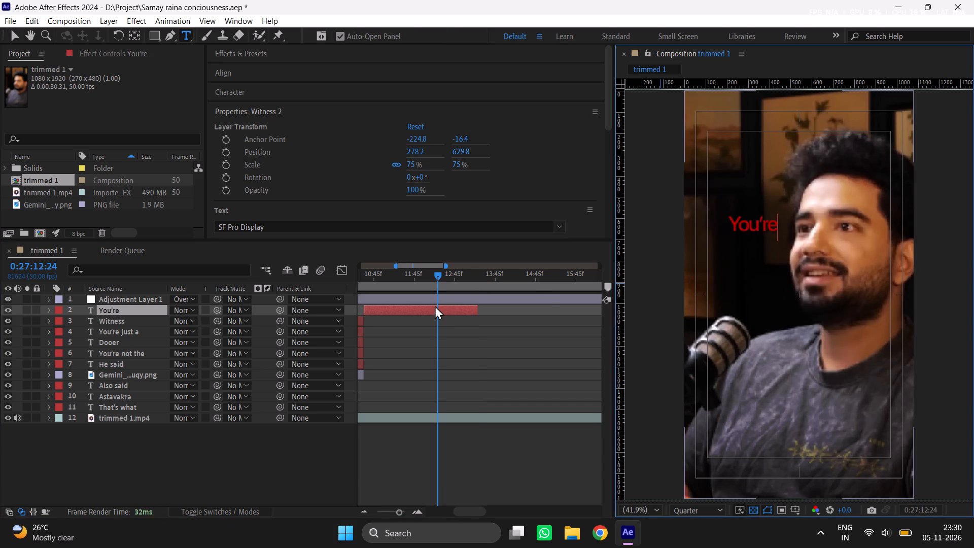
{"action": "key", "text": "space"}
{"action": "type", "text": "Just"}
{"action": "key", "text": "space"}
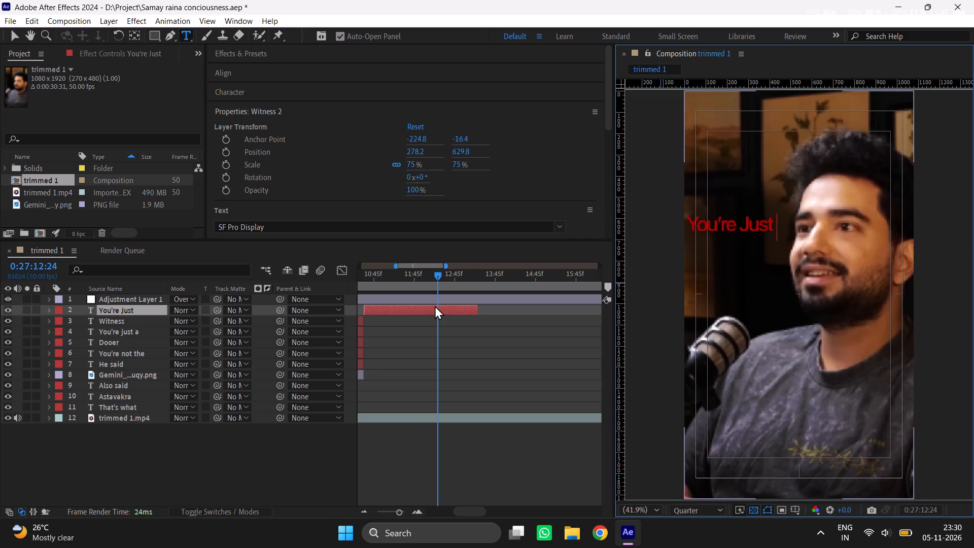
{"action": "left_click", "coordinate": [497, 334]}
Duplicate the You're Just caption, place the copy directly below at about 290, 709, and change its text to "Witnessing".
{"action": "left_click", "coordinate": [419, 305]}
{"action": "key", "text": "ctrl+d"}
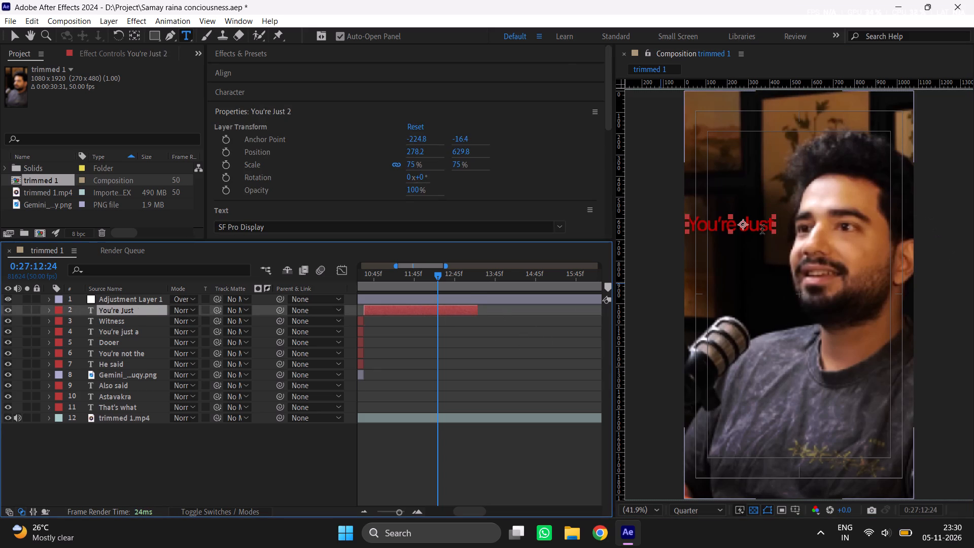
{"action": "key", "text": "v"}
{"action": "left_click_drag", "start_coordinate": [743, 222], "coordinate": [745, 239]}
{"action": "double_click", "coordinate": [745, 239]}
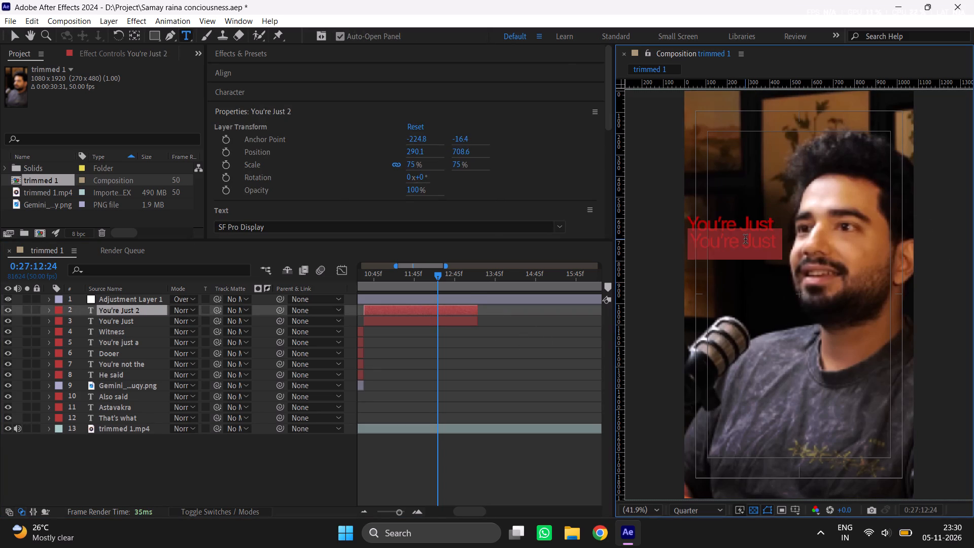
{"action": "type", "text": "Witness"}
{"action": "type", "text": "ing"}
{"action": "left_click", "coordinate": [437, 367]}
{"action": "key", "text": "v"}
Duplicate the Witnessing caption, place the copy below it at about 302, 830, and change its text to "Life happening".
{"action": "left_click", "coordinate": [453, 307]}
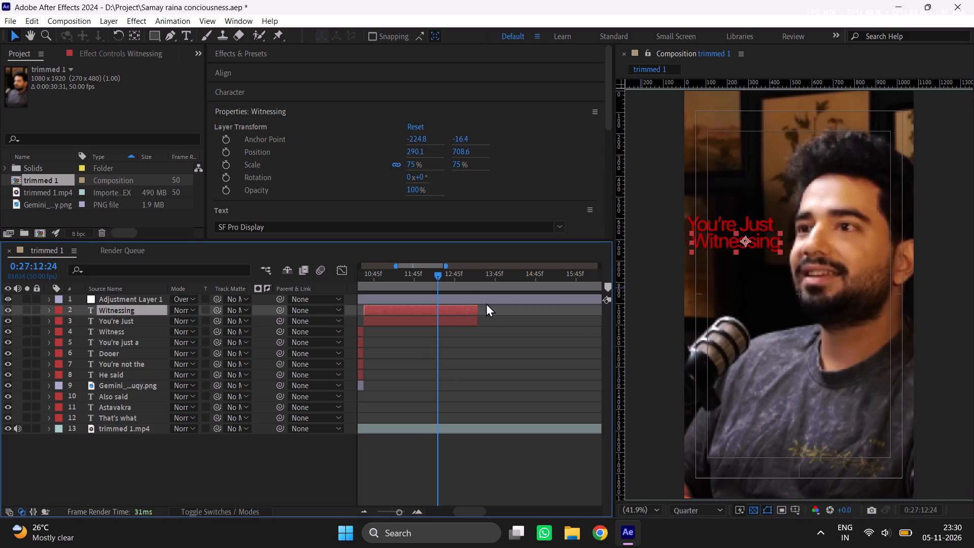
{"action": "key", "text": "ctrl+d"}
{"action": "left_click_drag", "start_coordinate": [745, 241], "coordinate": [748, 266]}
{"action": "double_click", "coordinate": [748, 266]}
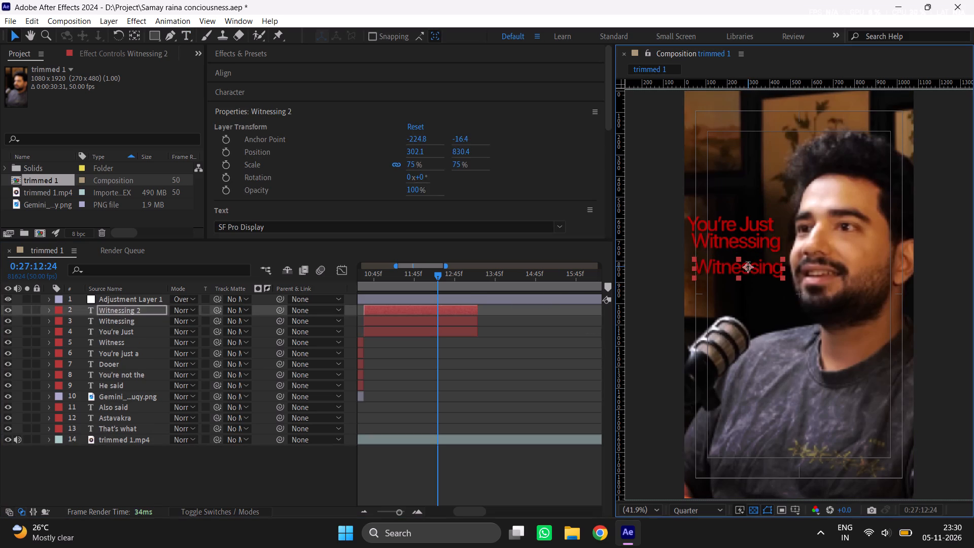
{"action": "key", "text": "shift+l"}
{"action": "type", "text": "ifef"}
{"action": "key", "text": "space"}
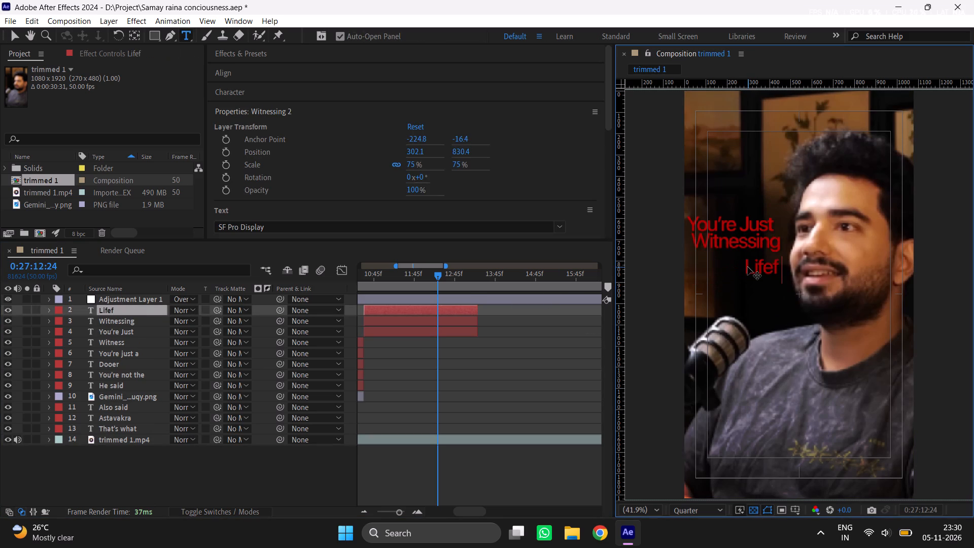
{"action": "type", "text": "=="}
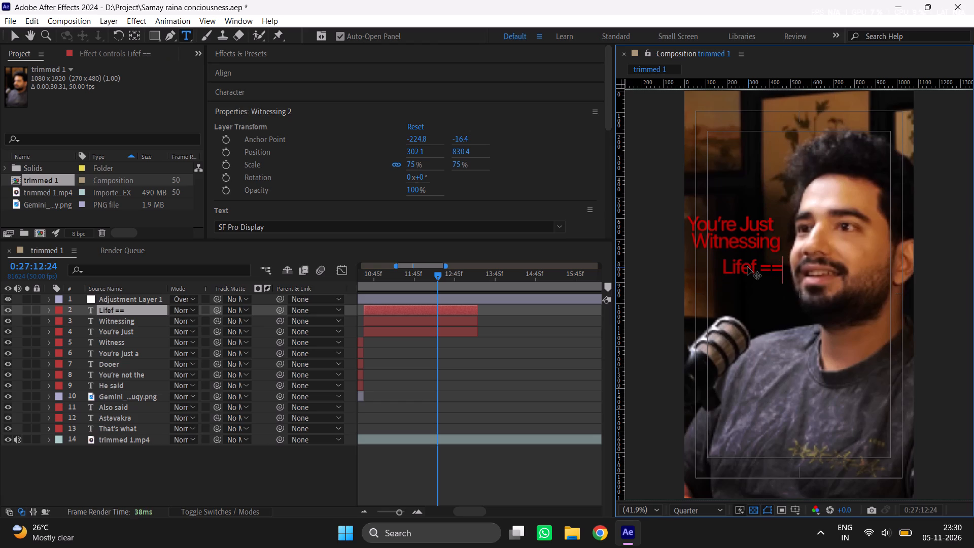
{"action": "key", "text": "BackSpace"}
{"action": "key", "text": "BackSpace"}
{"action": "key", "text": "BackSpace"}
{"action": "key", "text": "BackSpace"}
{"action": "key", "text": "space"}
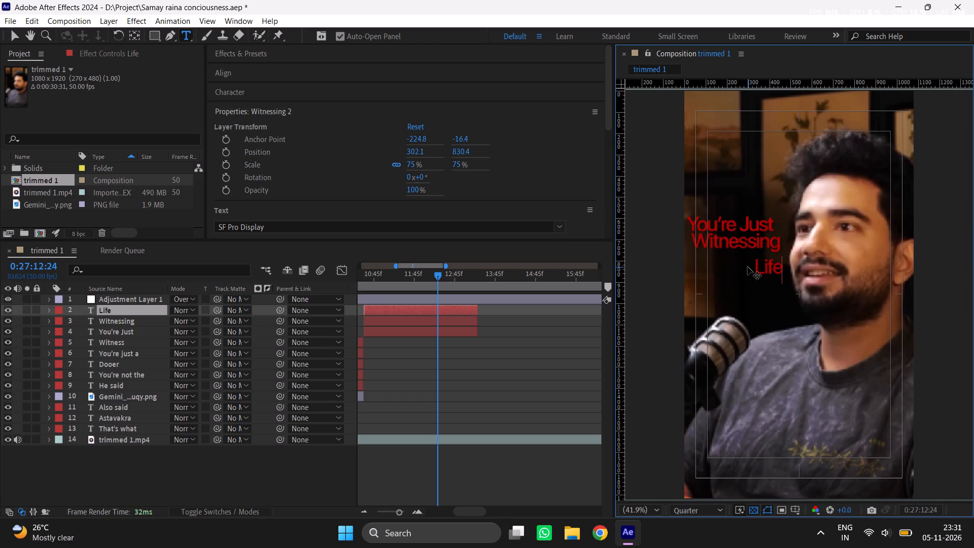
{"action": "type", "text": "happening"}
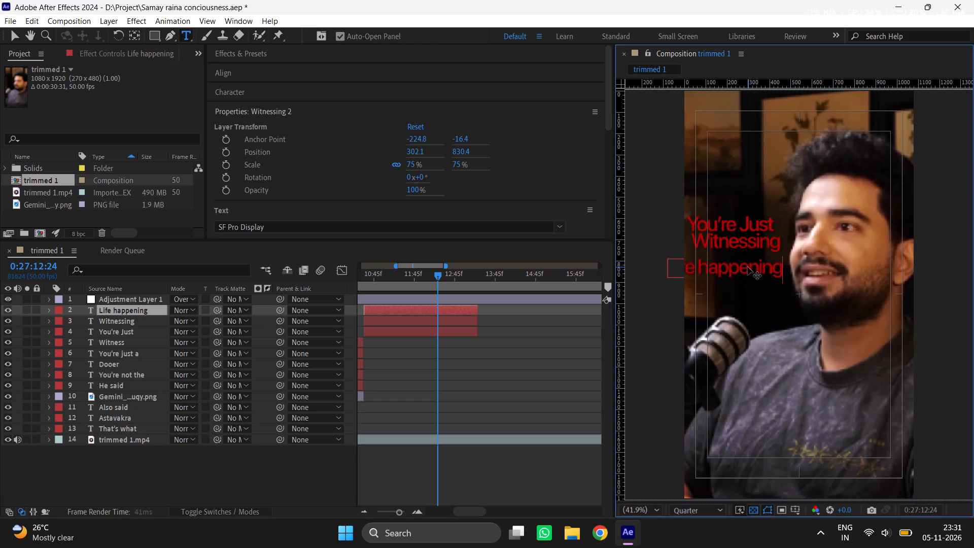
{"action": "left_click", "coordinate": [554, 373]}
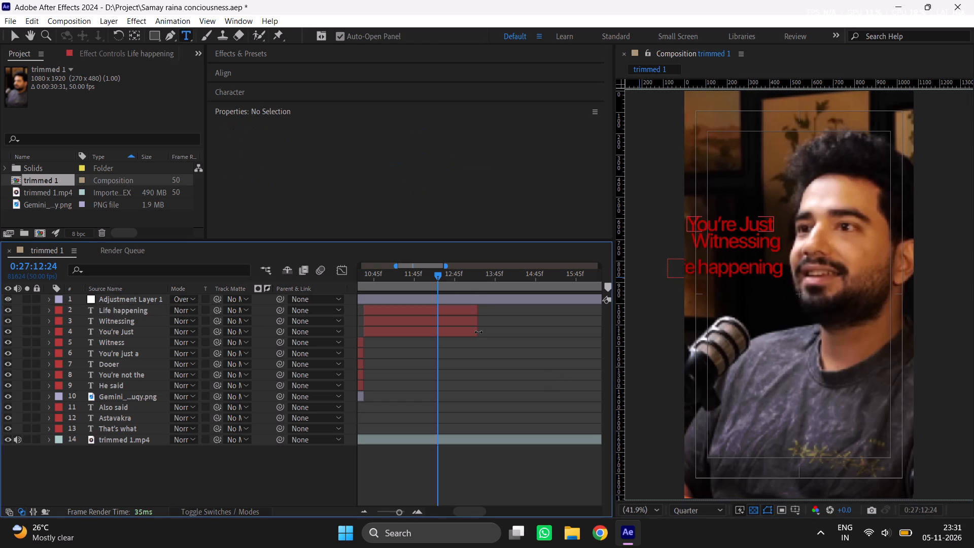
Duplicate the Life happening caption and change the copy's text to "around".
{"action": "left_click", "coordinate": [439, 310]}
{"action": "key", "text": "ctrl+d"}
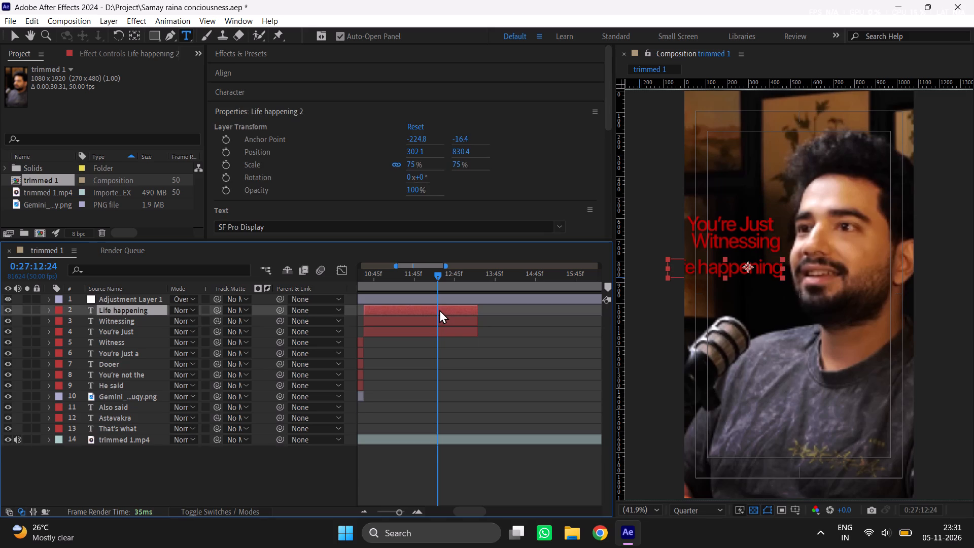
{"action": "double_click", "coordinate": [439, 310]}
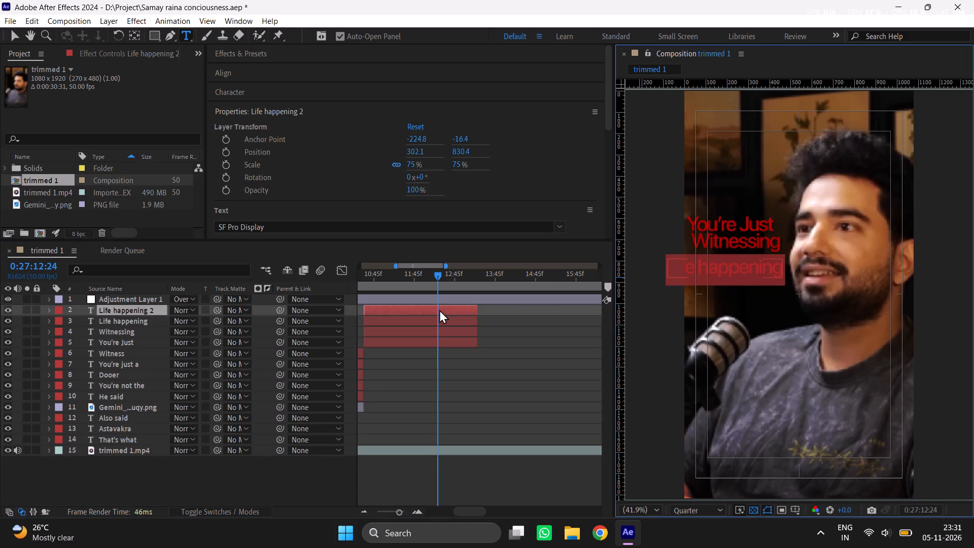
{"action": "type", "text": "around"}
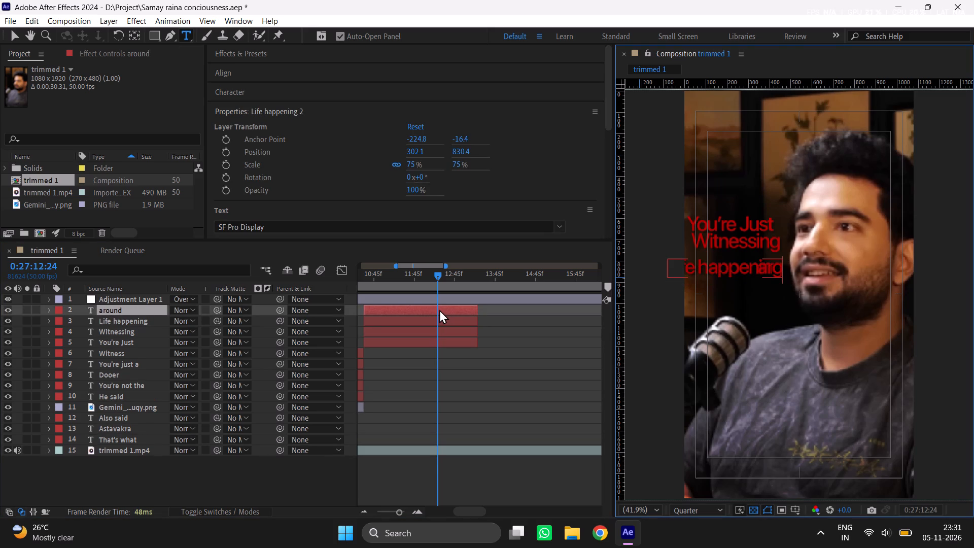
{"action": "left_click", "coordinate": [453, 378]}
{"action": "key", "text": "v"}
Reveal the around layer's Position and lower the caption below Life happening to a Y value of about 1073.
{"action": "left_click", "coordinate": [425, 309]}
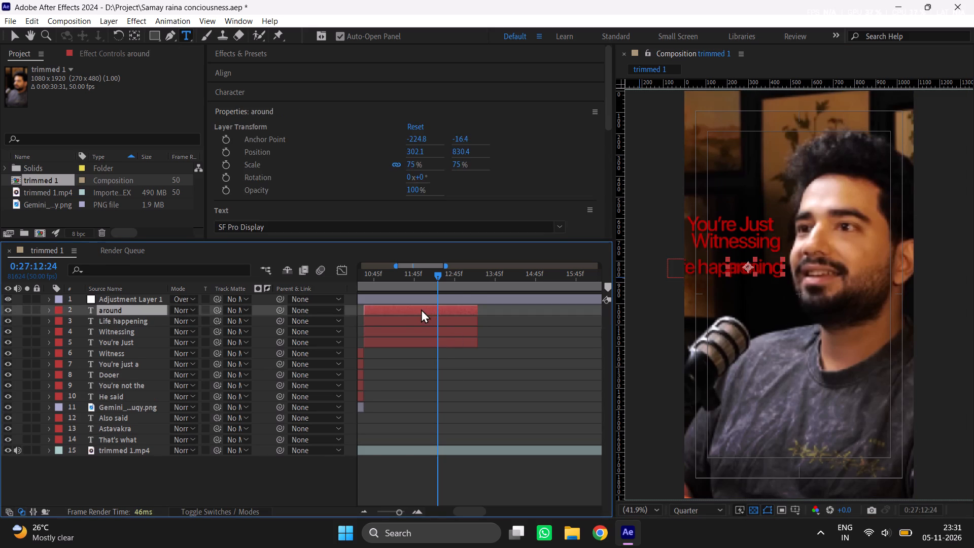
{"action": "left_click", "coordinate": [631, 547]}
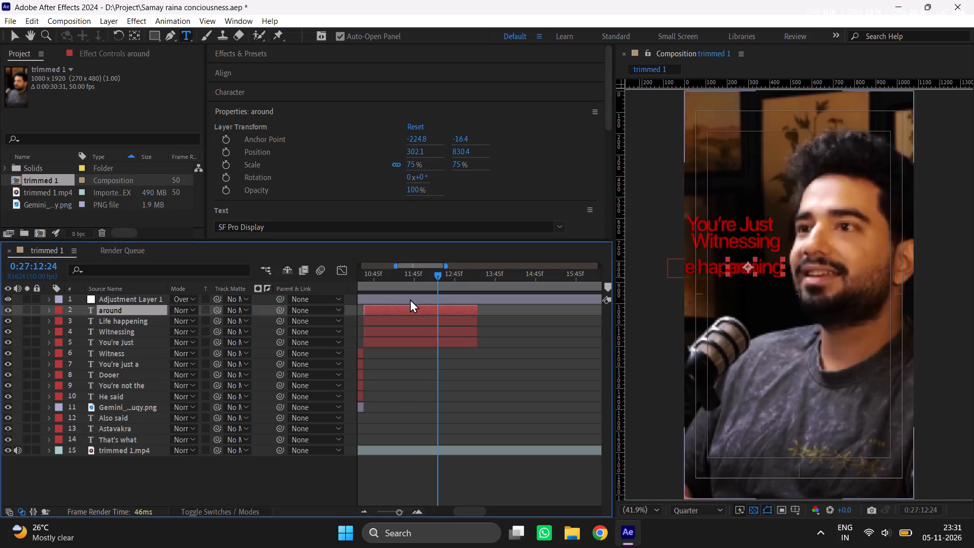
{"action": "key", "text": "p"}
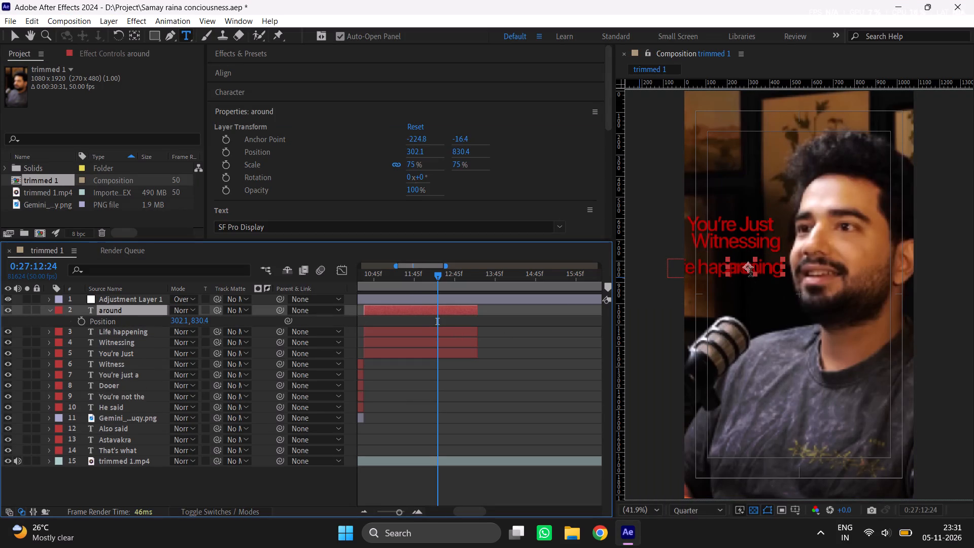
{"action": "left_click_drag", "start_coordinate": [203, 323], "coordinate": [372, 307]}
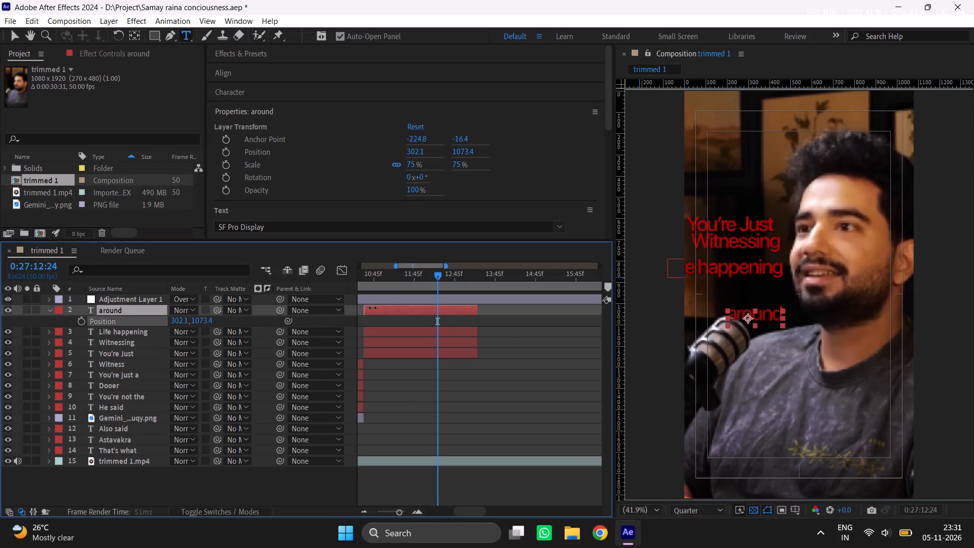
Raise the around caption closer to Life happening, to a Y position of about 1011.
{"action": "left_click_drag", "start_coordinate": [372, 307], "coordinate": [331, 310]}
{"action": "left_click", "coordinate": [473, 396]}
{"action": "key", "text": "space"}
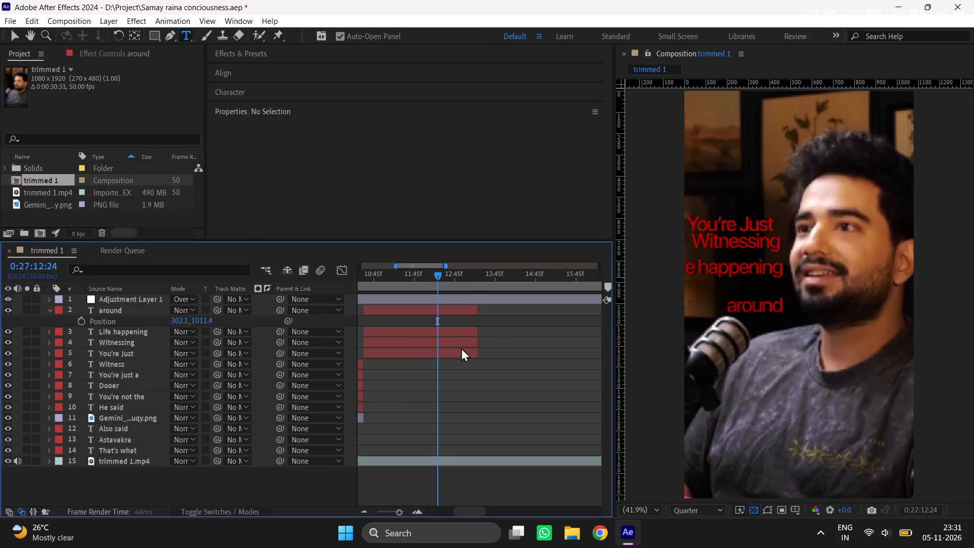
Change the text fill of the You're Just, Witnessing, Life happening and around captions to white, keeping the SF Pro Display font.
{"action": "left_click", "coordinate": [461, 351]}
{"action": "left_click", "coordinate": [455, 309], "text": "shift"}
{"action": "scroll", "coordinate": [314, 202], "scroll_direction": "down", "scroll_amount": 1}
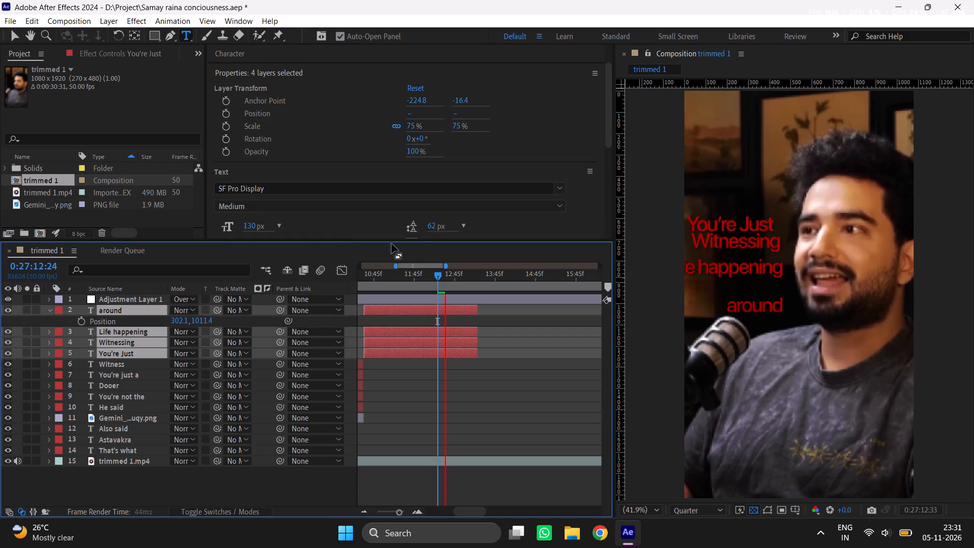
{"action": "key", "text": "space"}
{"action": "left_click", "coordinate": [426, 285]}
{"action": "scroll", "coordinate": [302, 181], "scroll_direction": "down", "scroll_amount": 3}
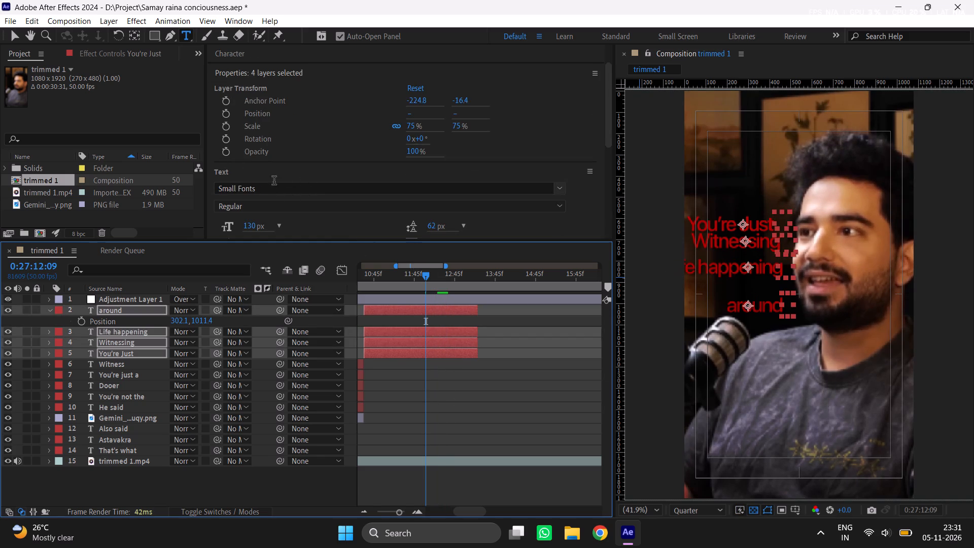
{"action": "scroll", "coordinate": [272, 184], "scroll_direction": "down", "scroll_amount": 4}
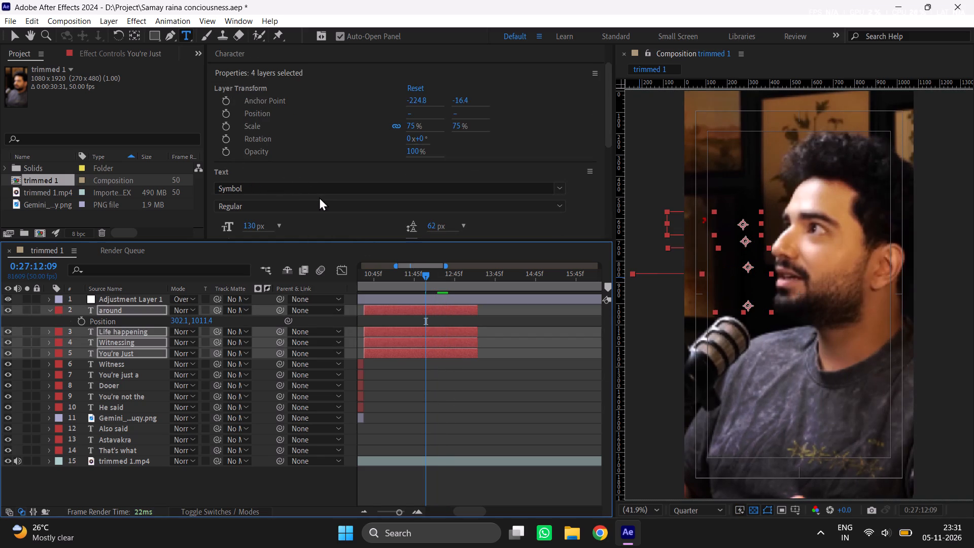
{"action": "key", "text": "ctrl+z"}
{"action": "key", "text": "ctrl+z"}
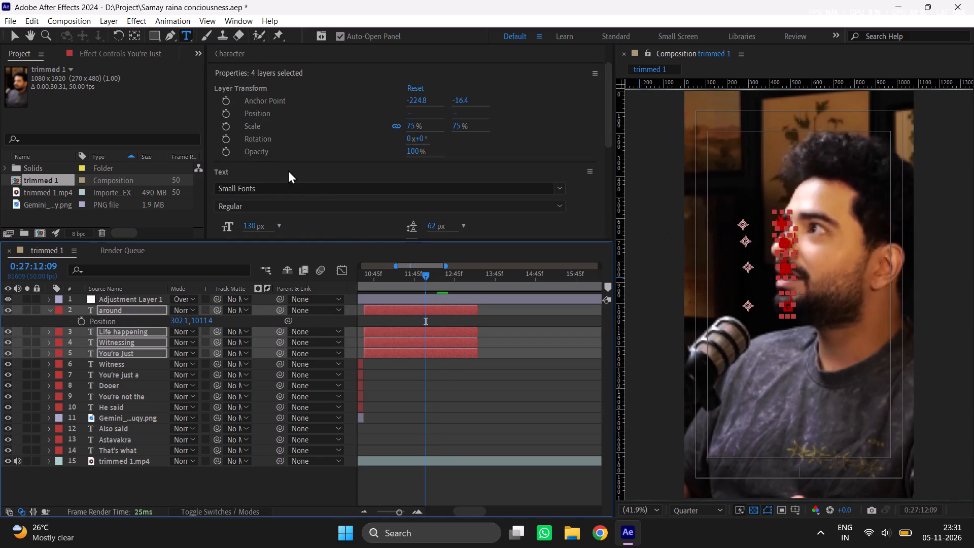
{"action": "key", "text": "ctrl+z"}
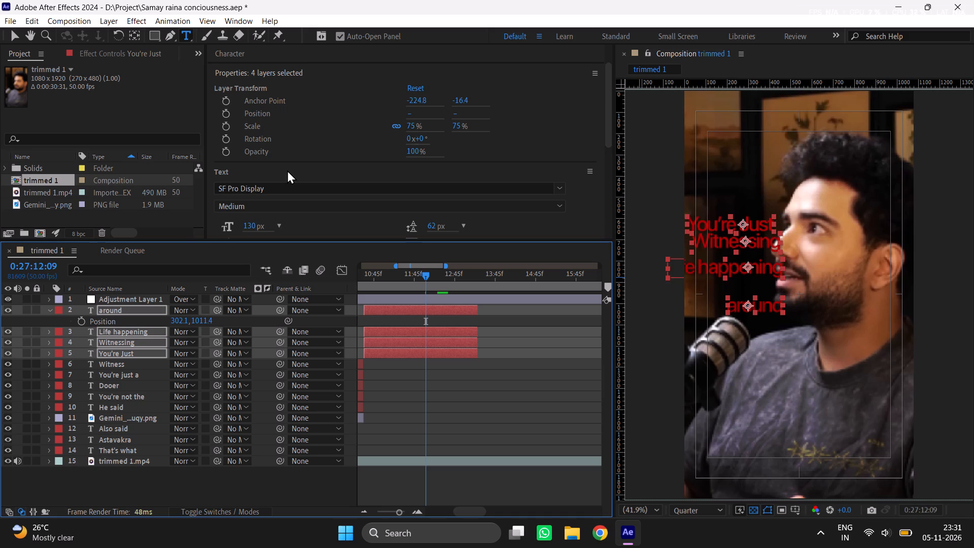
{"action": "scroll", "coordinate": [302, 231], "scroll_direction": "down", "scroll_amount": 2}
{"action": "left_click", "coordinate": [247, 180]}
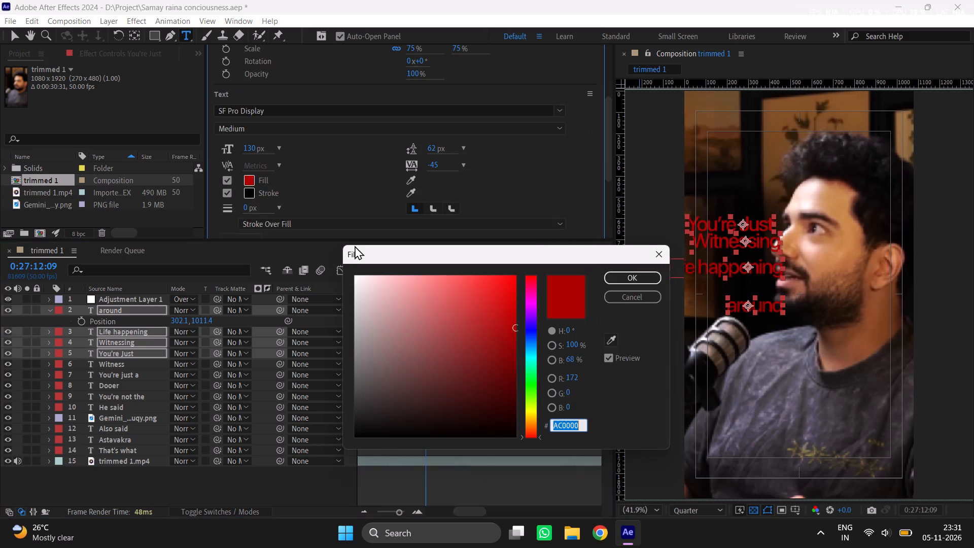
{"action": "left_click_drag", "start_coordinate": [403, 316], "coordinate": [277, 167]}
{"action": "left_click", "coordinate": [636, 287]}
{"action": "left_click", "coordinate": [633, 281]}
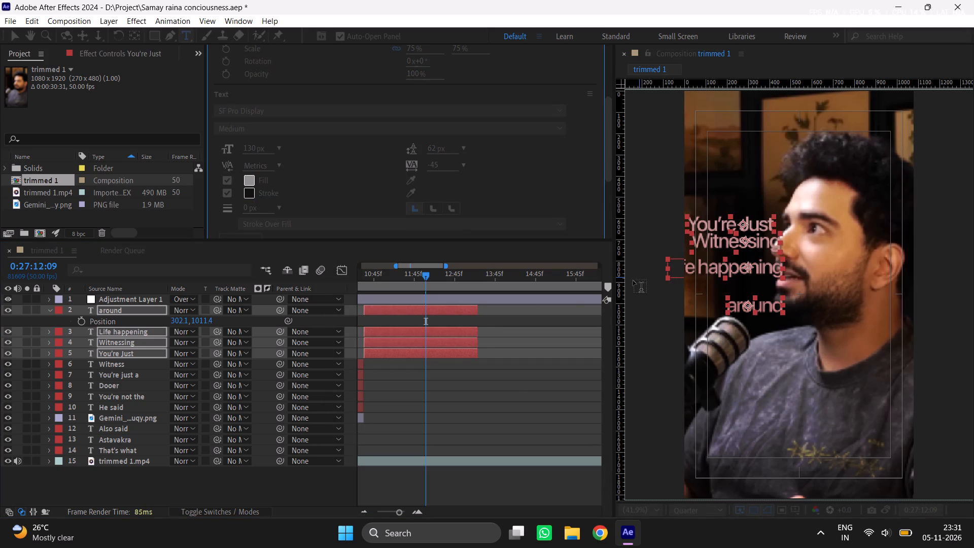
Save the project.
{"action": "left_click", "coordinate": [514, 380]}
{"action": "key", "text": "ctrl+s"}
Stagger the captions to the speech: start Witnessing at about 0:27:11:28, Life happening at about 0:27:12:09 and around at about 0:27:12:45.
{"action": "key", "text": "v"}
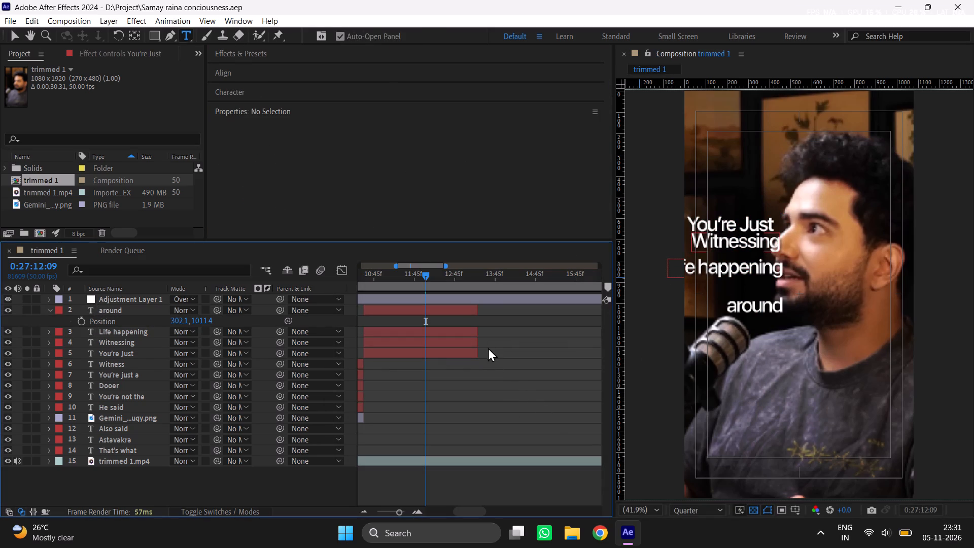
{"action": "left_click_drag", "start_coordinate": [412, 282], "coordinate": [387, 283]}
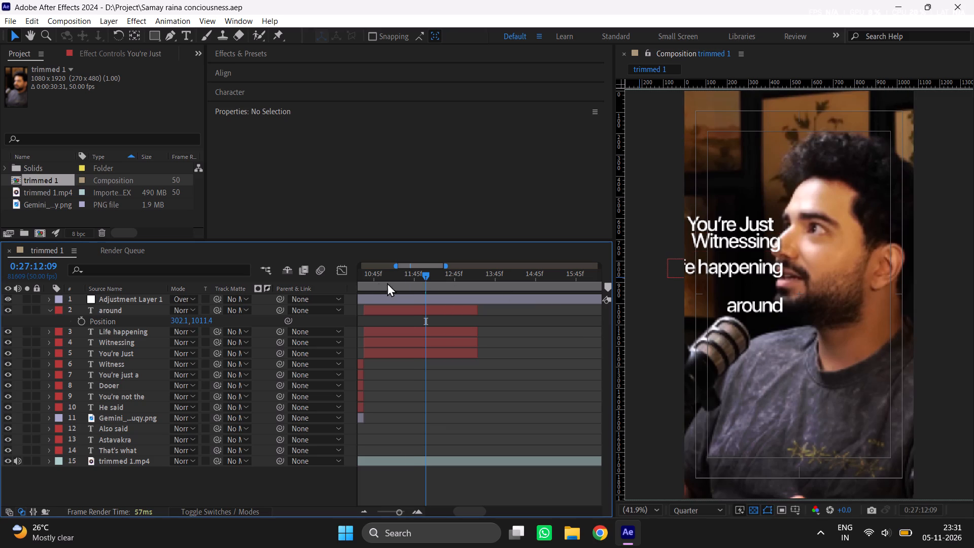
{"action": "left_click_drag", "start_coordinate": [387, 283], "coordinate": [419, 294]}
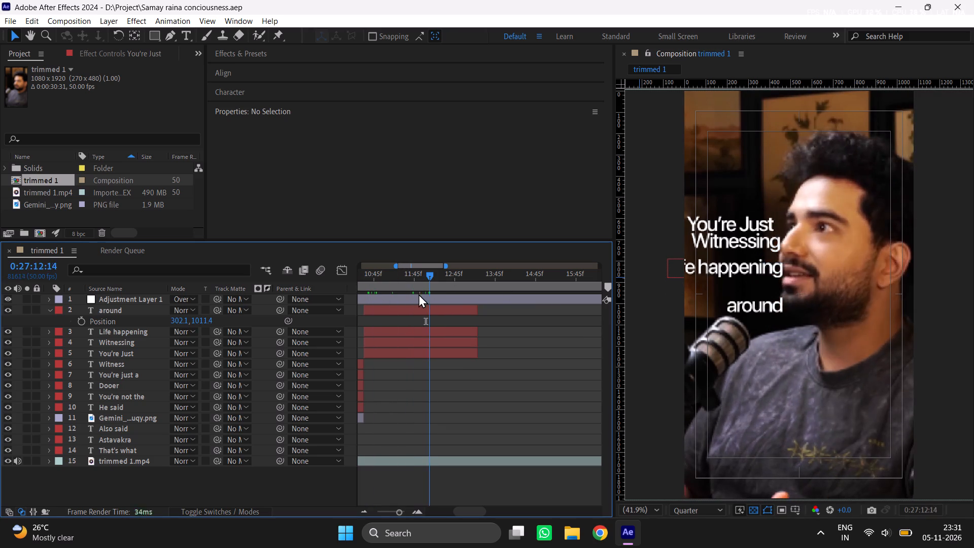
{"action": "left_click_drag", "start_coordinate": [419, 294], "coordinate": [401, 295]}
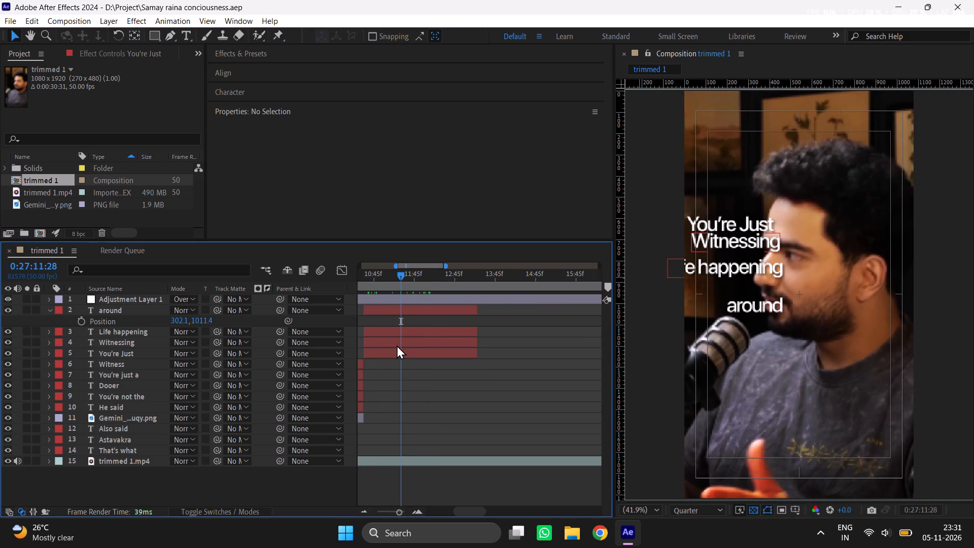
{"action": "left_click_drag", "start_coordinate": [397, 345], "coordinate": [423, 337]}
{"action": "left_click_drag", "start_coordinate": [401, 327], "coordinate": [463, 341]}
{"action": "left_click_drag", "start_coordinate": [404, 309], "coordinate": [479, 318]}
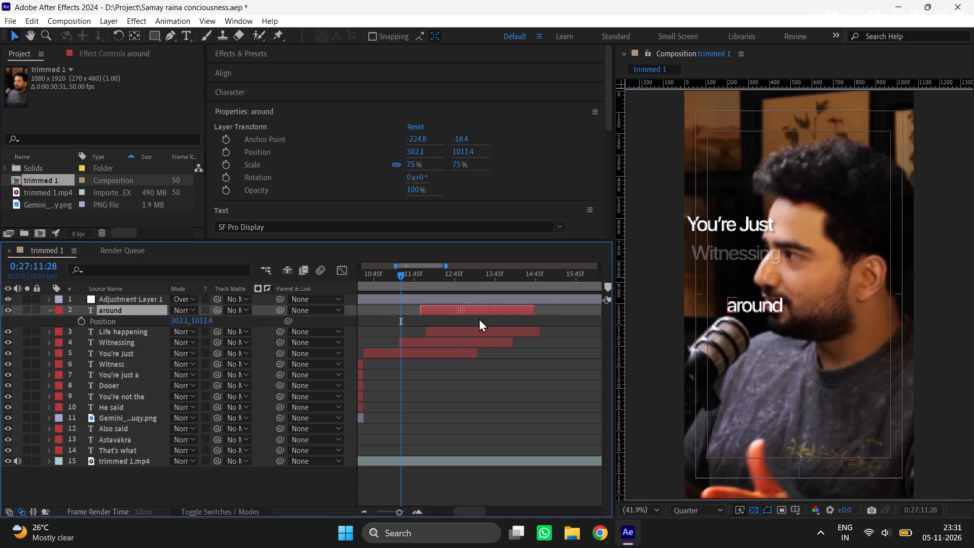
{"action": "left_click_drag", "start_coordinate": [479, 318], "coordinate": [495, 323]}
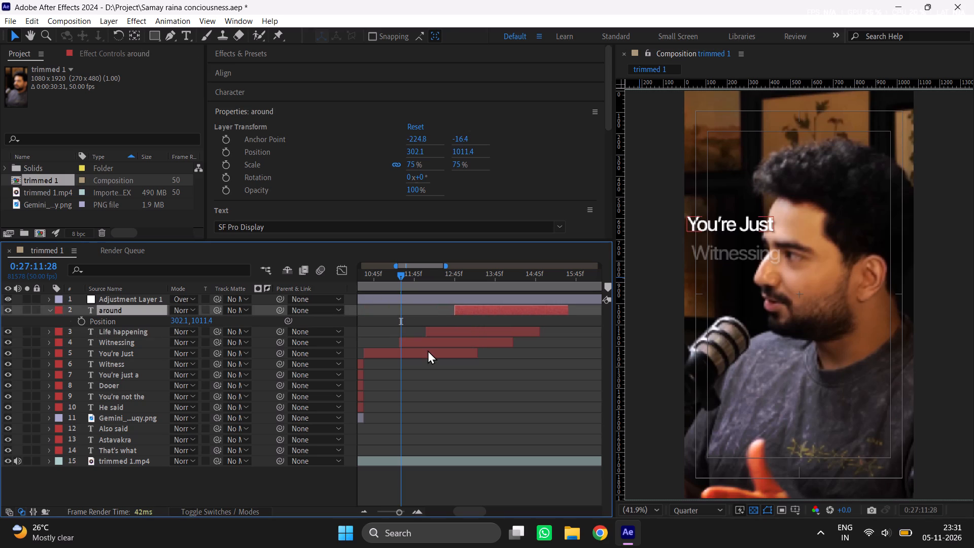
Move the You're Just caption up near the top of the frame, to about 295, 236.
{"action": "left_click", "coordinate": [428, 350]}
{"action": "left_click_drag", "start_coordinate": [741, 220], "coordinate": [743, 154]}
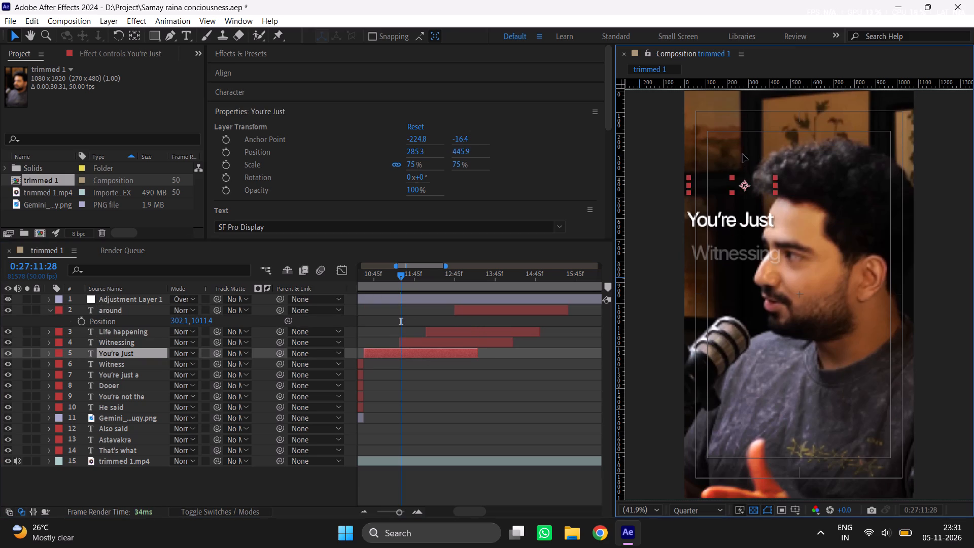
{"action": "left_click_drag", "start_coordinate": [743, 154], "coordinate": [745, 136]}
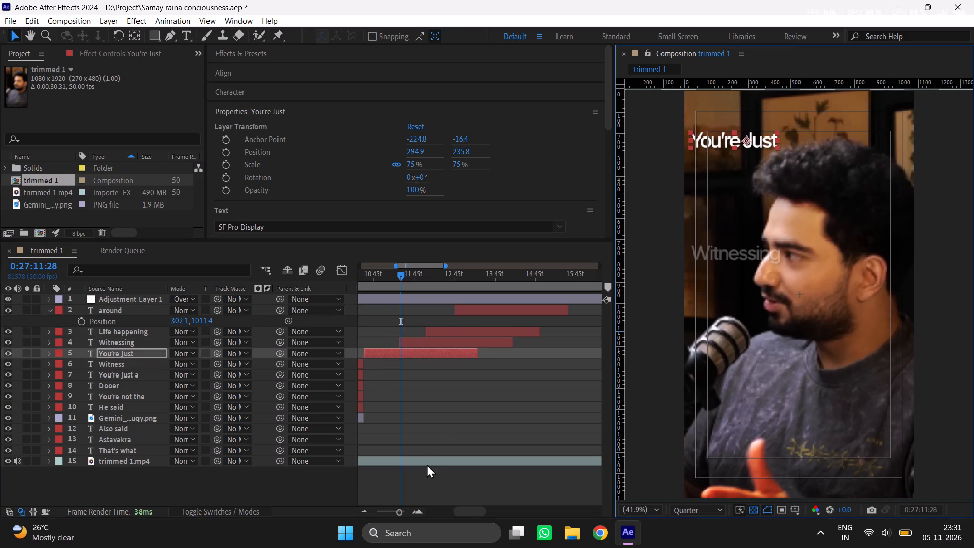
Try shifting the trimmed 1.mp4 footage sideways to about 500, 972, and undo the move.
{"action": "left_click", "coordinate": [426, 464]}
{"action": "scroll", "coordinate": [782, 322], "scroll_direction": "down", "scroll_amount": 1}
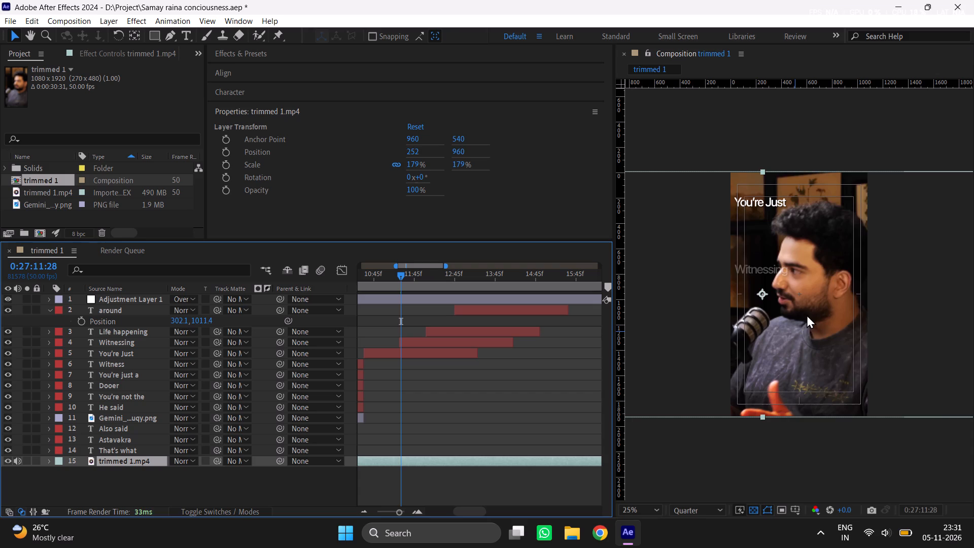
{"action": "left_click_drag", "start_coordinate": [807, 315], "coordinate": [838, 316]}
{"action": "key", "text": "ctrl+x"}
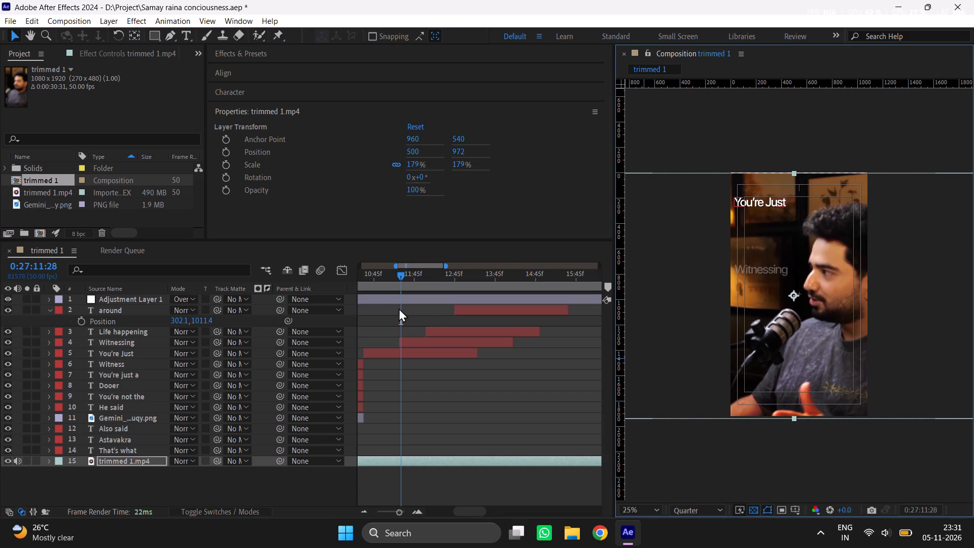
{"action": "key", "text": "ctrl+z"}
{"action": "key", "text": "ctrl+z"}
Split the trimmed 1.mp4 layer where You're Just begins and adjust both pieces so they meet at 0:27:10:33.
{"action": "left_click_drag", "start_coordinate": [365, 267], "coordinate": [359, 267]}
{"action": "left_click_drag", "start_coordinate": [372, 278], "coordinate": [359, 277]}
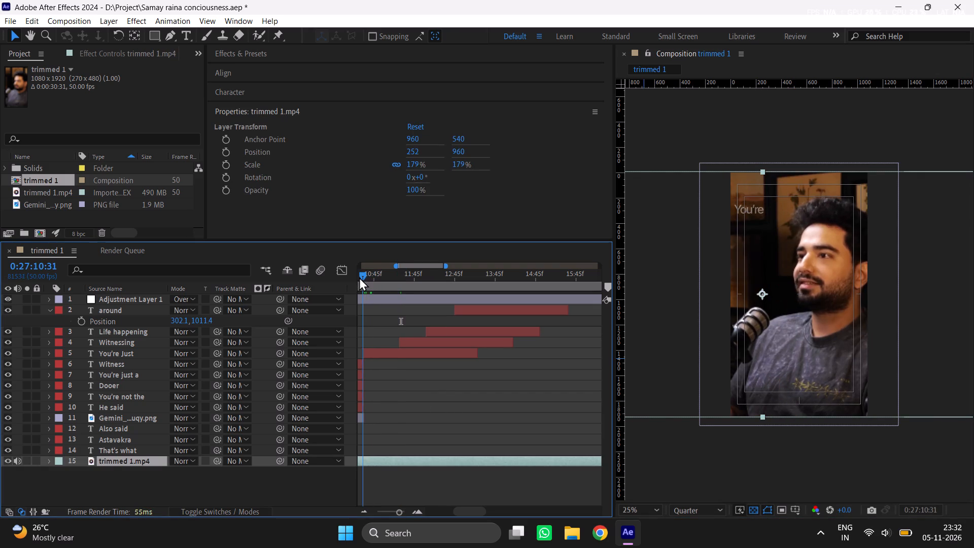
{"action": "left_click_drag", "start_coordinate": [359, 277], "coordinate": [434, 302]}
{"action": "key", "text": "ctrl+shift+d"}
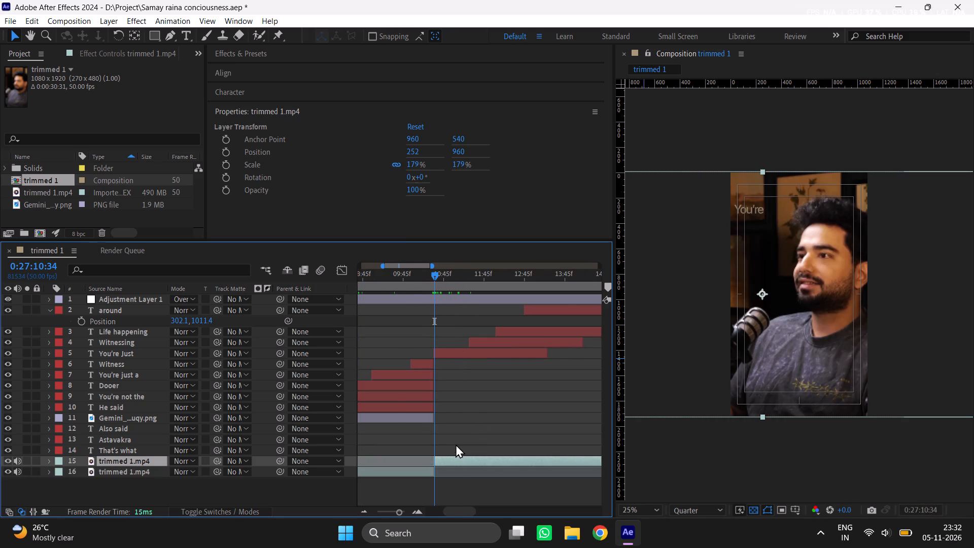
{"action": "left_click_drag", "start_coordinate": [406, 510], "coordinate": [428, 499]}
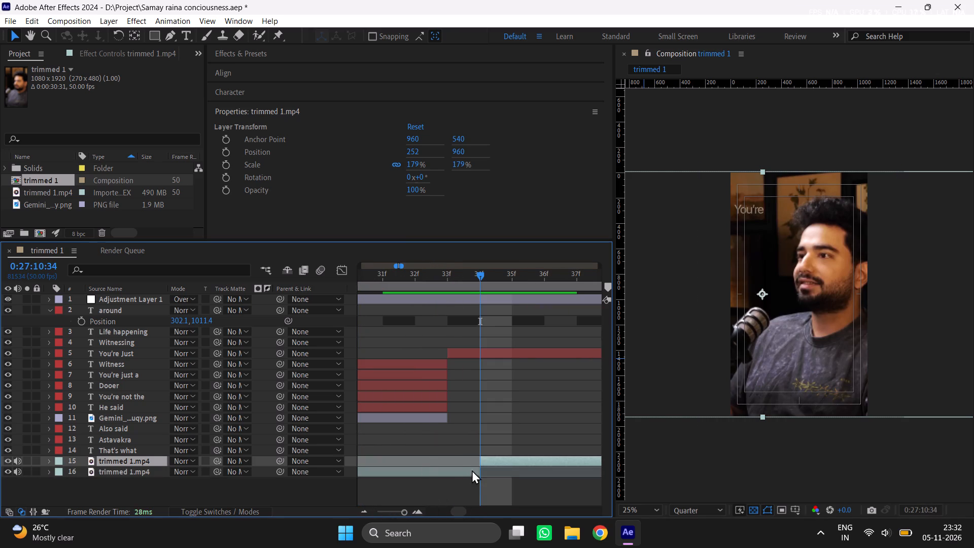
{"action": "left_click_drag", "start_coordinate": [478, 474], "coordinate": [454, 470]}
{"action": "left_click_drag", "start_coordinate": [477, 460], "coordinate": [447, 465]}
{"action": "left_click_drag", "start_coordinate": [447, 465], "coordinate": [447, 465]}
Keyframe the later trimmed 1.mp4 clip's Position at 0:27:10:33, and set its X value to 453 at 0:27:11:03.
{"action": "left_click", "coordinate": [455, 281]}
{"action": "key", "text": "p"}
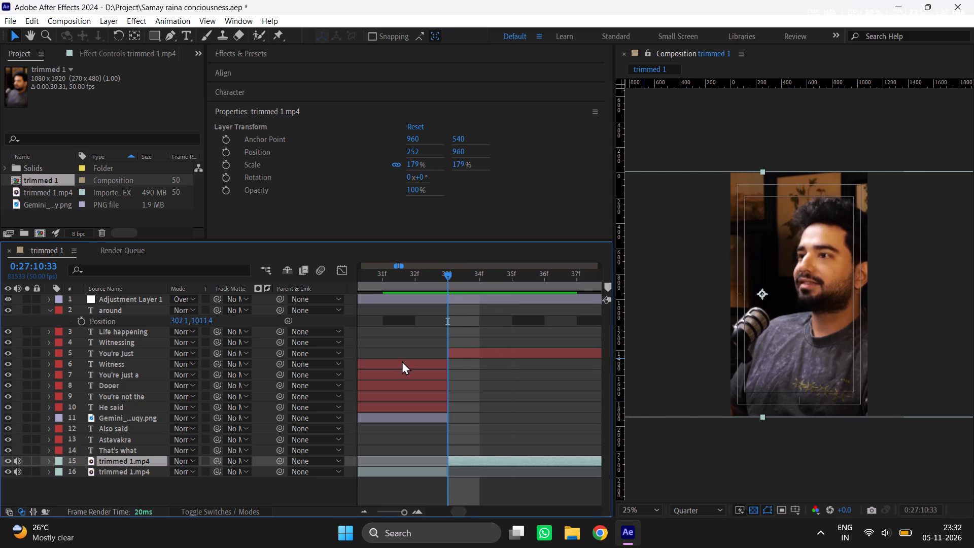
{"action": "left_click", "coordinate": [83, 470]}
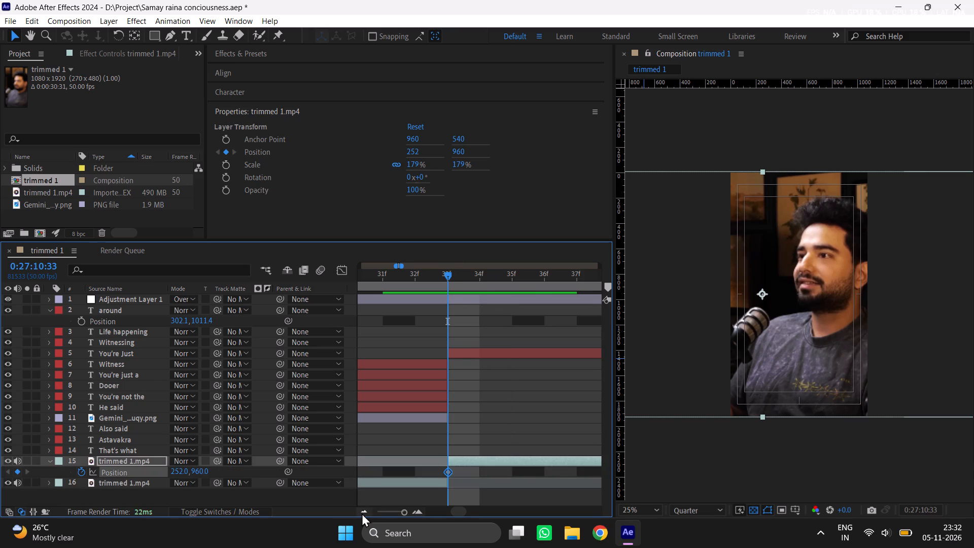
{"action": "triple_click", "coordinate": [362, 513]}
{"action": "key", "text": "ctrl+shift+Right"}
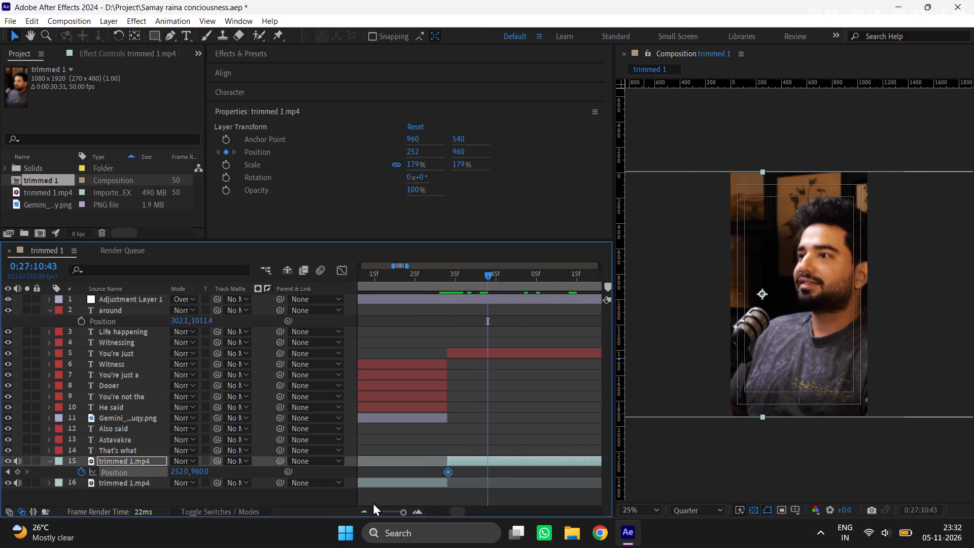
{"action": "key", "text": "ctrl+shift+Right"}
{"action": "left_click_drag", "start_coordinate": [184, 472], "coordinate": [233, 471]}
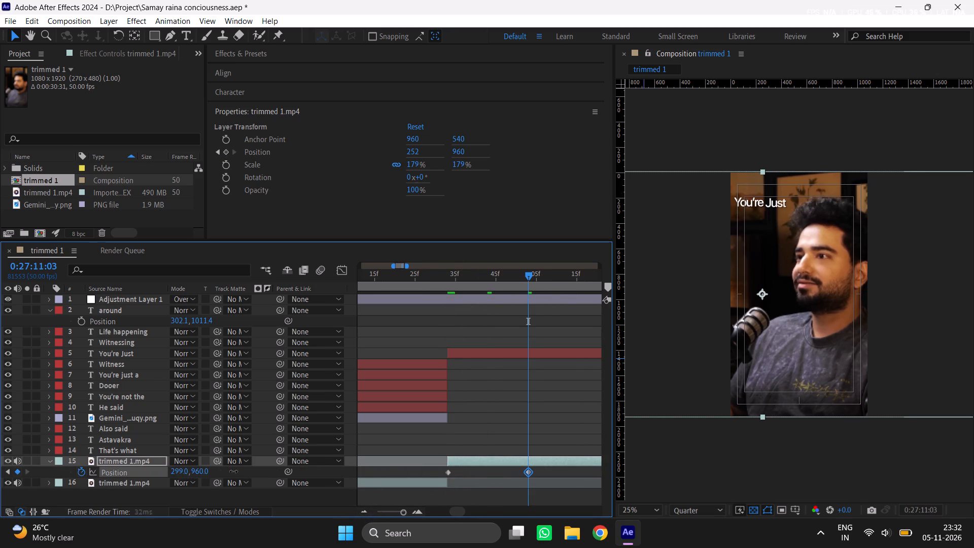
{"action": "left_click_drag", "start_coordinate": [233, 471], "coordinate": [308, 470]}
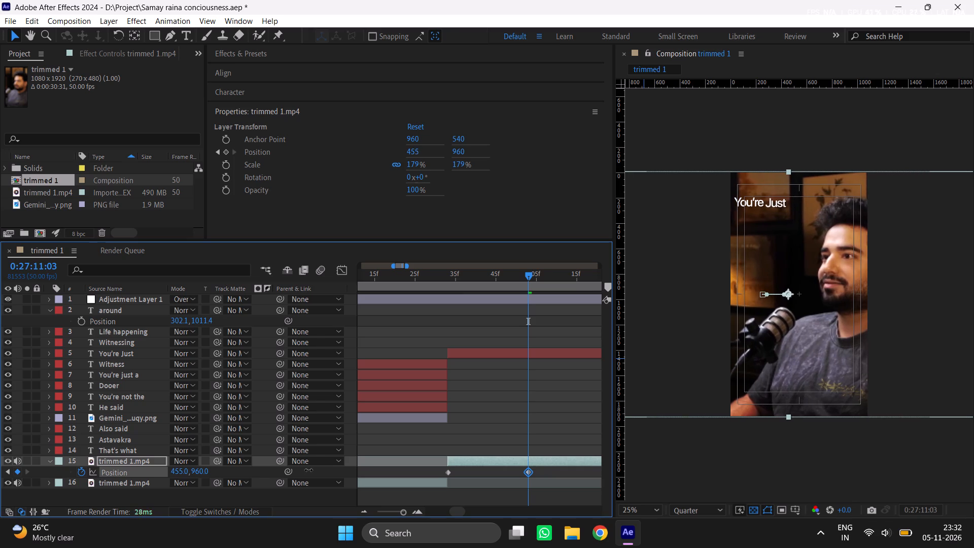
{"action": "left_click_drag", "start_coordinate": [308, 470], "coordinate": [308, 468]}
{"action": "left_click", "coordinate": [538, 392]}
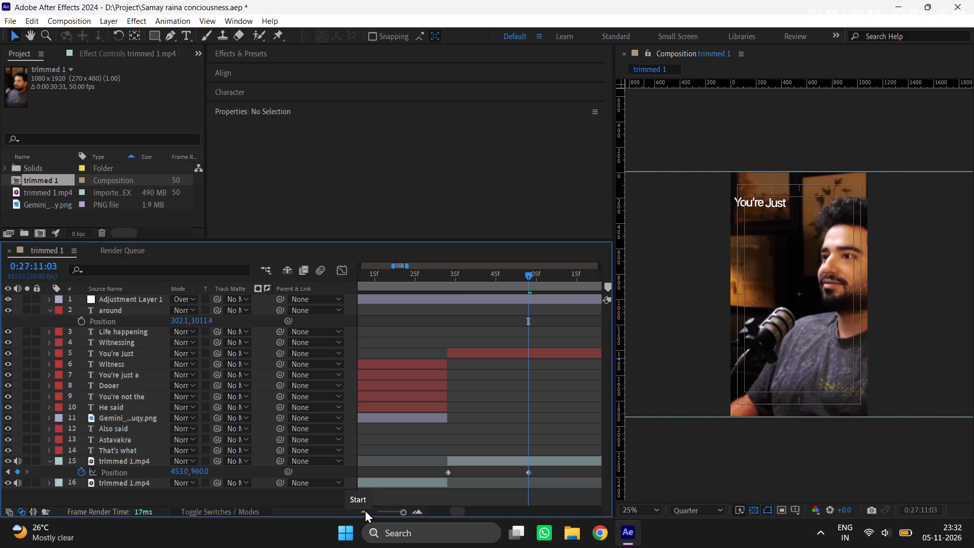
Reposition the You're Just caption inside the safe margin at about 319, 278.
{"action": "double_click", "coordinate": [365, 509]}
{"action": "left_click", "coordinate": [565, 388]}
{"action": "double_click", "coordinate": [361, 512]}
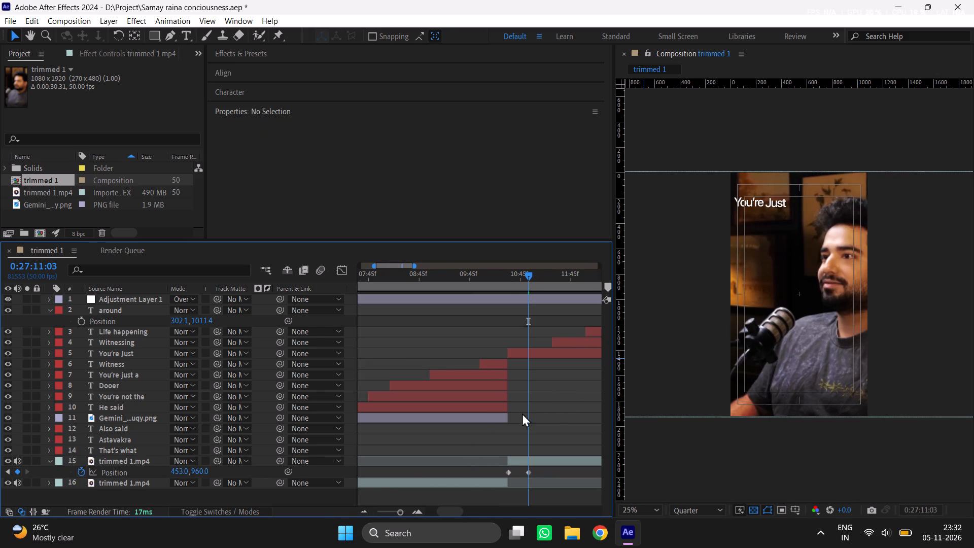
{"action": "middle_click_drag", "start_coordinate": [566, 396], "coordinate": [508, 407]}
{"action": "left_click", "coordinate": [483, 349]}
{"action": "scroll", "coordinate": [761, 222], "scroll_direction": "up", "scroll_amount": 1}
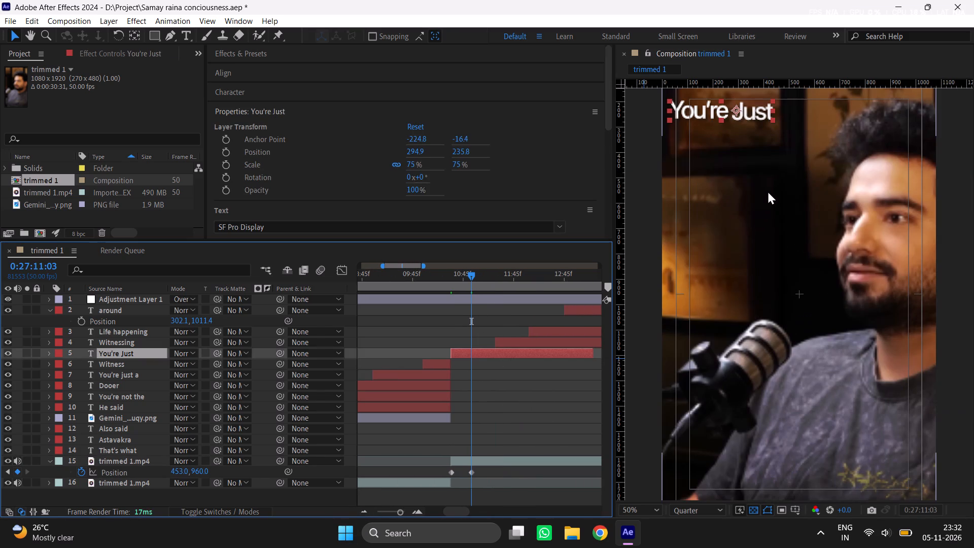
{"action": "left_click_drag", "start_coordinate": [743, 107], "coordinate": [760, 107]}
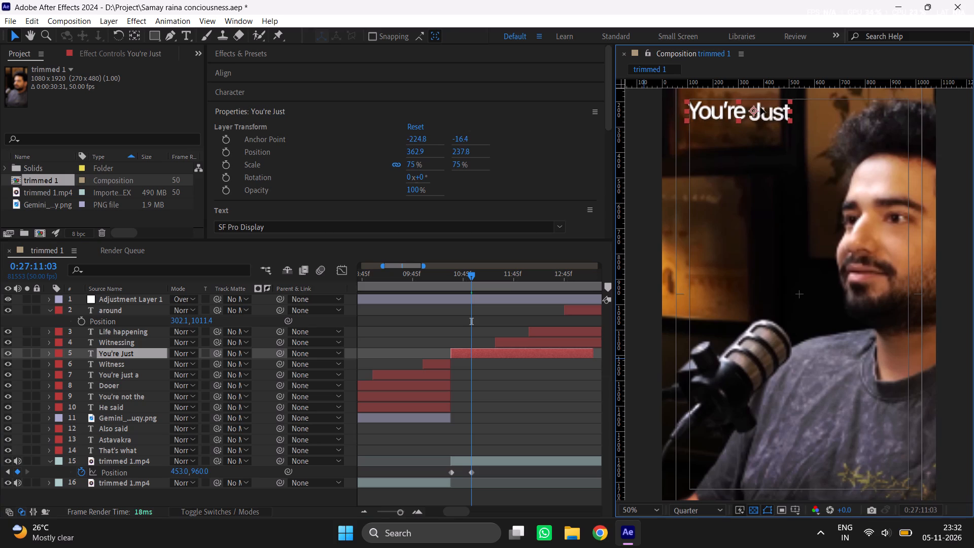
{"action": "left_click_drag", "start_coordinate": [760, 107], "coordinate": [749, 117]}
Move the Witnessing caption directly beneath You're Just, to about 316, 367.
{"action": "left_click_drag", "start_coordinate": [497, 277], "coordinate": [505, 284]}
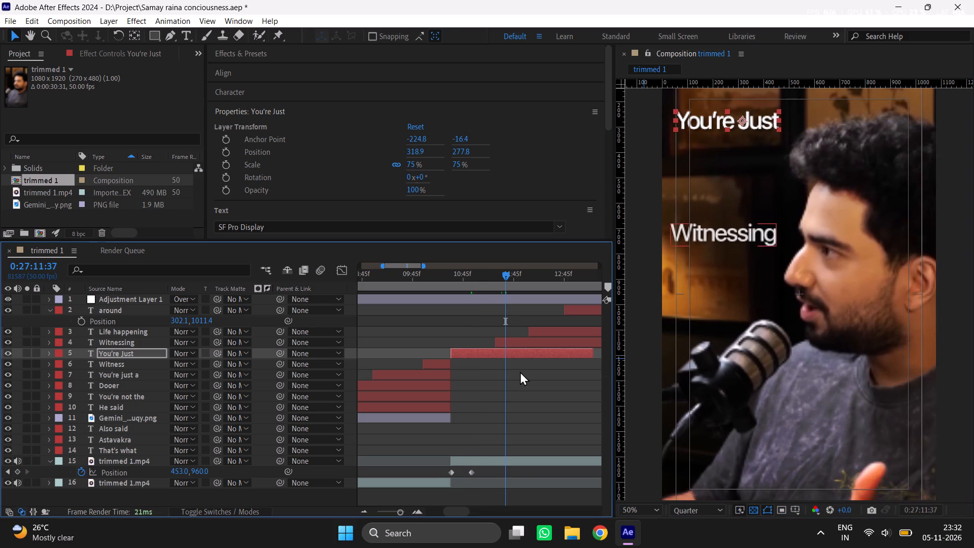
{"action": "left_click", "coordinate": [507, 345]}
{"action": "left_click_drag", "start_coordinate": [737, 230], "coordinate": [743, 143]}
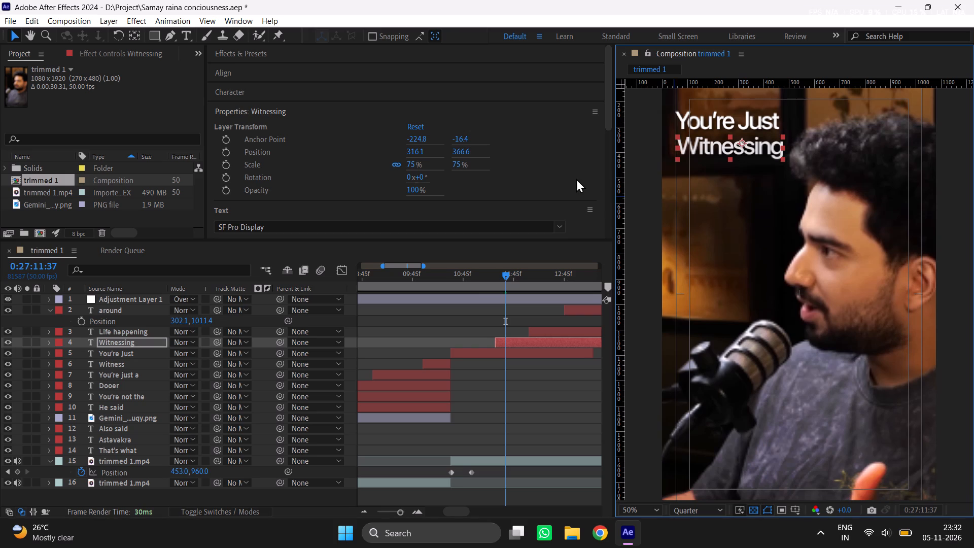
{"action": "middle_click_drag", "start_coordinate": [524, 383], "coordinate": [360, 387]}
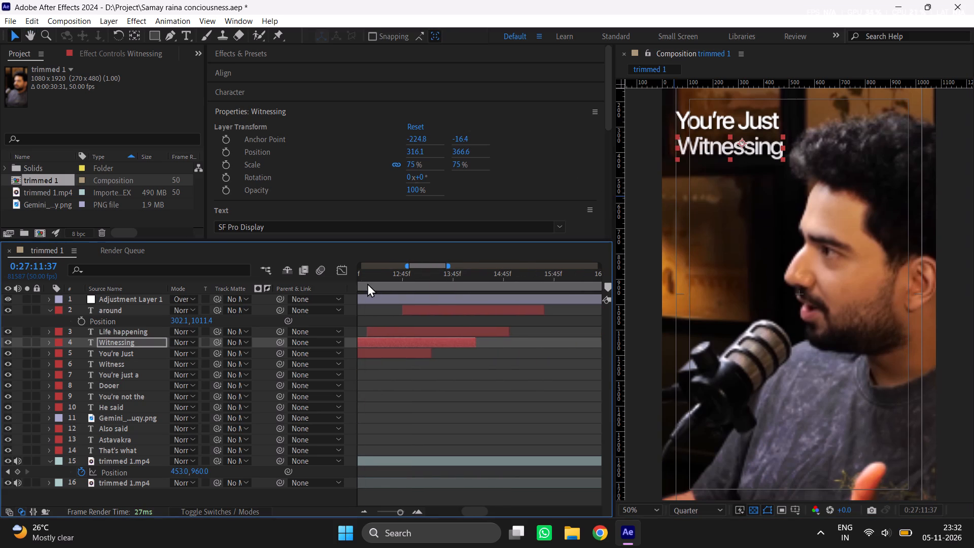
Move the Life happening caption directly beneath Witnessing, to about 440, 472.
{"action": "left_click", "coordinate": [374, 281]}
{"action": "left_click", "coordinate": [402, 331]}
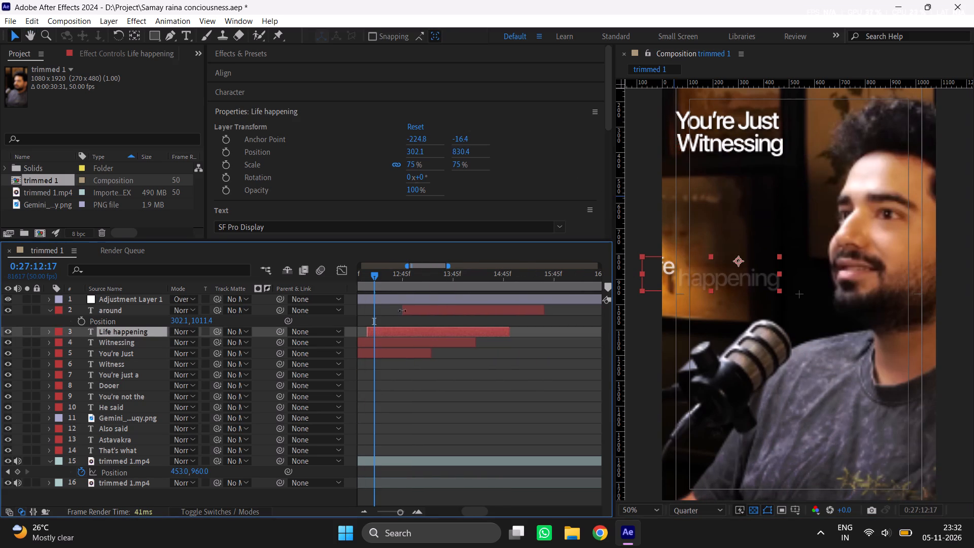
{"action": "left_click_drag", "start_coordinate": [417, 277], "coordinate": [429, 281]}
{"action": "left_click_drag", "start_coordinate": [732, 257], "coordinate": [754, 214]}
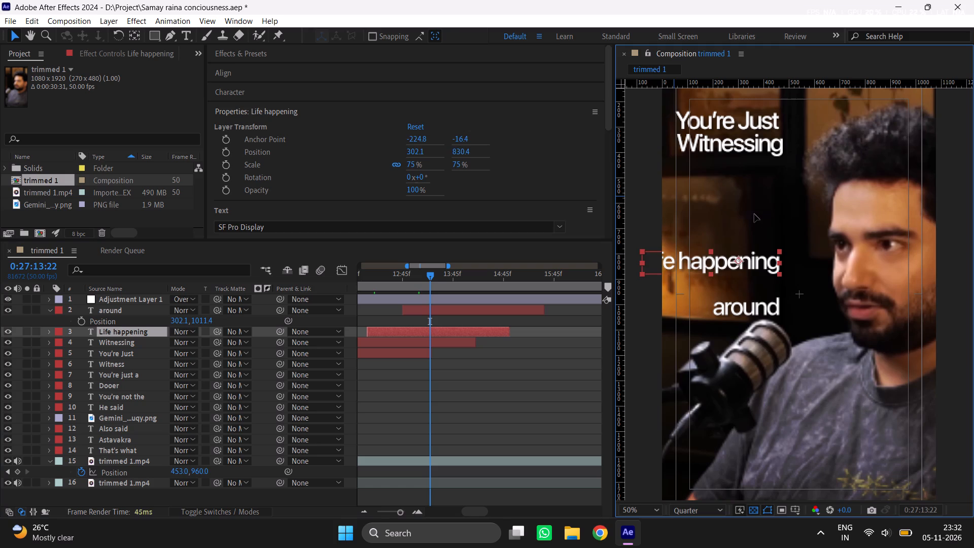
{"action": "left_click_drag", "start_coordinate": [754, 214], "coordinate": [767, 166]}
Place the around caption beneath Life happening, aligned with its left edge, at about 160, 585.
{"action": "left_click", "coordinate": [480, 290]}
{"action": "left_click", "coordinate": [501, 312]}
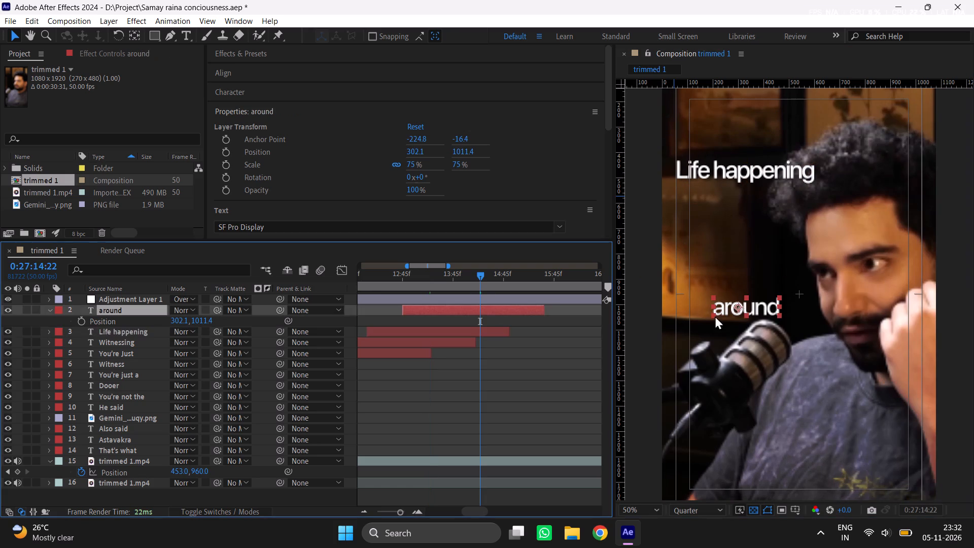
{"action": "left_click_drag", "start_coordinate": [736, 307], "coordinate": [704, 198]}
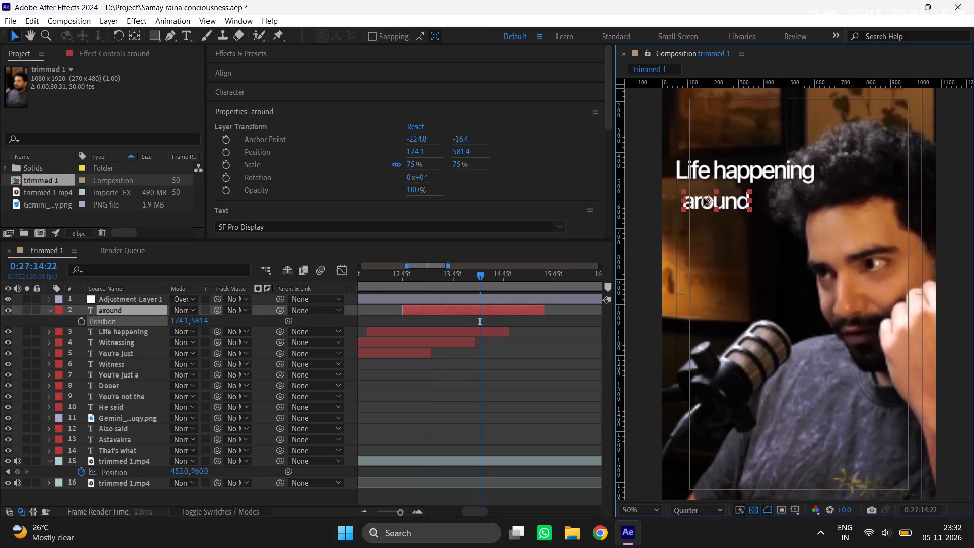
{"action": "left_click_drag", "start_coordinate": [704, 198], "coordinate": [700, 199]}
{"action": "left_click", "coordinate": [535, 356]}
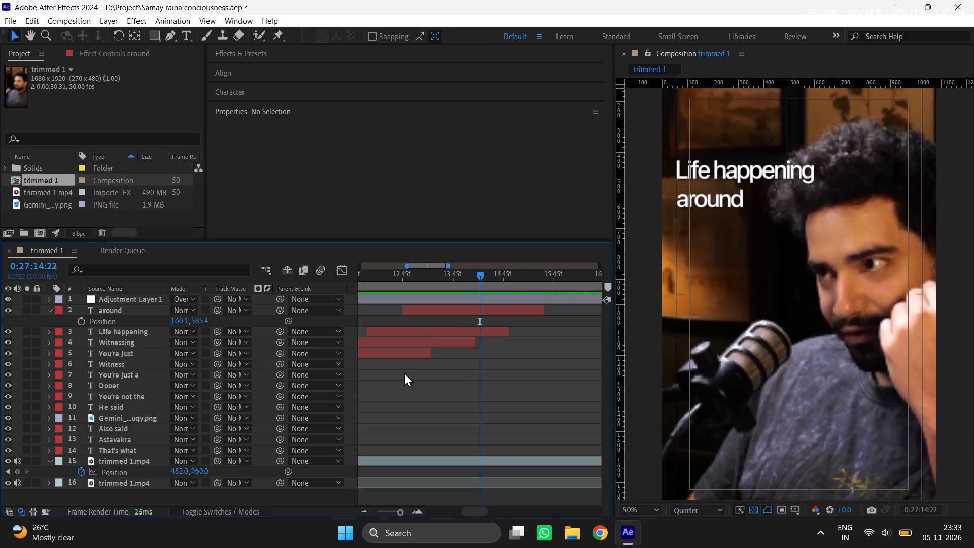
Adjust the ends of the You're Just, Witnessing, Life happening and around caption layers to about 0:27:14:22.
{"action": "left_click_drag", "start_coordinate": [435, 351], "coordinate": [500, 350]}
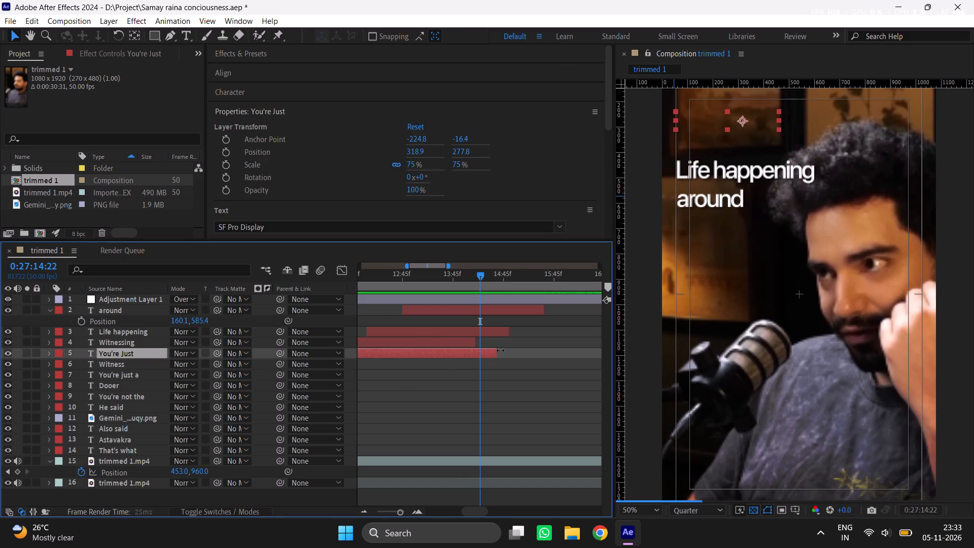
{"action": "left_click_drag", "start_coordinate": [500, 350], "coordinate": [482, 353]}
{"action": "left_click_drag", "start_coordinate": [475, 341], "coordinate": [482, 345]}
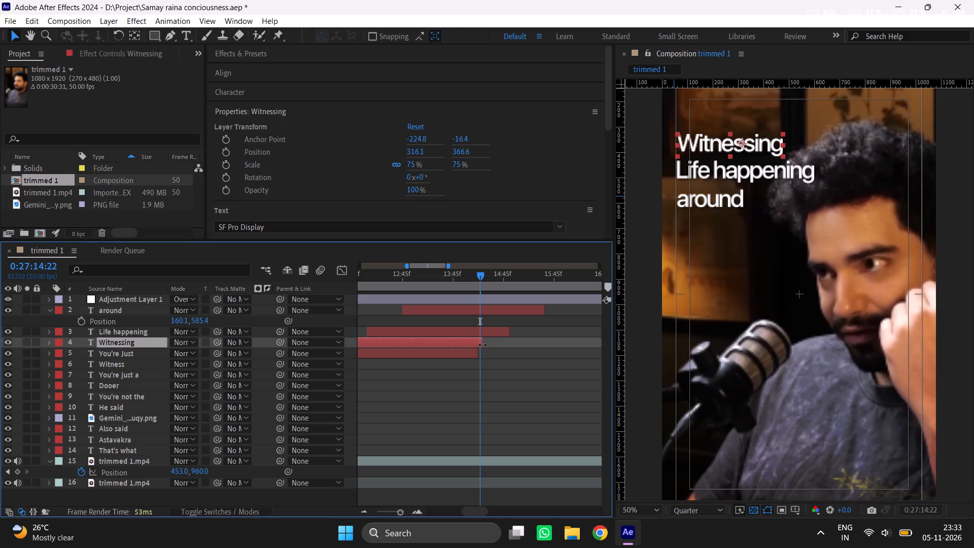
{"action": "left_click", "coordinate": [477, 359]}
{"action": "left_click_drag", "start_coordinate": [478, 354], "coordinate": [485, 356]}
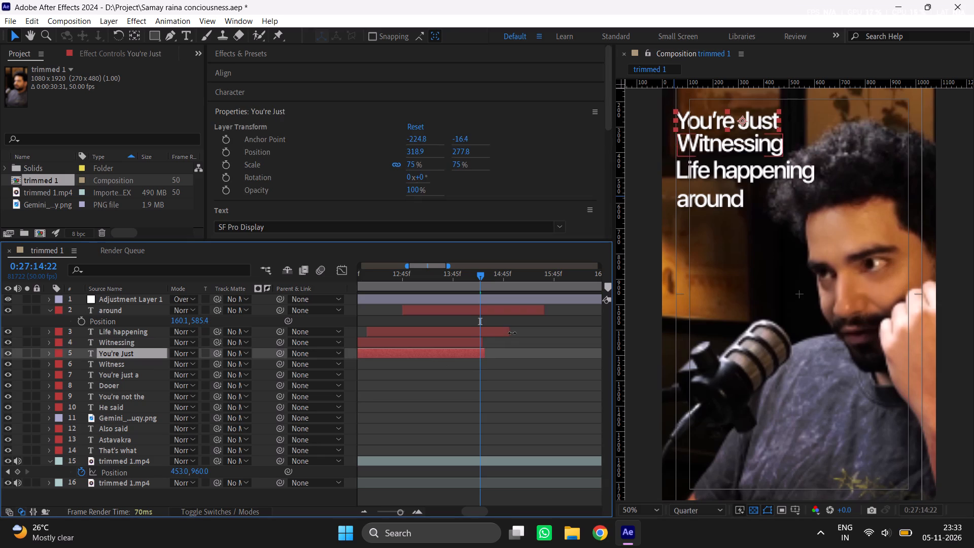
{"action": "left_click_drag", "start_coordinate": [512, 333], "coordinate": [483, 331]}
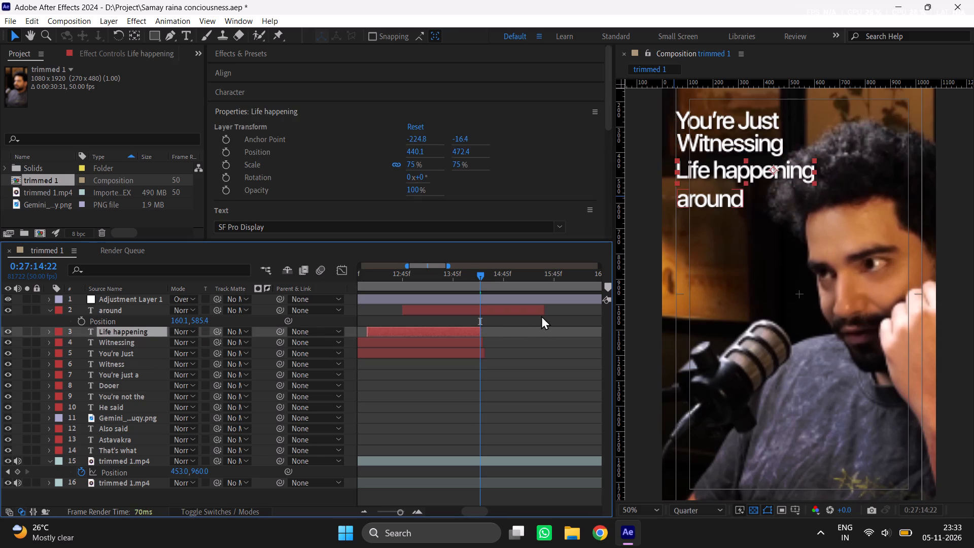
{"action": "left_click_drag", "start_coordinate": [544, 312], "coordinate": [480, 319]}
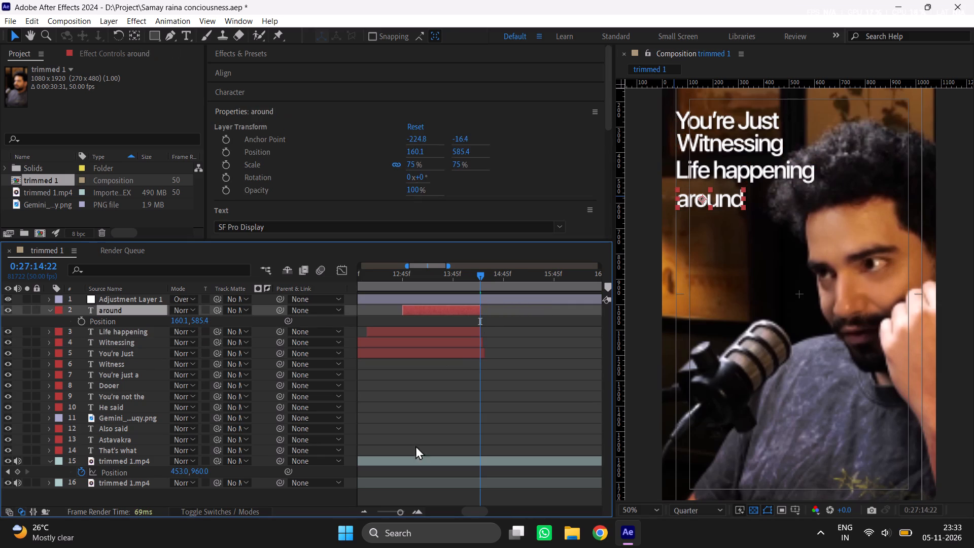
Trim the Witnessing and You're Just layers frame-accurately so both end at 0:27:14:23 with the other captions.
{"action": "left_click_drag", "start_coordinate": [401, 514], "coordinate": [459, 471]}
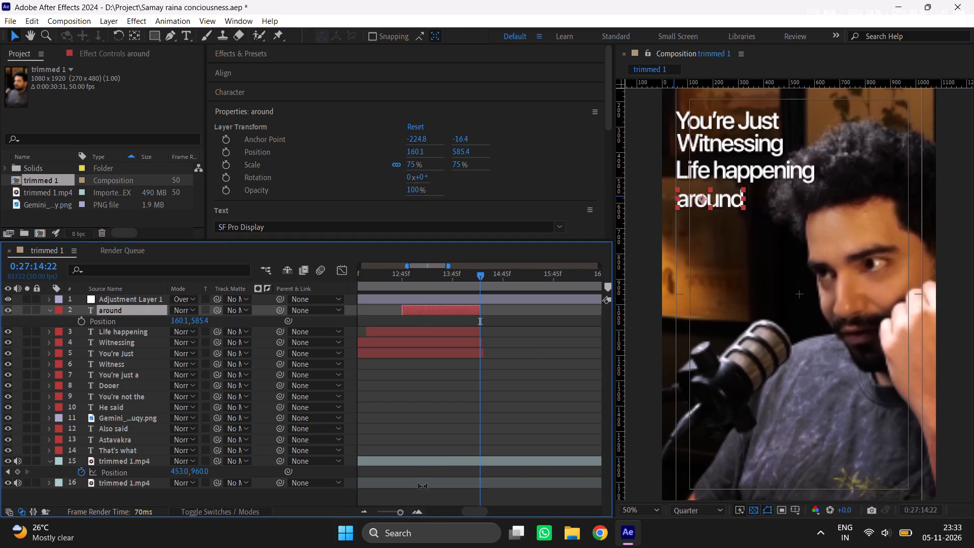
{"action": "left_click", "coordinate": [415, 504]}
{"action": "triple_click", "coordinate": [418, 508]}
{"action": "double_click", "coordinate": [418, 508]}
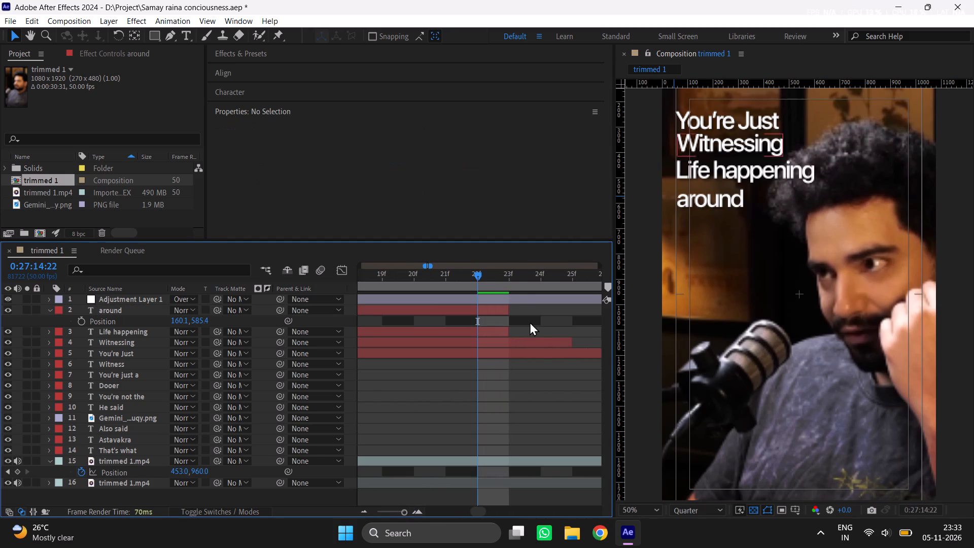
{"action": "left_click", "coordinate": [508, 282]}
{"action": "left_click", "coordinate": [525, 349]}
{"action": "left_click_drag", "start_coordinate": [573, 342], "coordinate": [508, 340]}
{"action": "middle_click_drag", "start_coordinate": [517, 395], "coordinate": [441, 400]}
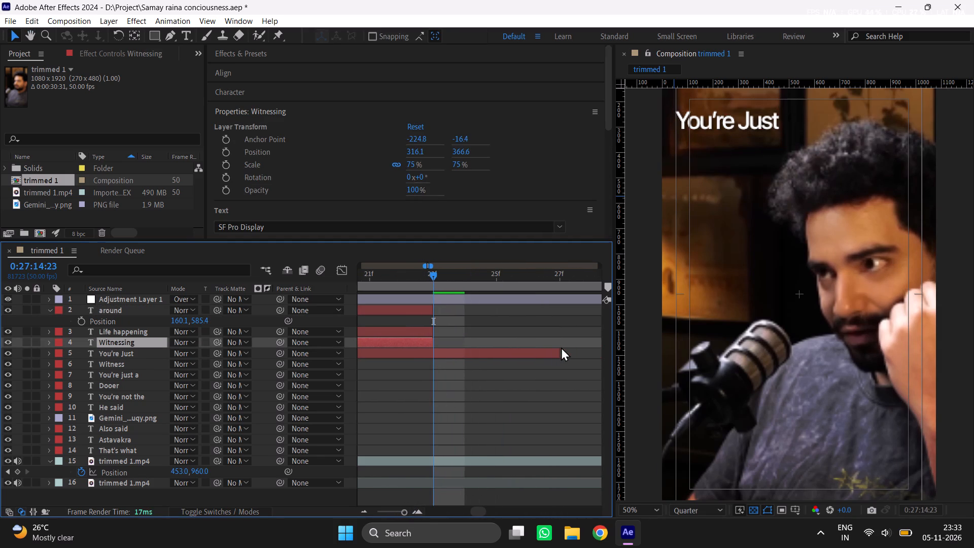
{"action": "left_click_drag", "start_coordinate": [562, 351], "coordinate": [442, 353]}
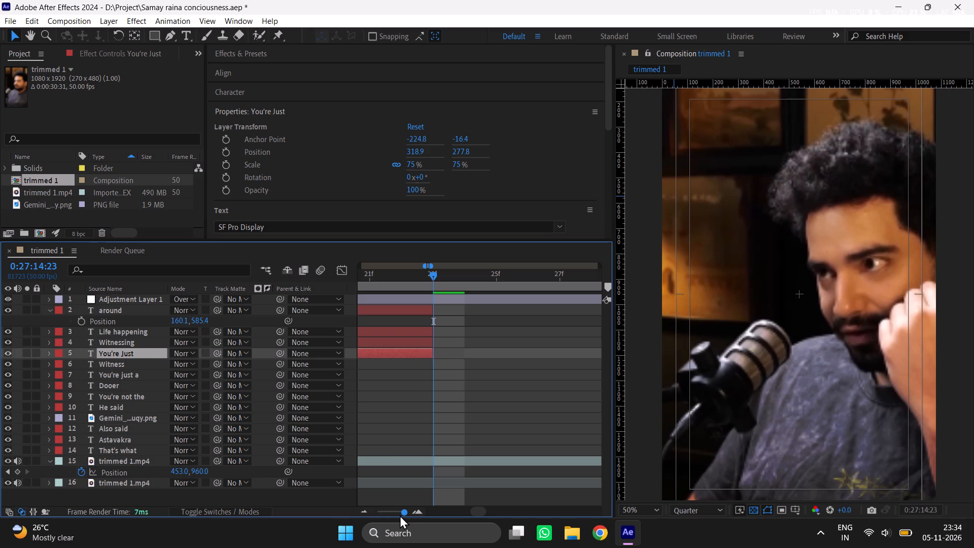
Play back the section from about 0:27:09:38 to review the caption timing and the sideways footage shift.
{"action": "left_click_drag", "start_coordinate": [400, 512], "coordinate": [395, 438]}
{"action": "left_click_drag", "start_coordinate": [422, 283], "coordinate": [404, 282]}
{"action": "key", "text": "space"}
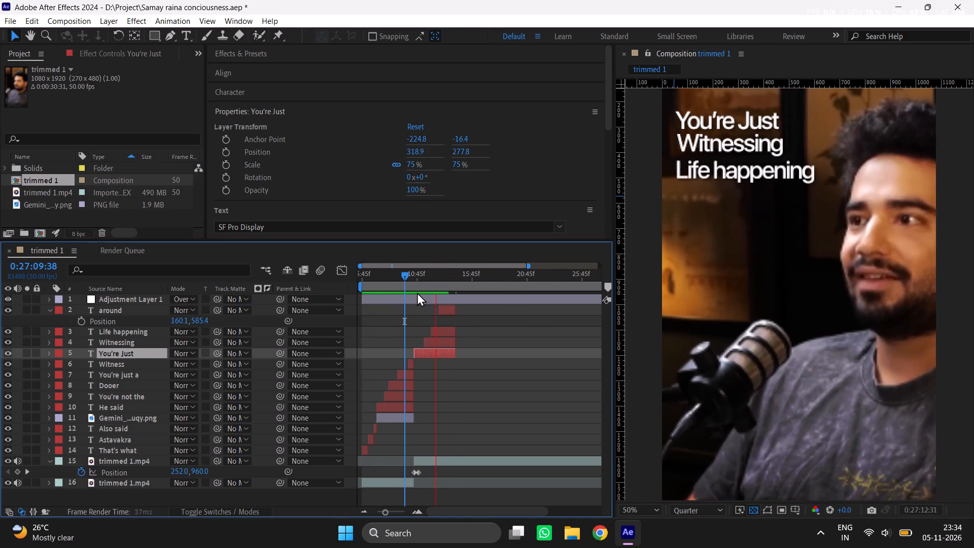
{"action": "left_click", "coordinate": [417, 292]}
{"action": "left_click", "coordinate": [412, 283]}
{"action": "key", "text": "space"}
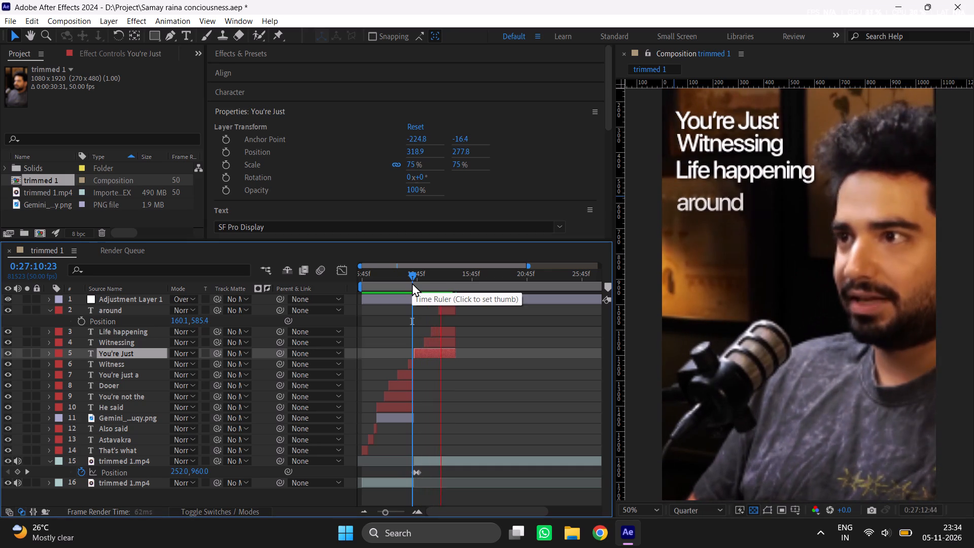
{"action": "key", "text": "space"}
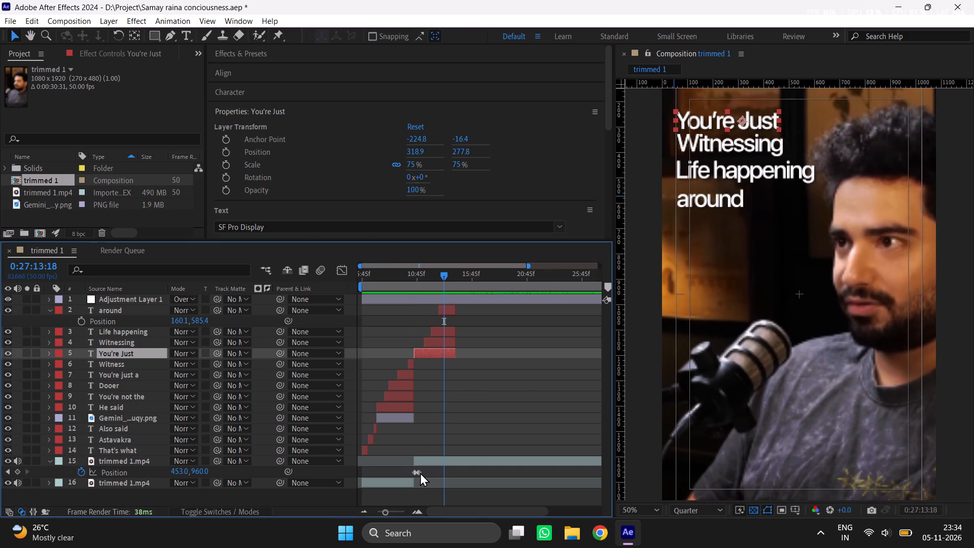
Move the second Position keyframe of the later trimmed 1.mp4 clip to about 0:27:12:10.
{"action": "left_click_drag", "start_coordinate": [420, 472], "coordinate": [432, 472]}
Apply Easy Ease to both Position keyframes of the later trimmed 1.mp4 clip and display their speed graph.
{"action": "left_click_drag", "start_coordinate": [470, 470], "coordinate": [357, 475]}
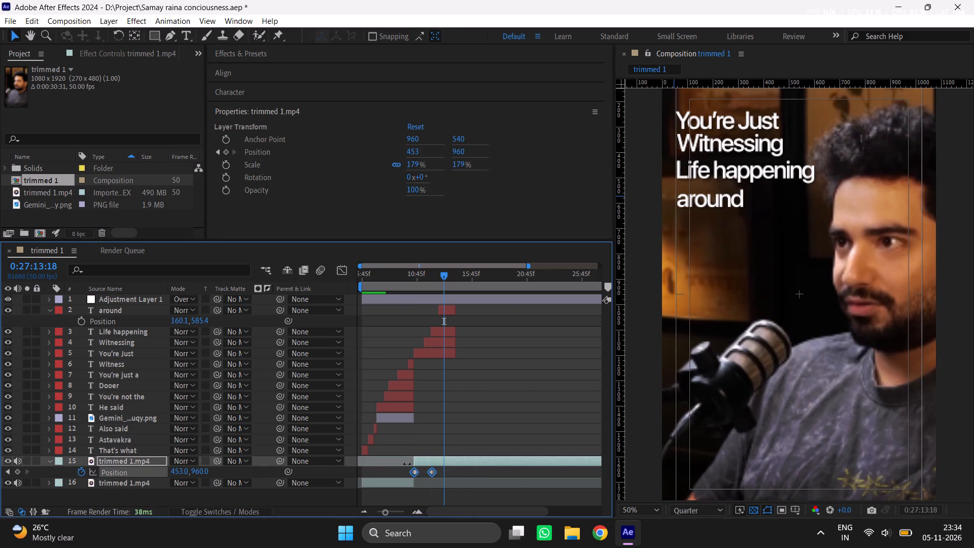
{"action": "key", "text": "F9"}
{"action": "left_click", "coordinate": [333, 264]}
{"action": "left_click_drag", "start_coordinate": [484, 461], "coordinate": [294, 547]}
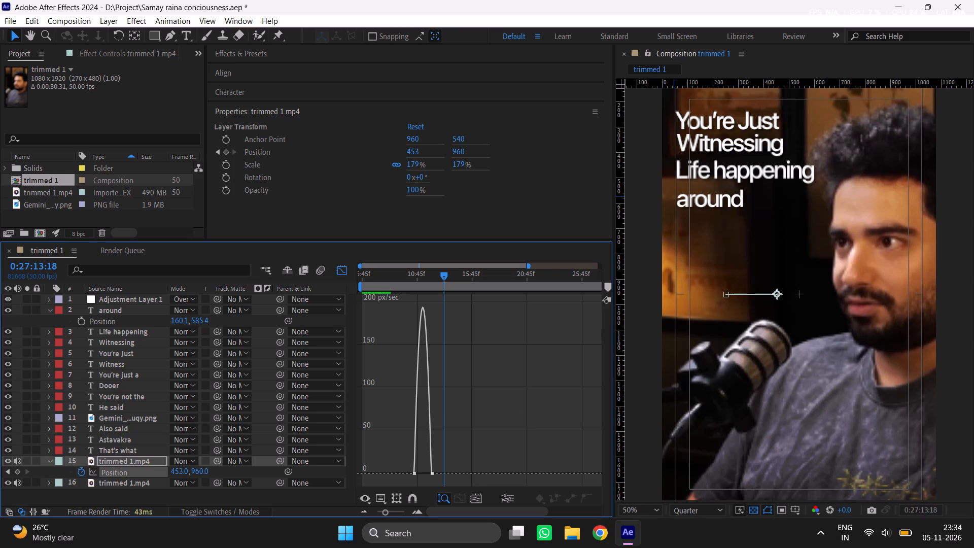
{"action": "left_click_drag", "start_coordinate": [294, 547], "coordinate": [295, 546]}
{"action": "left_click", "coordinate": [506, 495]}
{"action": "left_click", "coordinate": [506, 495]}
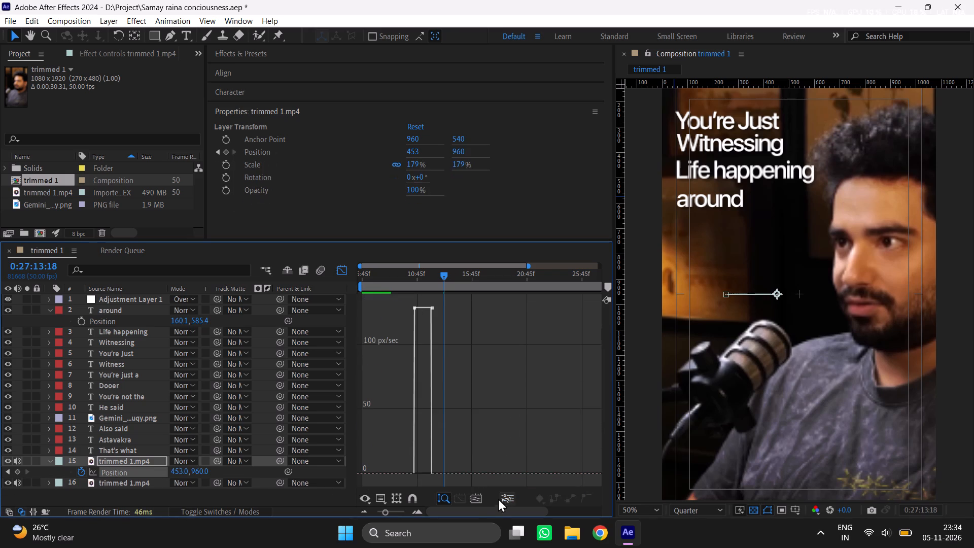
{"action": "left_click", "coordinate": [481, 494]}
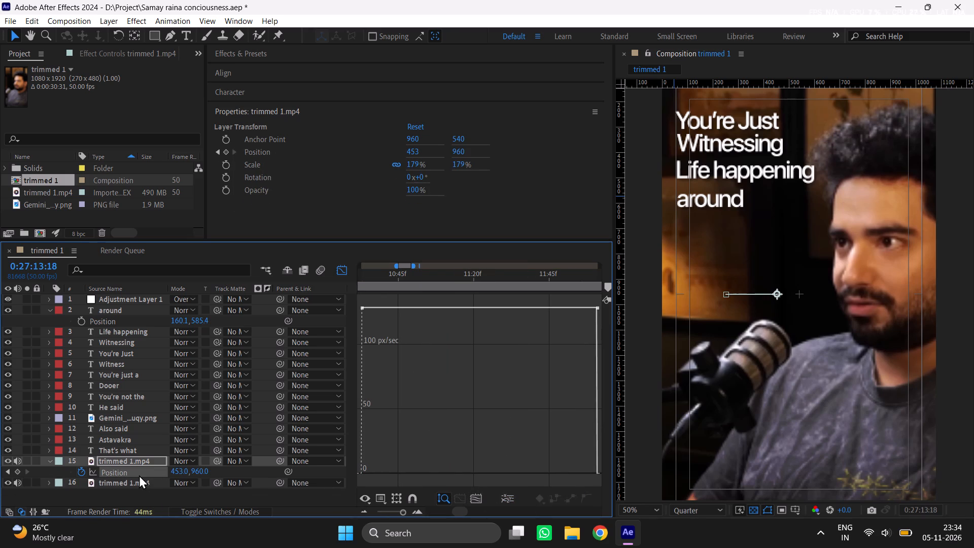
{"action": "left_click", "coordinate": [139, 475]}
{"action": "key", "text": "F9"}
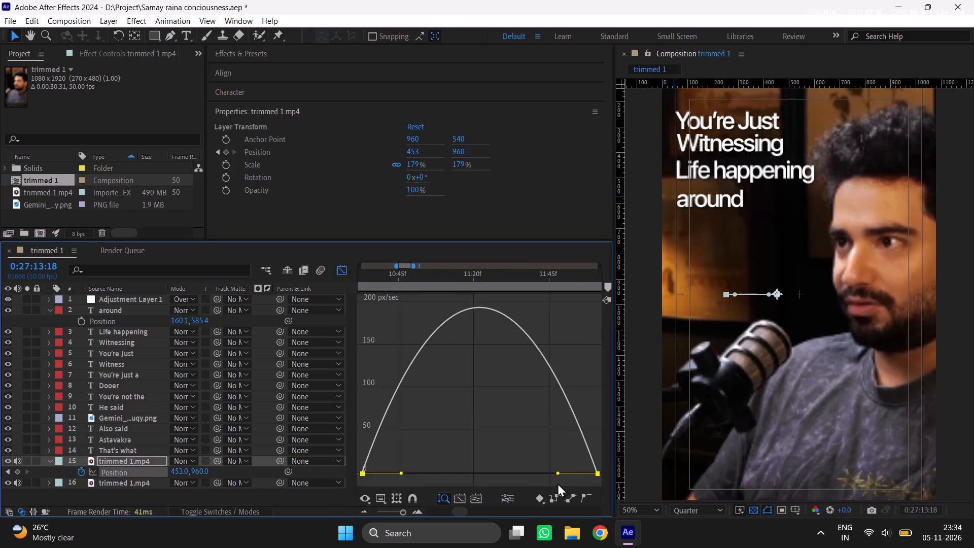
Reshape the Position speed graph to peak early, with 100% incoming influence on the last keyframe and less outgoing influence on the first.
{"action": "left_click_drag", "start_coordinate": [560, 474], "coordinate": [429, 471]}
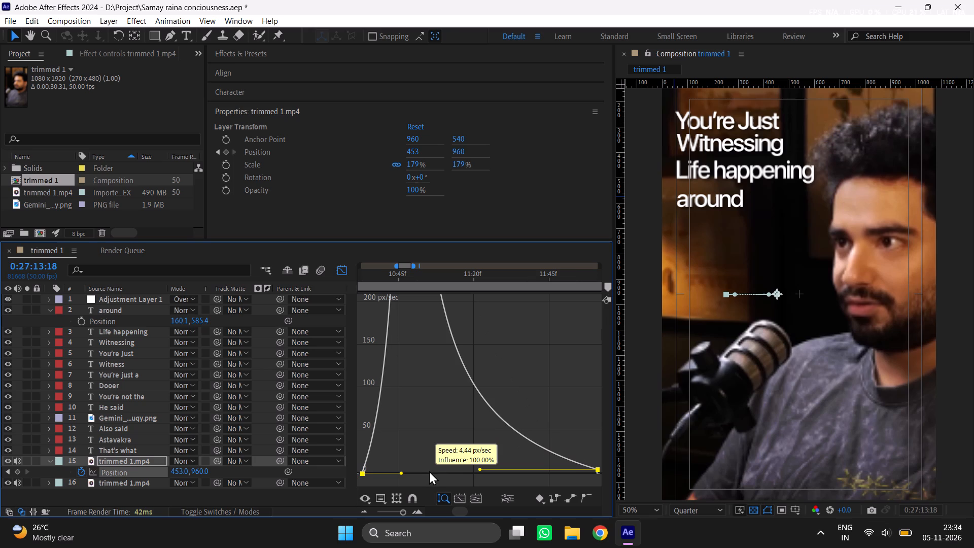
{"action": "left_click_drag", "start_coordinate": [429, 471], "coordinate": [422, 474]}
{"action": "left_click_drag", "start_coordinate": [403, 472], "coordinate": [383, 471]}
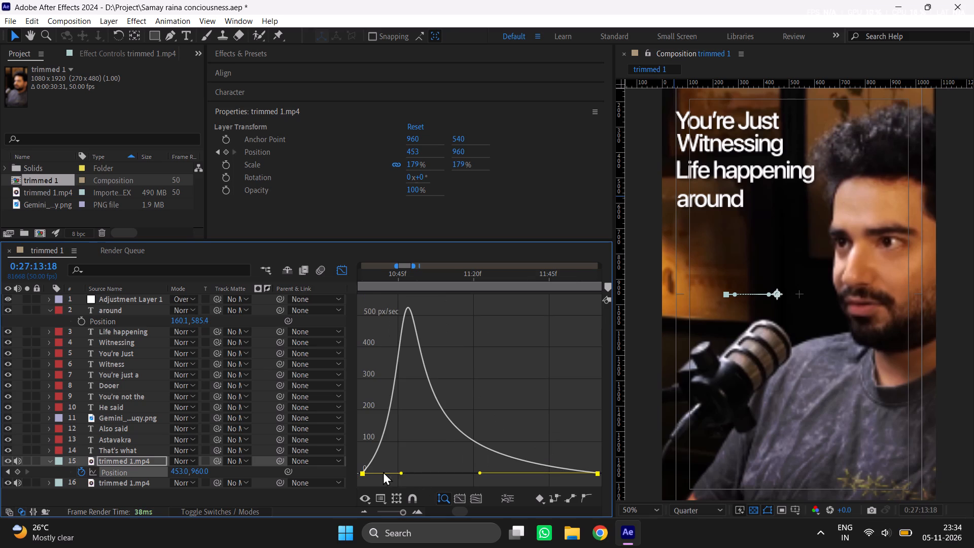
{"action": "left_click_drag", "start_coordinate": [383, 471], "coordinate": [380, 471]}
Play back from about 0:27:09:01 to check the eased footage shift.
{"action": "left_click_drag", "start_coordinate": [397, 516], "coordinate": [387, 512]}
{"action": "left_click", "coordinate": [399, 270]}
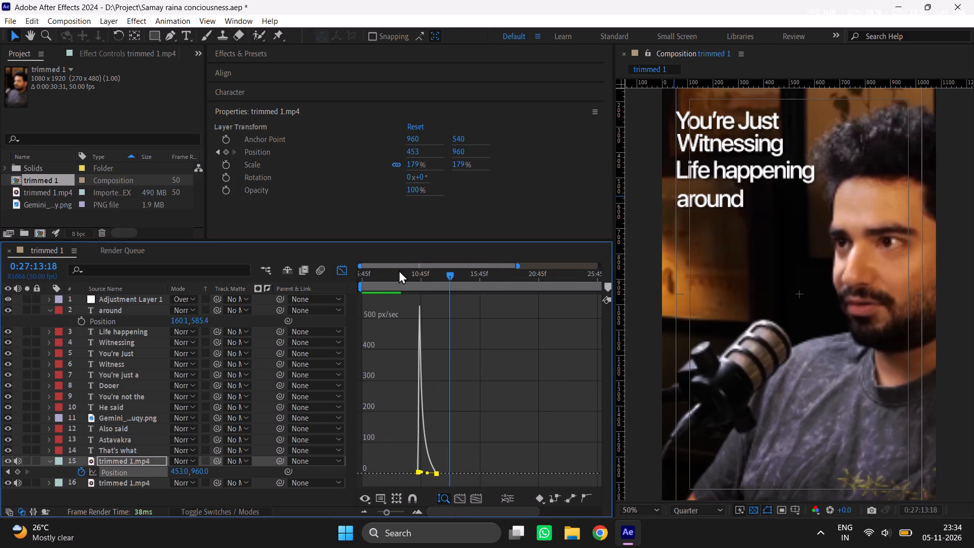
{"action": "key", "text": "space"}
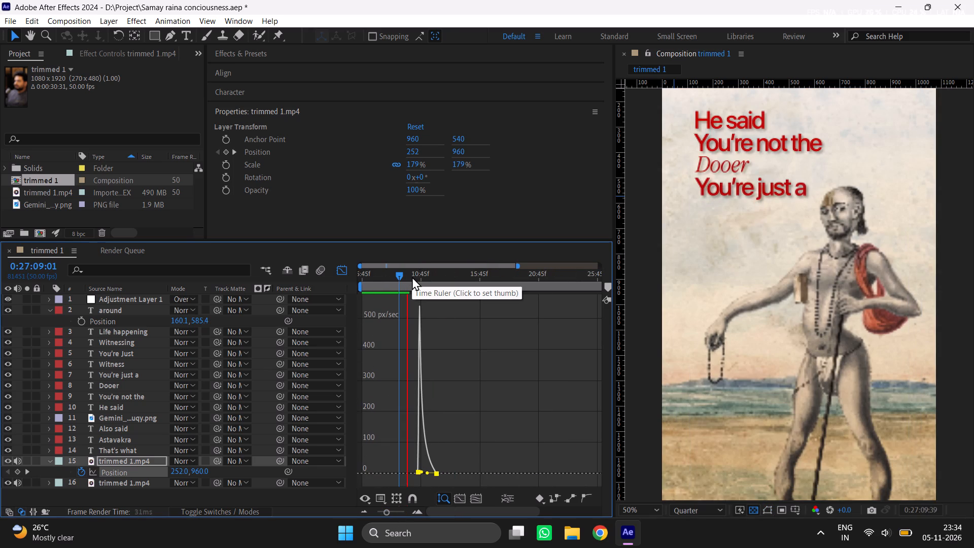
{"action": "key", "text": "space"}
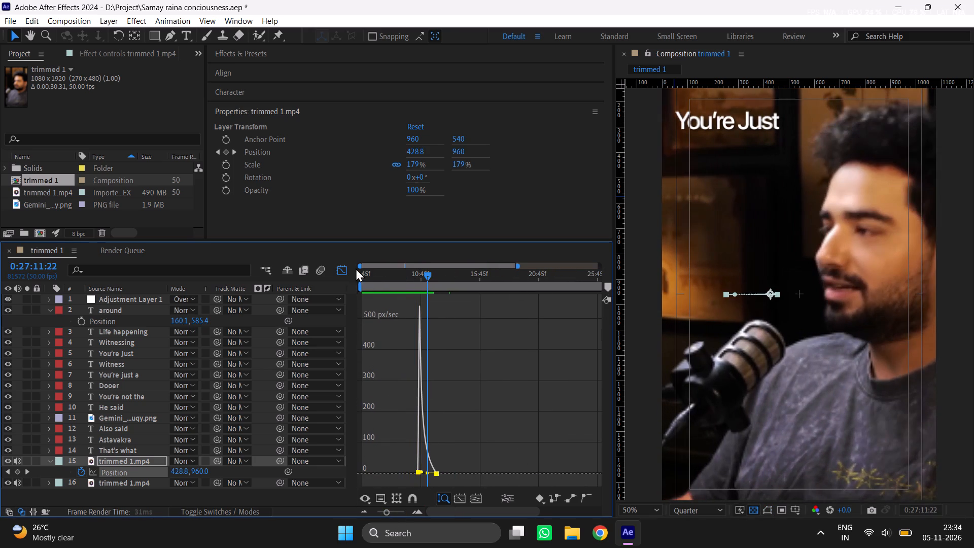
Shift the You're Just, Witnessing, Life happening and around layers later together, checking playback, so You're Just starts at 0:27:11:25.
{"action": "left_click", "coordinate": [341, 263]}
{"action": "left_click", "coordinate": [467, 395]}
{"action": "double_click", "coordinate": [416, 512]}
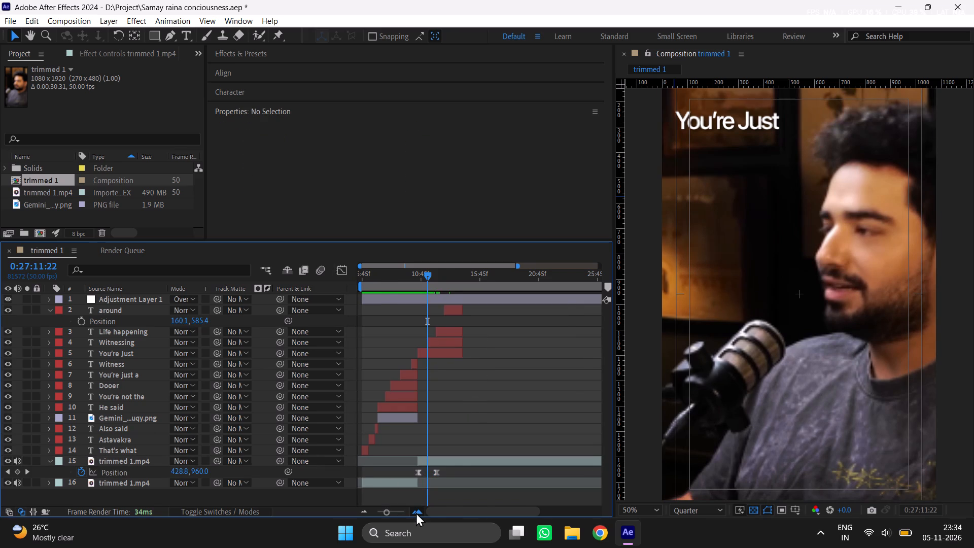
{"action": "left_click", "coordinate": [455, 352]}
{"action": "left_click", "coordinate": [511, 314], "text": "shift"}
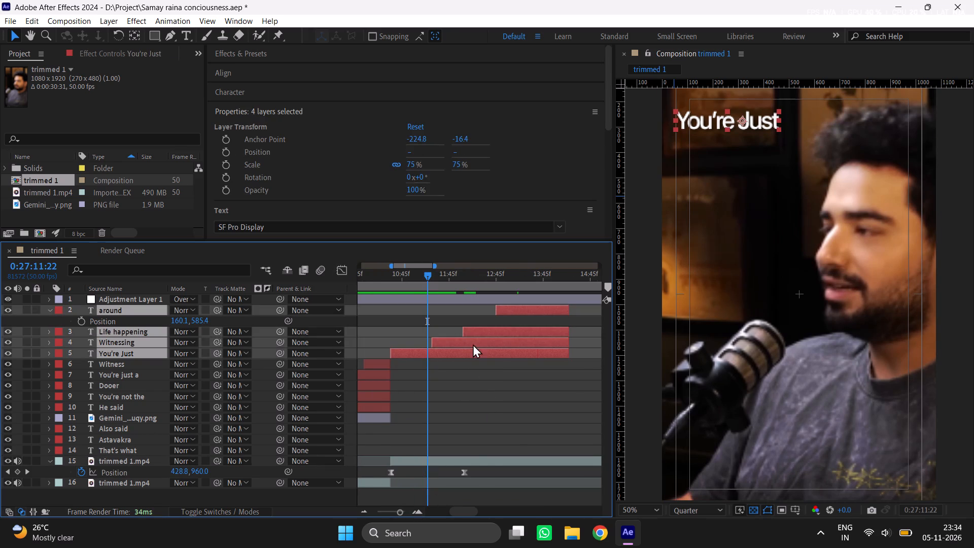
{"action": "left_click_drag", "start_coordinate": [455, 354], "coordinate": [463, 355]}
{"action": "left_click", "coordinate": [398, 276]}
{"action": "key", "text": "space"}
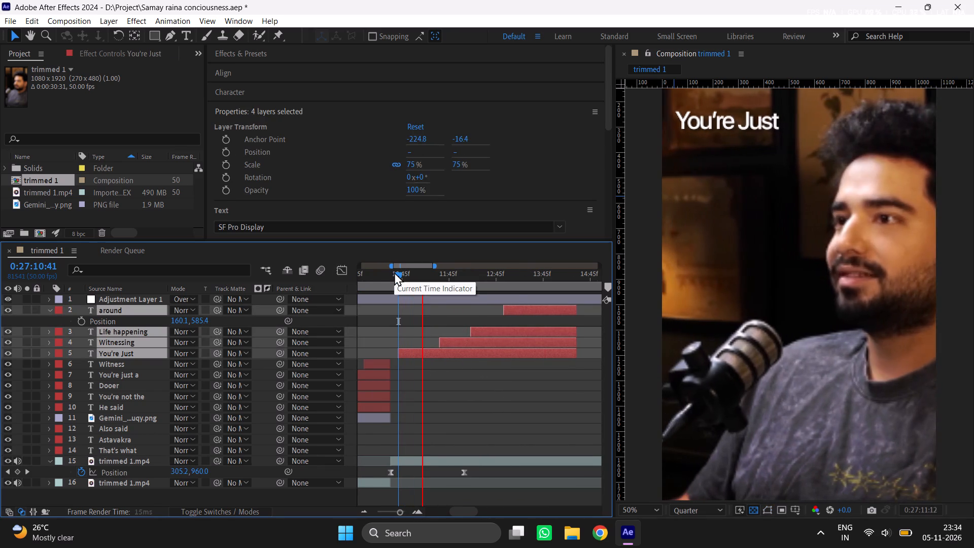
{"action": "left_click", "coordinate": [412, 272]}
{"action": "left_click", "coordinate": [435, 279]}
{"action": "key", "text": "space"}
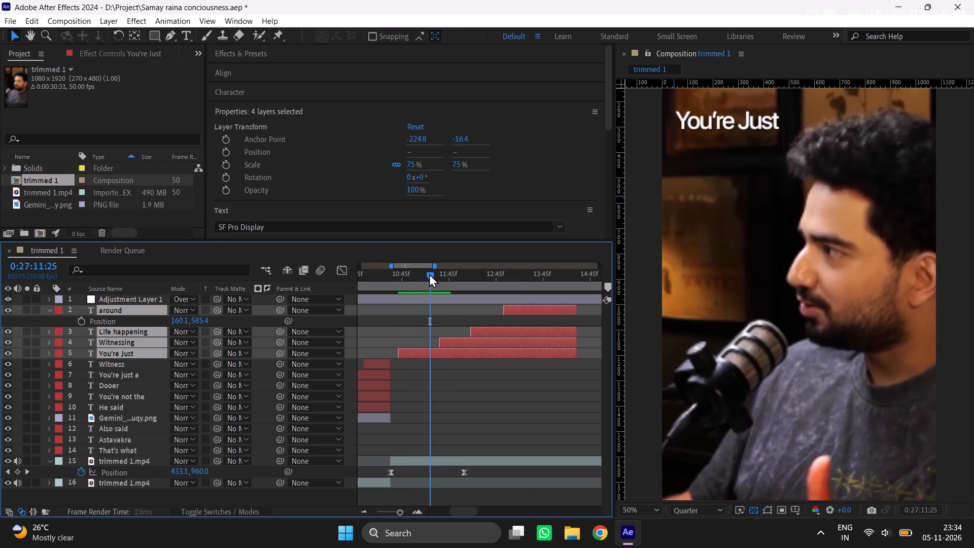
{"action": "left_click", "coordinate": [426, 275]}
{"action": "left_click_drag", "start_coordinate": [438, 353], "coordinate": [467, 359]}
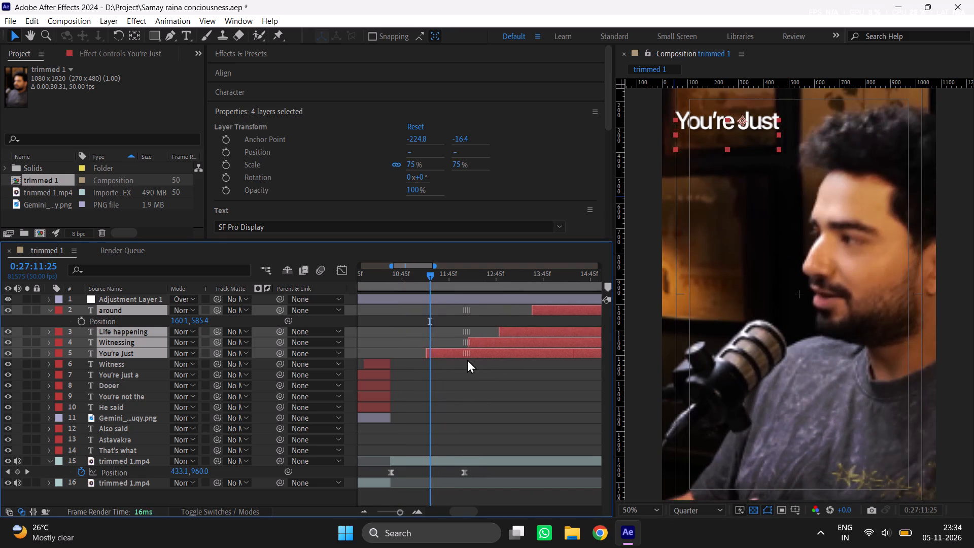
{"action": "left_click_drag", "start_coordinate": [467, 359], "coordinate": [470, 361]}
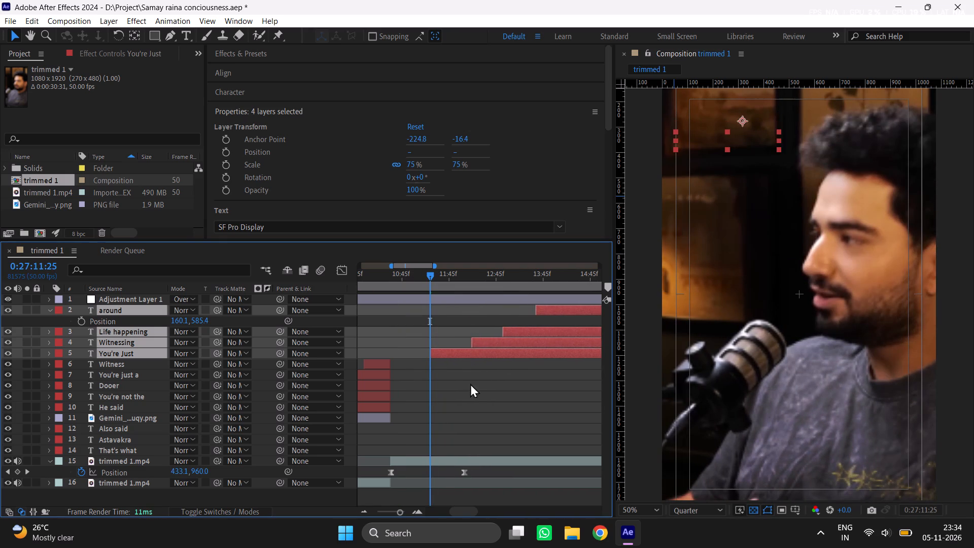
Play back from 0:27:11:25 to check the new caption start.
{"action": "left_click", "coordinate": [471, 394]}
{"action": "key", "text": "space"}
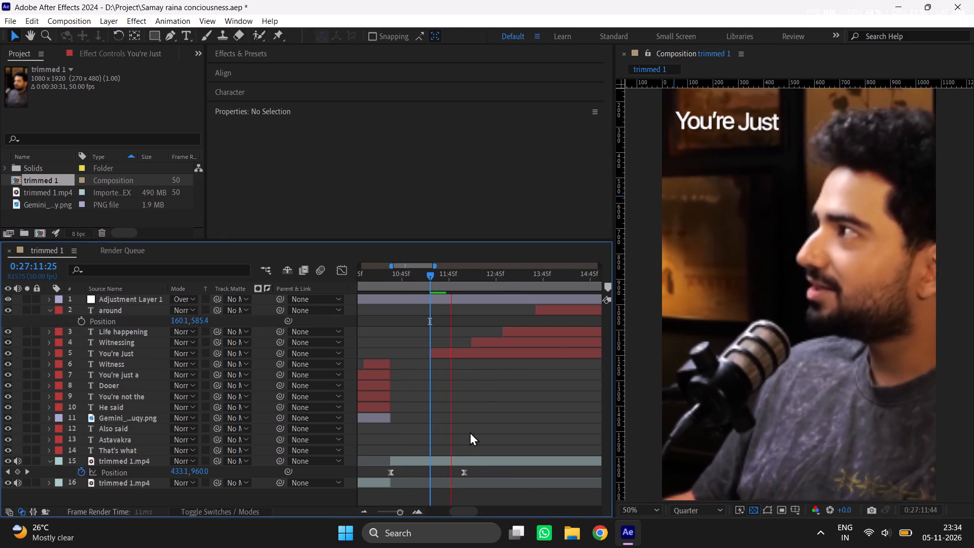
{"action": "key", "text": "space"}
Move the last Position keyframe of the upper trimmed 1.mp4 layer roughly one second later to lengthen the sideways footage shift.
{"action": "left_click_drag", "start_coordinate": [482, 470], "coordinate": [380, 471]}
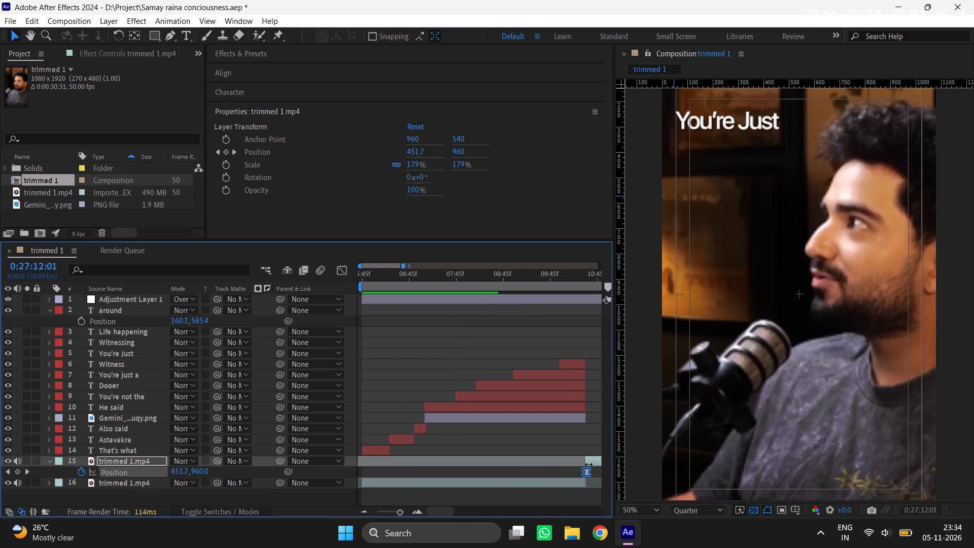
{"action": "middle_click_drag", "start_coordinate": [525, 445], "coordinate": [386, 435]}
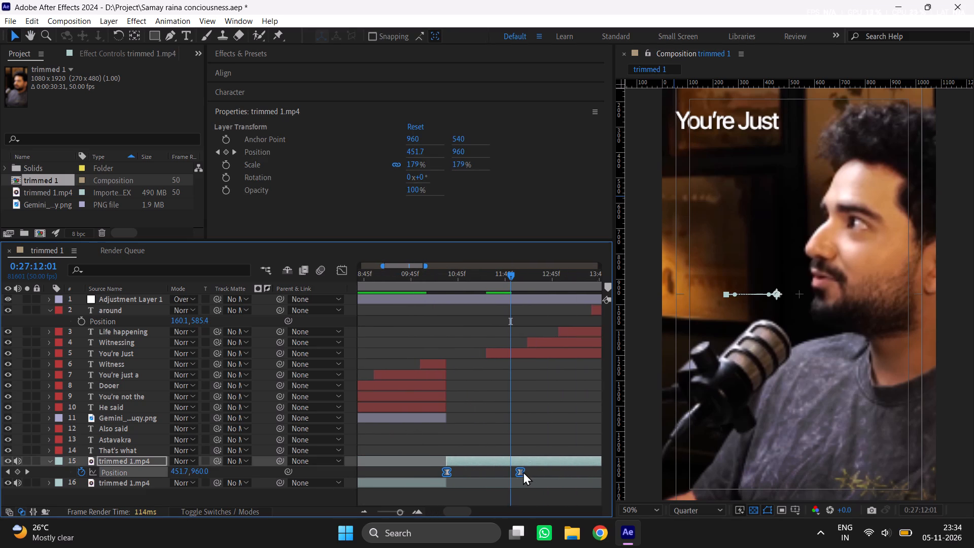
{"action": "left_click_drag", "start_coordinate": [521, 471], "coordinate": [558, 472]}
{"action": "key", "text": "ctrl+z"}
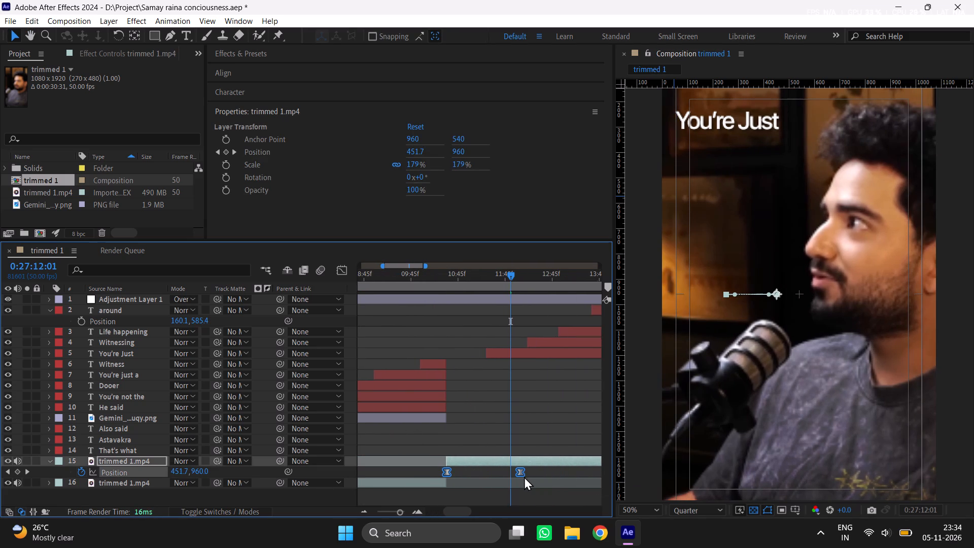
{"action": "left_click_drag", "start_coordinate": [519, 472], "coordinate": [561, 473], "text": "alt"}
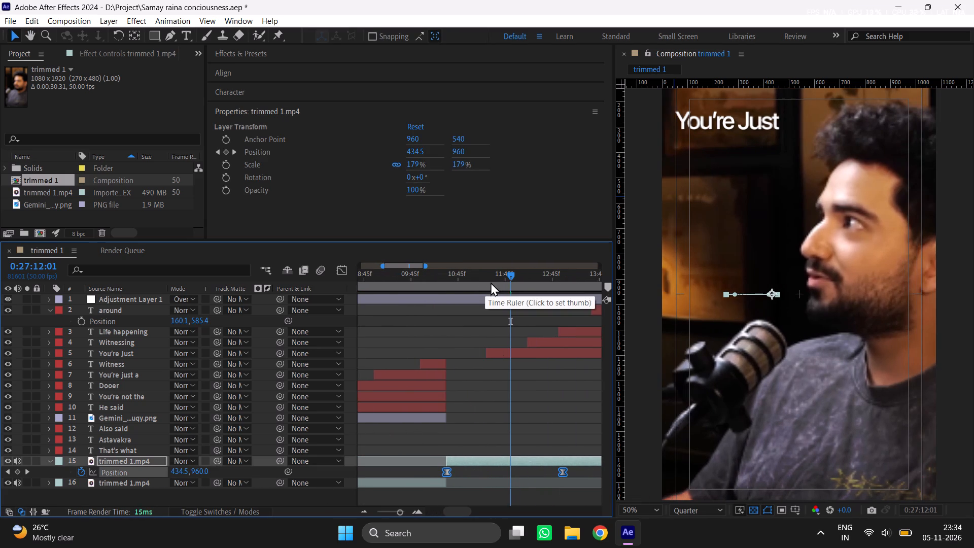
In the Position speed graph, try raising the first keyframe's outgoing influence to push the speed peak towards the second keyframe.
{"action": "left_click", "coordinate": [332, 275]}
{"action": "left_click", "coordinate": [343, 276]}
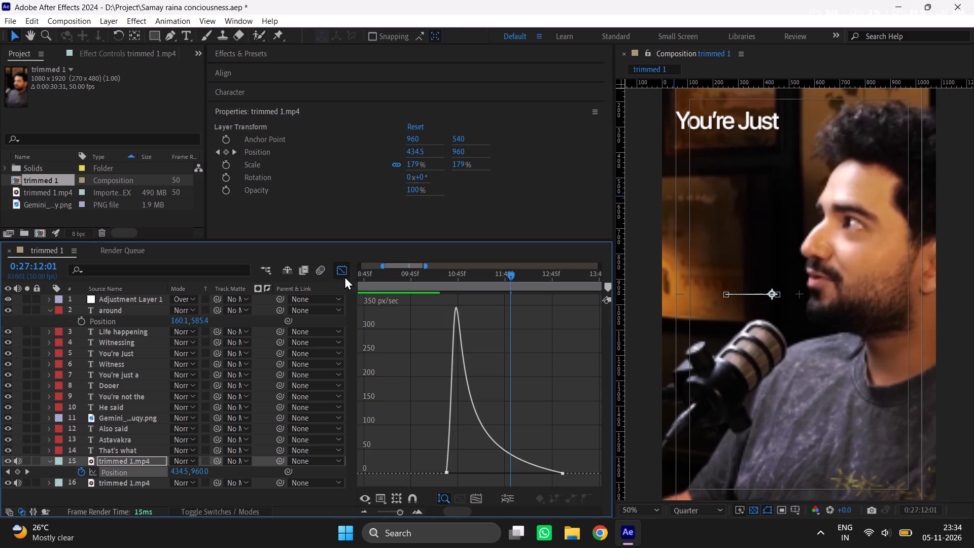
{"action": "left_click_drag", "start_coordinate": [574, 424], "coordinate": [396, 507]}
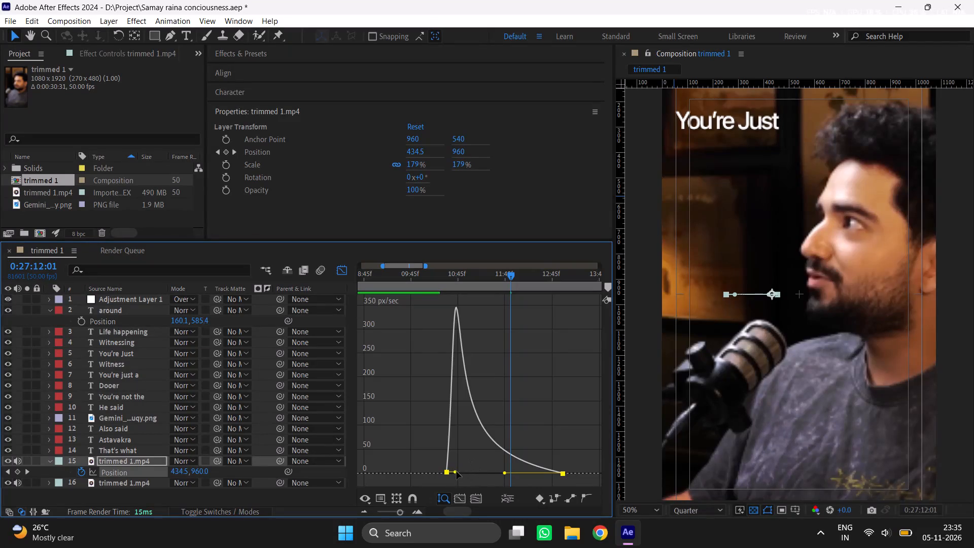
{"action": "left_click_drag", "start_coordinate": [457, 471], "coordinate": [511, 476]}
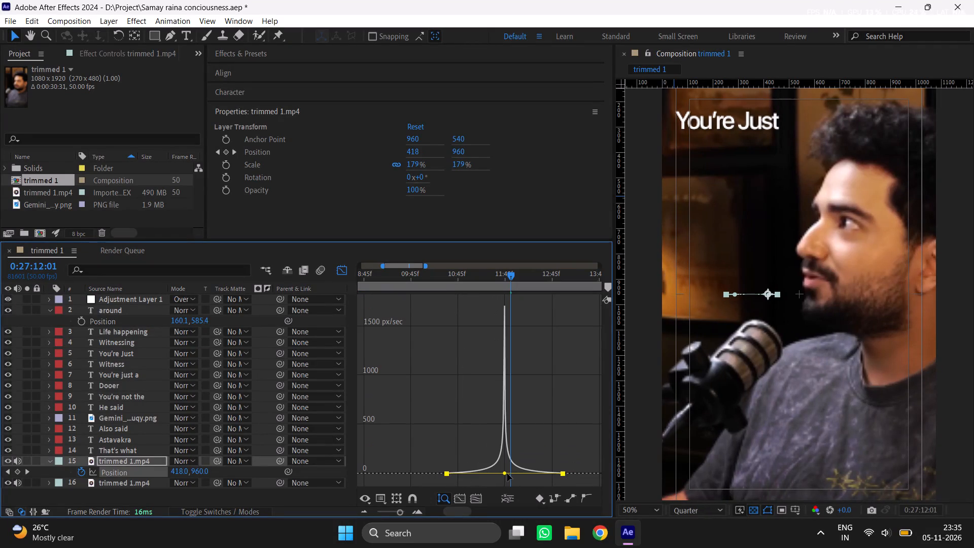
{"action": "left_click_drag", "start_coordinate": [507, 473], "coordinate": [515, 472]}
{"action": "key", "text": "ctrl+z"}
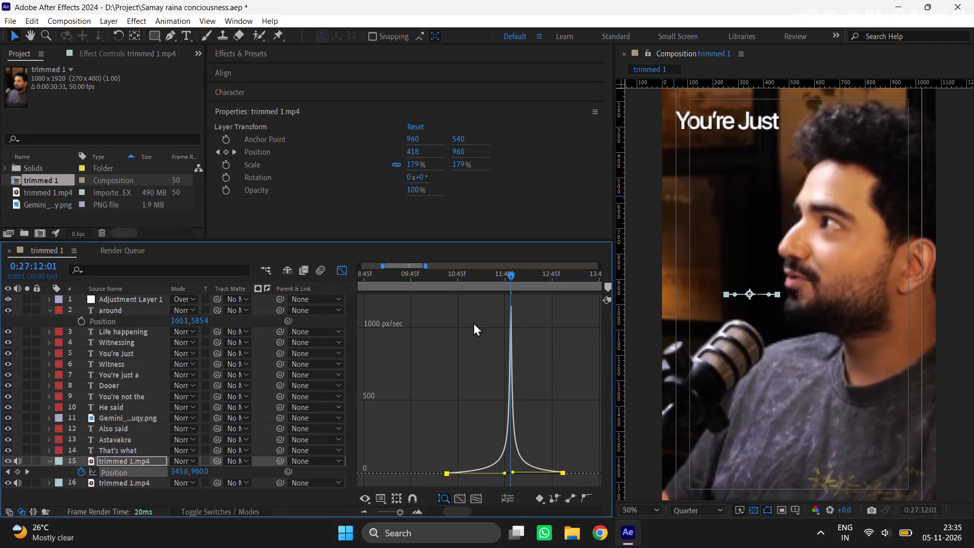
Reapply Easy Ease to both Position keyframes and lengthen their influence handles to form a steep, centred speed peak.
{"action": "left_click_drag", "start_coordinate": [402, 407], "coordinate": [614, 503]}
{"action": "key", "text": "F9"}
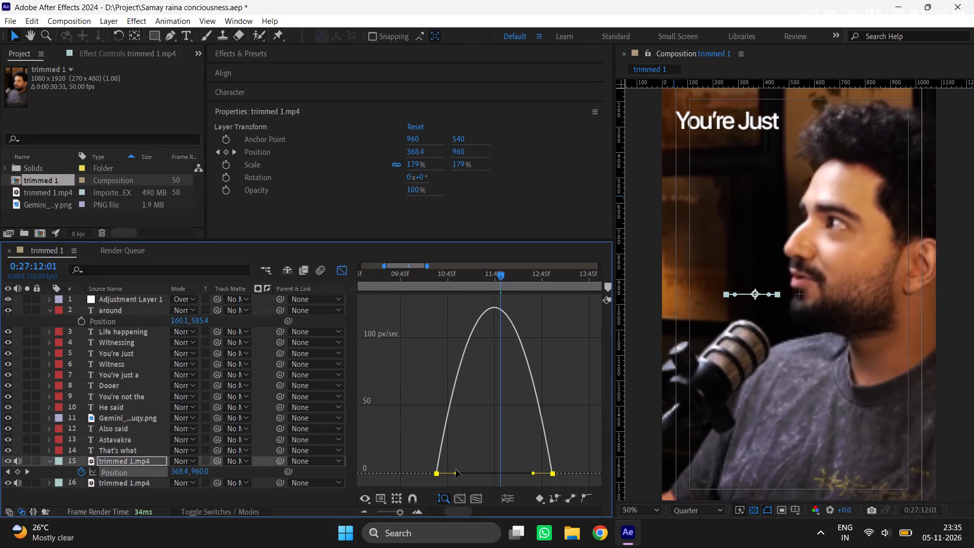
{"action": "left_click_drag", "start_coordinate": [459, 476], "coordinate": [467, 475]}
{"action": "left_click_drag", "start_coordinate": [420, 454], "coordinate": [627, 480]}
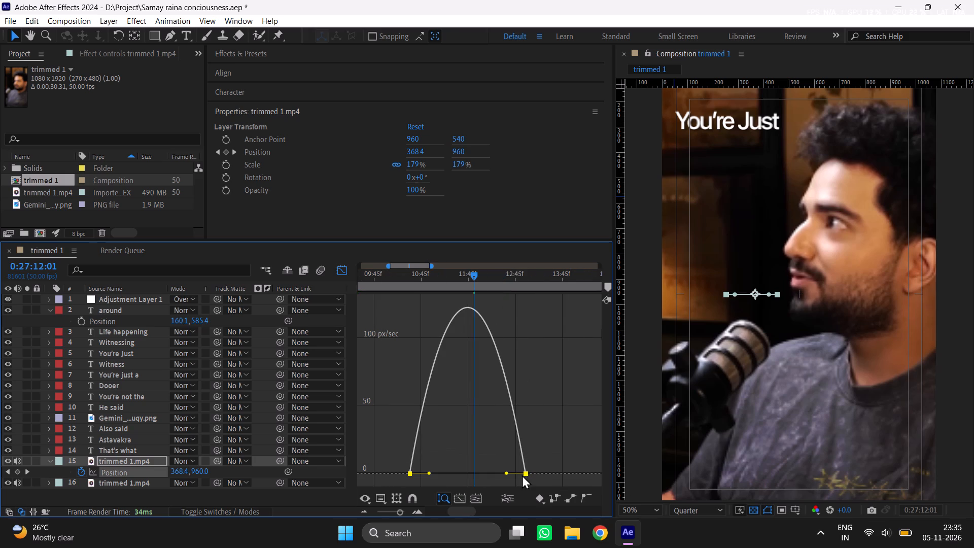
{"action": "left_click_drag", "start_coordinate": [508, 474], "coordinate": [485, 473]}
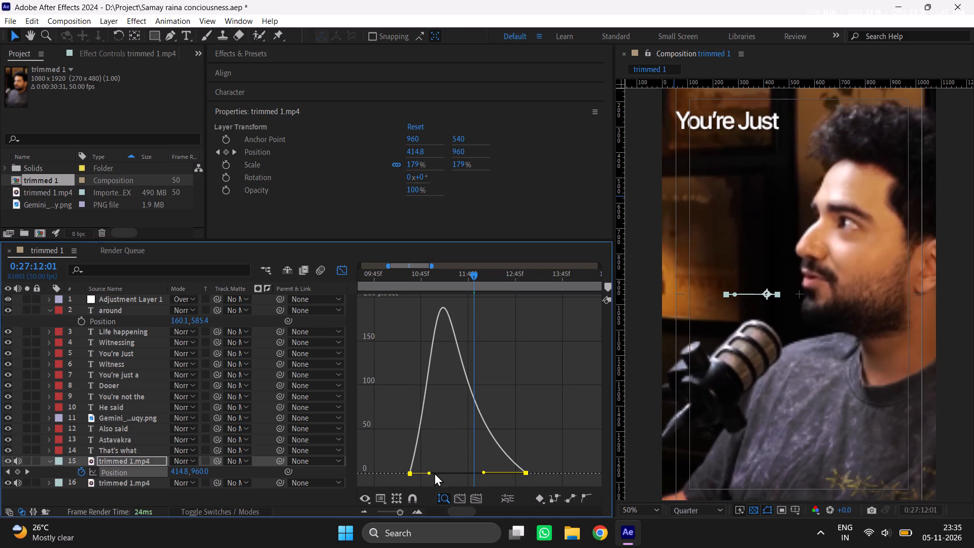
{"action": "left_click_drag", "start_coordinate": [433, 473], "coordinate": [461, 475]}
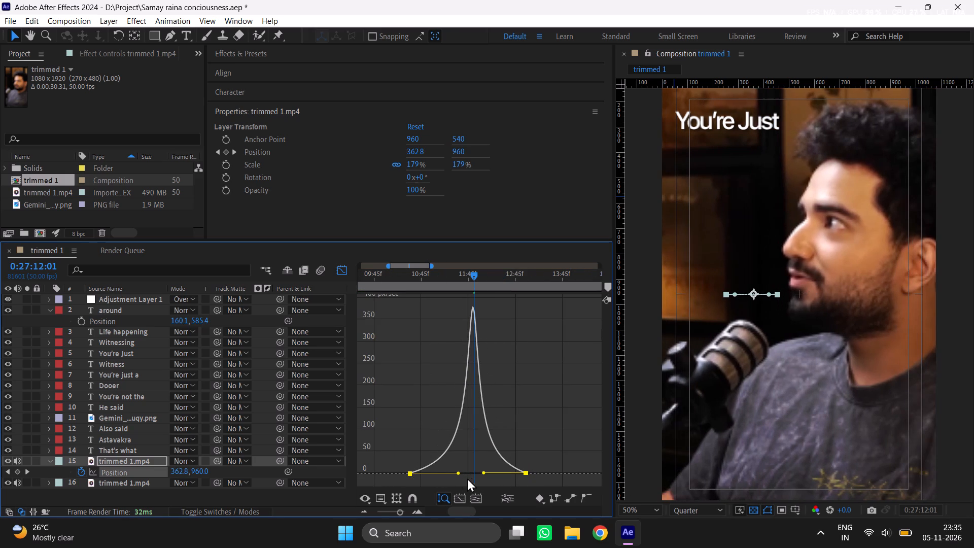
{"action": "left_click", "coordinate": [344, 270]}
Play back from 0:27:10:22 to check the lengthened footage shift.
{"action": "left_click_drag", "start_coordinate": [403, 276], "coordinate": [396, 280]}
{"action": "key", "text": "space"}
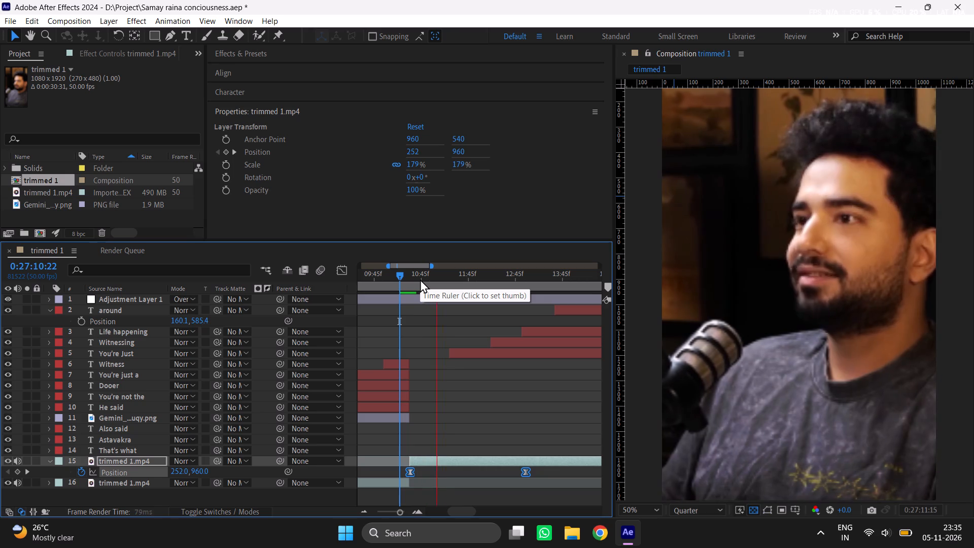
{"action": "key", "text": "space"}
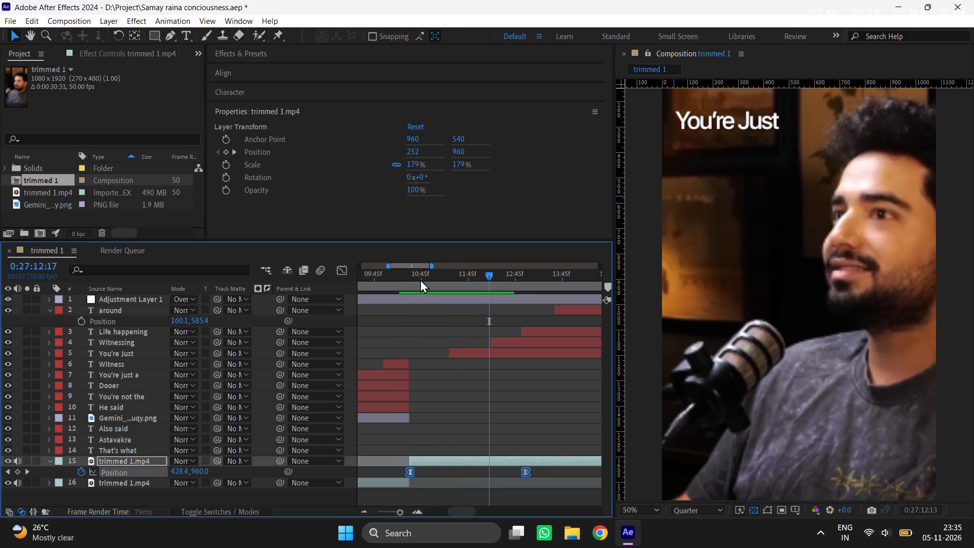
Save the project.
{"action": "key", "text": "ctrl+s"}
Sharpen the Position speed peak by increasing the first keyframe's outgoing and the last keyframe's incoming influence.
{"action": "left_click", "coordinate": [338, 266]}
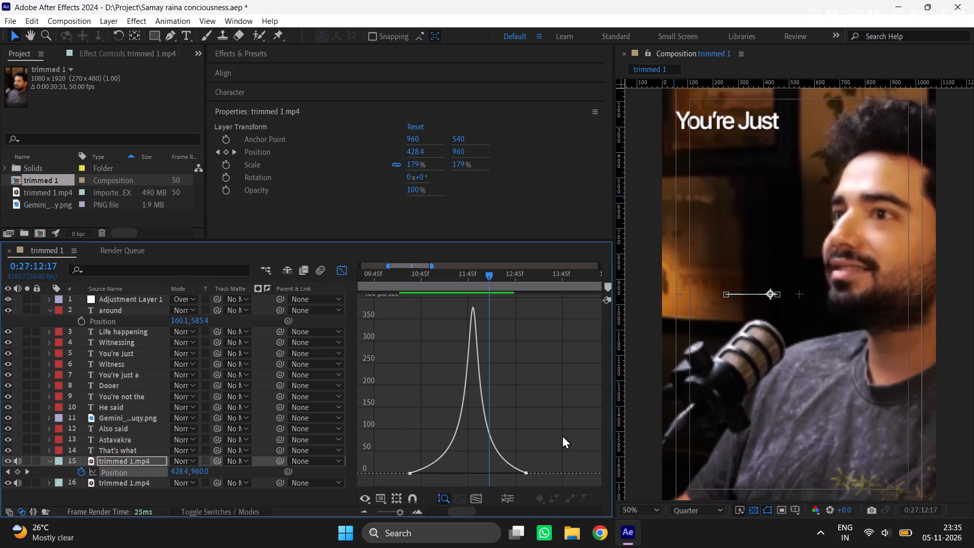
{"action": "left_click_drag", "start_coordinate": [574, 447], "coordinate": [371, 500]}
{"action": "left_click_drag", "start_coordinate": [458, 473], "coordinate": [463, 473]}
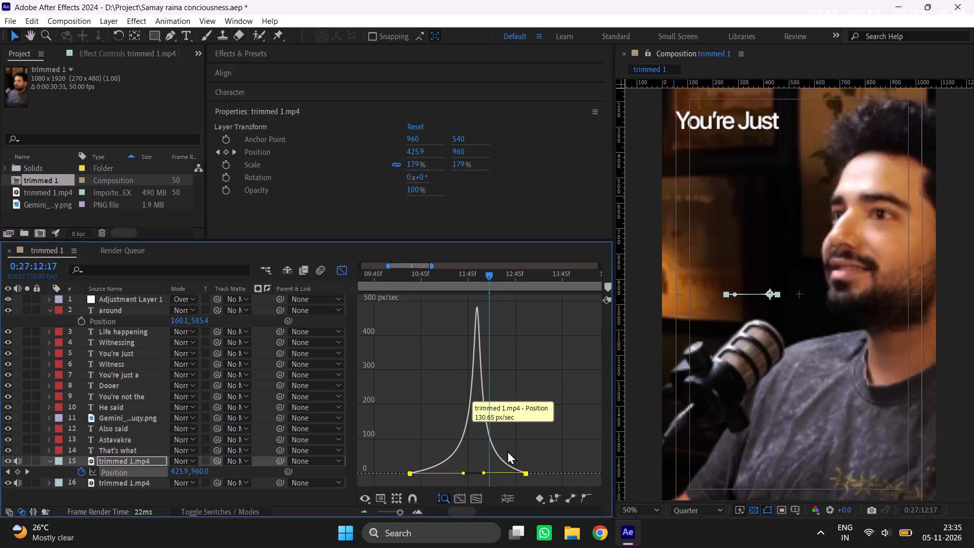
{"action": "left_click_drag", "start_coordinate": [485, 473], "coordinate": [473, 474]}
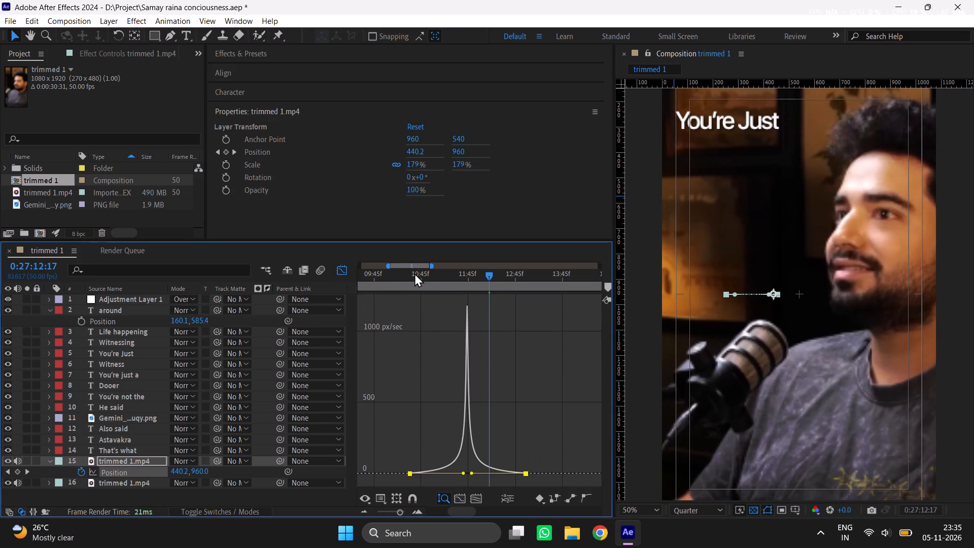
Play back from 0:27:10:17 to check the sharper footage shift.
{"action": "left_click", "coordinate": [395, 274]}
{"action": "key", "text": "space"}
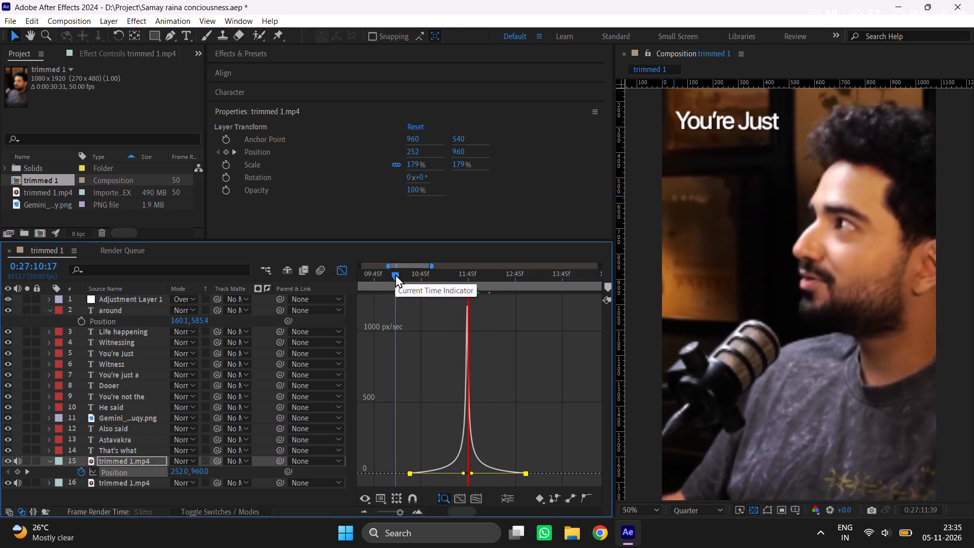
{"action": "key", "text": "space"}
Reduce the first Position keyframe's outgoing influence so the speed peak aligns with the You're Just caption start at 0:27:11:25.
{"action": "left_click", "coordinate": [354, 273]}
{"action": "left_click", "coordinate": [343, 273]}
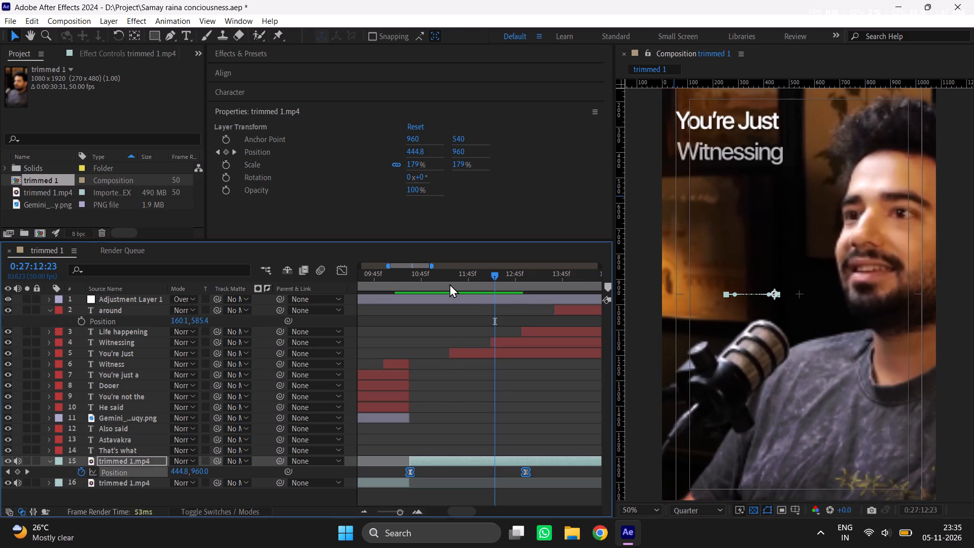
{"action": "left_click", "coordinate": [449, 284]}
{"action": "left_click", "coordinate": [339, 267]}
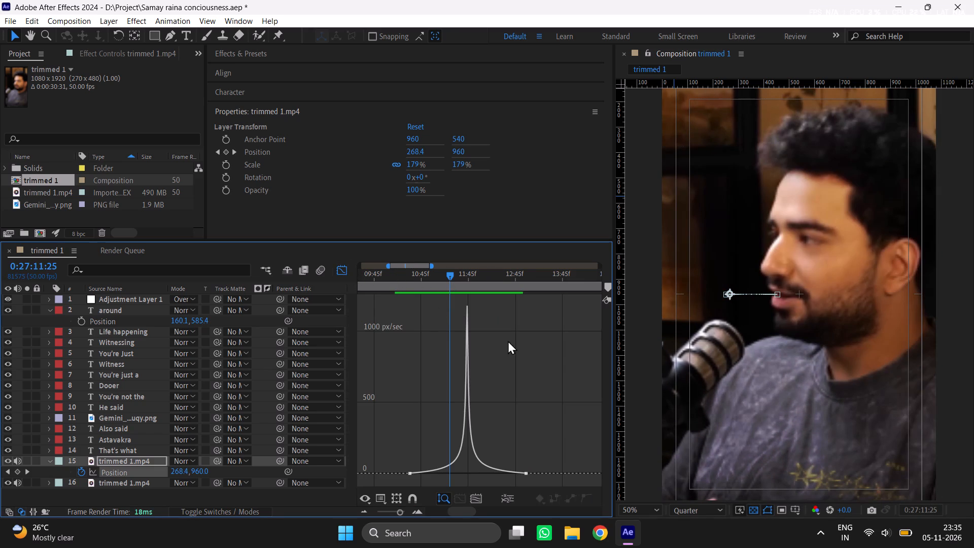
{"action": "left_click_drag", "start_coordinate": [548, 459], "coordinate": [346, 496]}
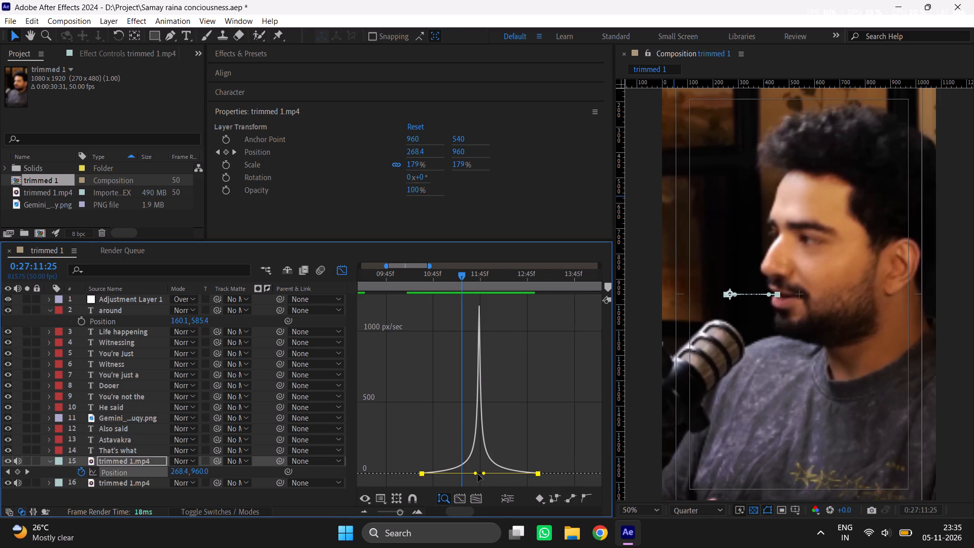
{"action": "left_click_drag", "start_coordinate": [477, 474], "coordinate": [456, 474]}
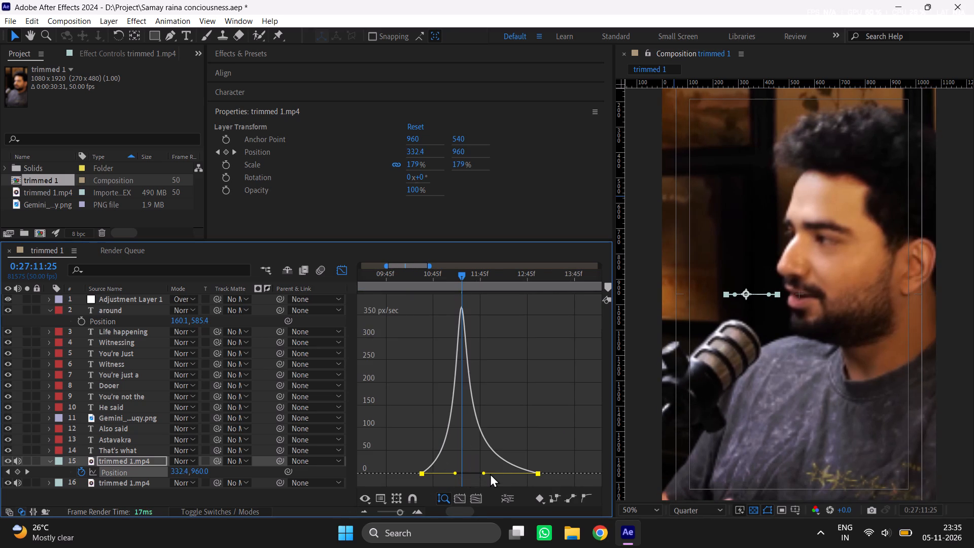
Fine-tune the last Position keyframe's incoming influence and the first one's outgoing influence, keeping a steeper speed peak at 0:27:11:25.
{"action": "left_click_drag", "start_coordinate": [486, 470], "coordinate": [473, 470]}
{"action": "left_click_drag", "start_coordinate": [402, 457], "coordinate": [450, 488]}
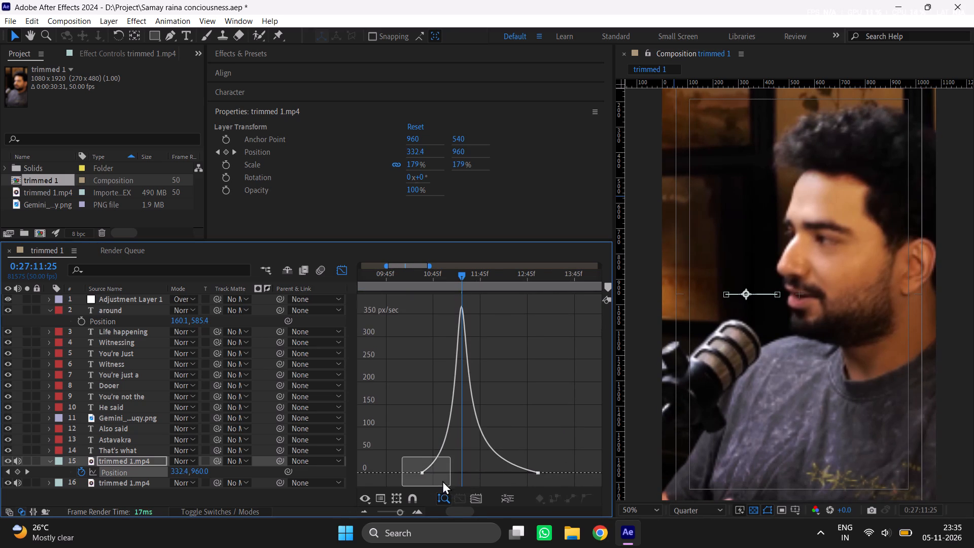
{"action": "left_click_drag", "start_coordinate": [485, 472], "coordinate": [475, 470]}
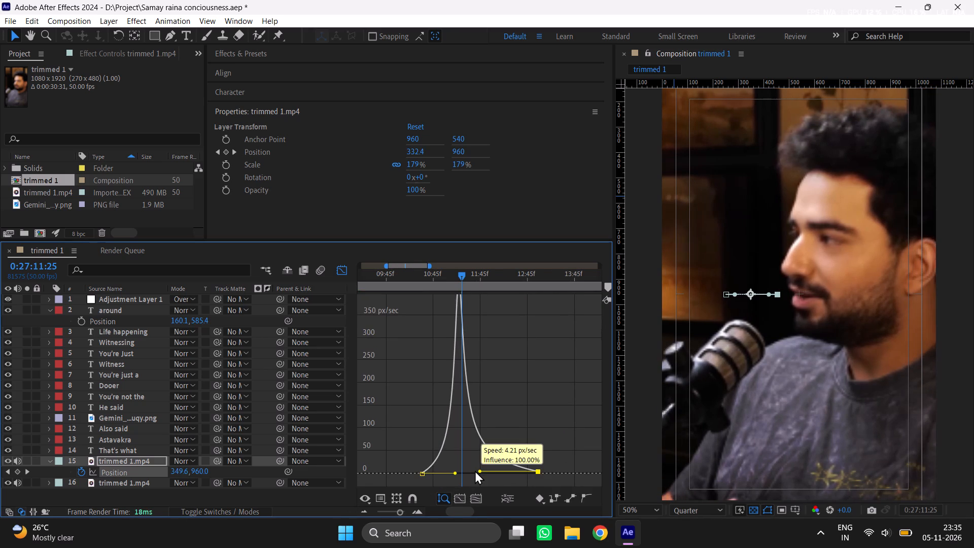
{"action": "left_click_drag", "start_coordinate": [475, 470], "coordinate": [473, 469]}
{"action": "left_click", "coordinate": [459, 470]}
{"action": "left_click_drag", "start_coordinate": [364, 460], "coordinate": [479, 501]}
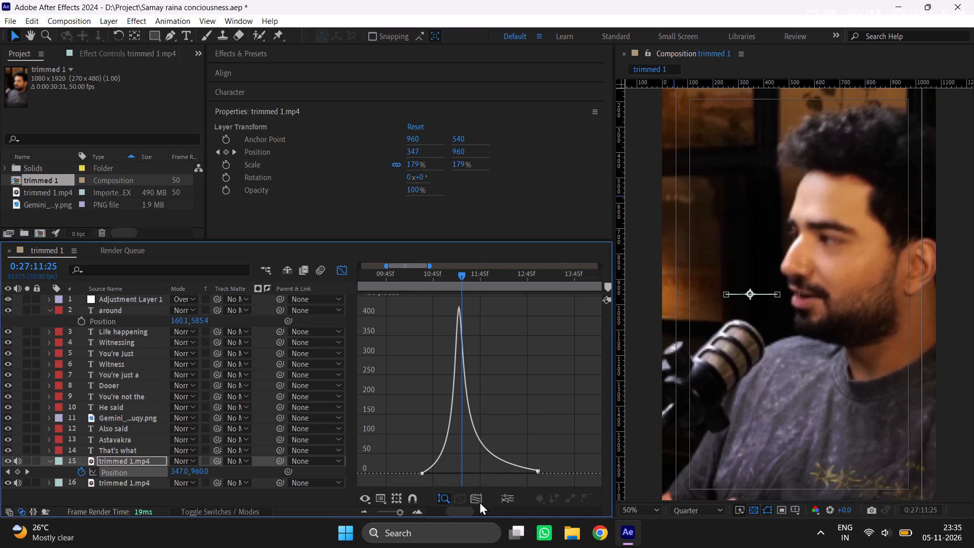
{"action": "left_click_drag", "start_coordinate": [479, 501], "coordinate": [486, 503]}
{"action": "left_click_drag", "start_coordinate": [456, 468], "coordinate": [451, 470]}
{"action": "left_click_drag", "start_coordinate": [367, 457], "coordinate": [486, 503]}
{"action": "left_click", "coordinate": [457, 472]}
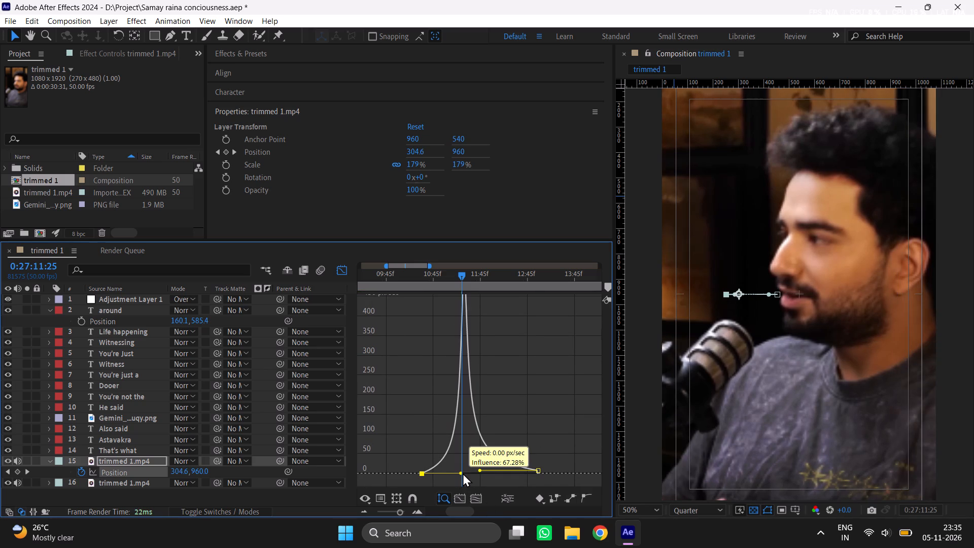
{"action": "left_click", "coordinate": [350, 269]}
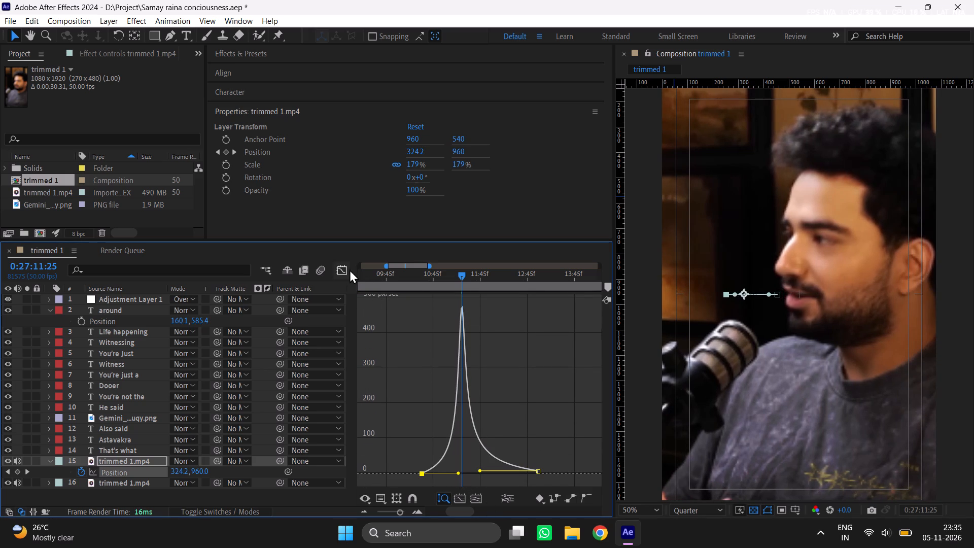
Play back from 0:27:11:25 to check the footage shift against the You're Just caption.
{"action": "key", "text": "space"}
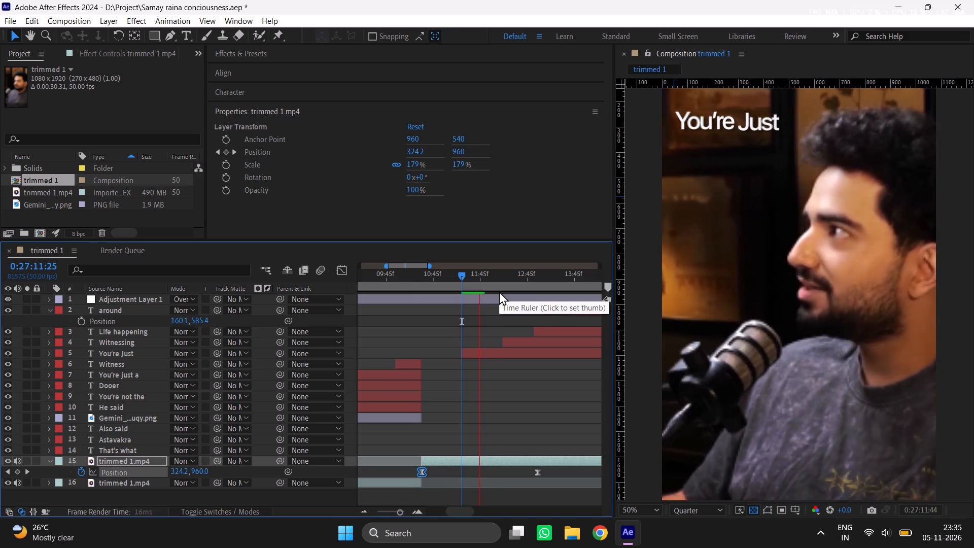
{"action": "key", "text": "space"}
Save the project.
{"action": "key", "text": "ctrl+s"}
Collapse the open properties of all layers in trimmed 1 and clear the selection.
{"action": "key", "text": "ctrl+a"}
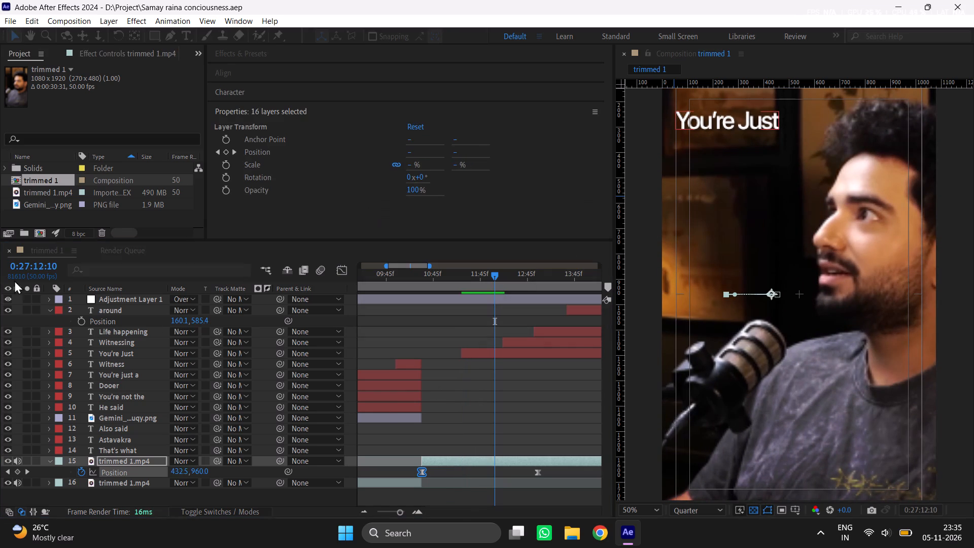
{"action": "left_click", "coordinate": [51, 315]}
{"action": "left_click", "coordinate": [325, 492]}
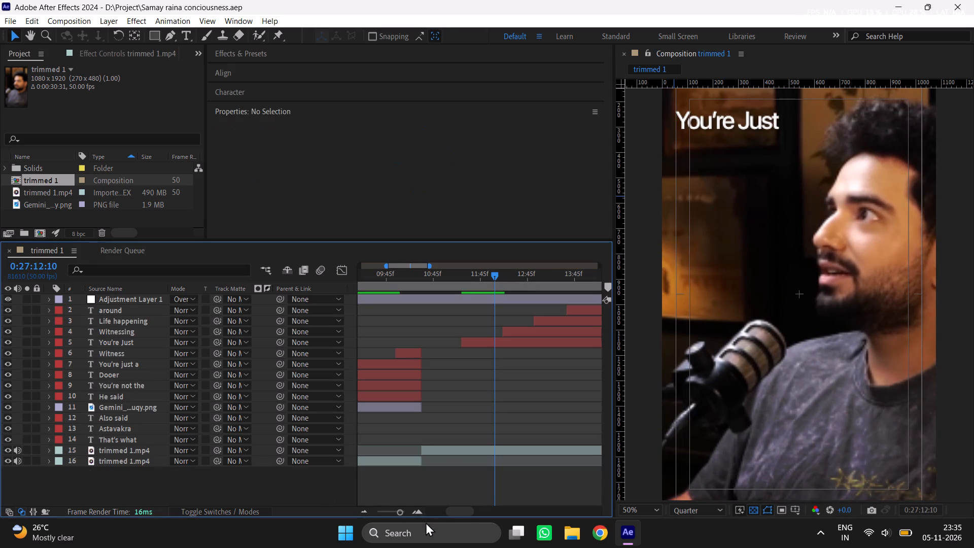
Play back the whole caption sequence from 0:27:05:45 to review its timing and the footage shift.
{"action": "left_click_drag", "start_coordinate": [400, 511], "coordinate": [376, 514]}
{"action": "left_click_drag", "start_coordinate": [387, 278], "coordinate": [299, 289]}
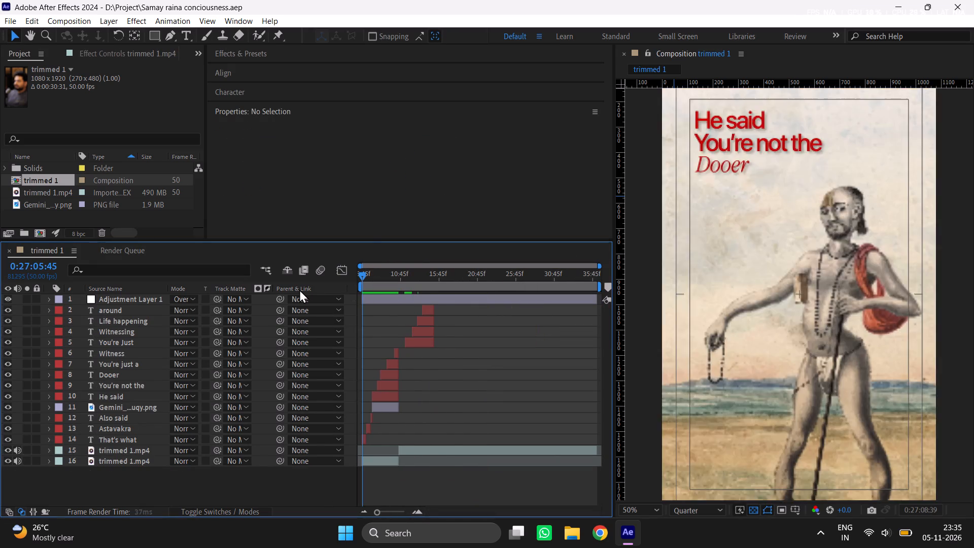
{"action": "key", "text": "space"}
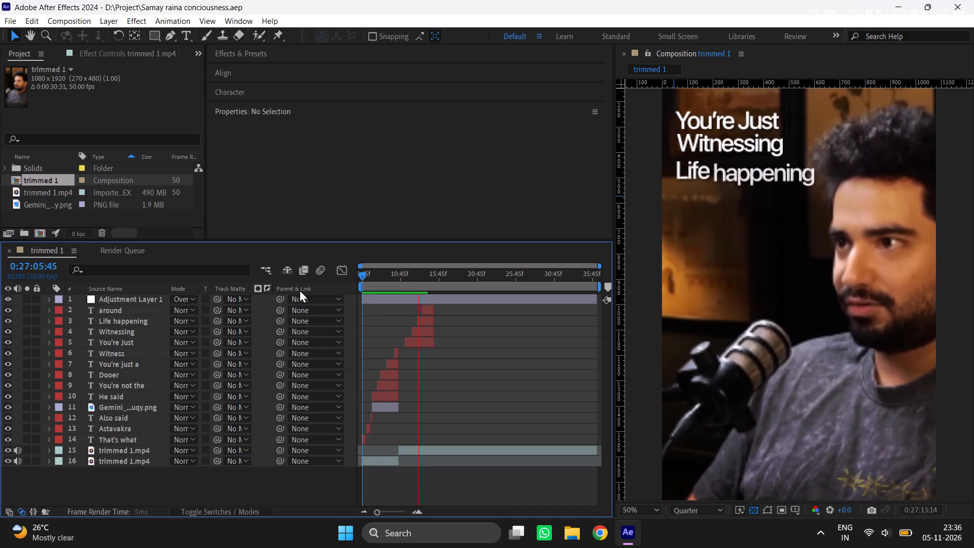
{"action": "key", "text": "space"}
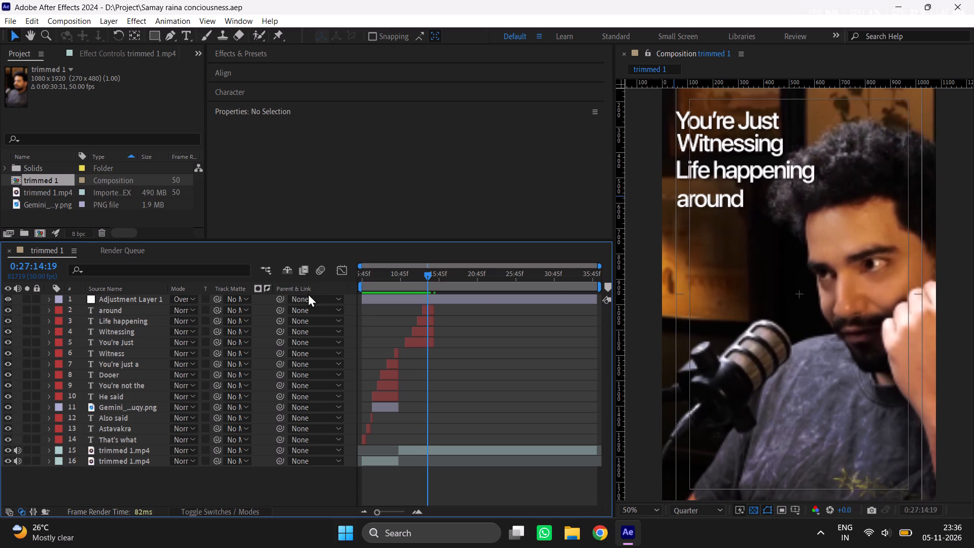
{"action": "key", "text": "space"}
Replay the white caption section from 0:27:11:38.
{"action": "left_click", "coordinate": [407, 282]}
{"action": "key", "text": "space"}
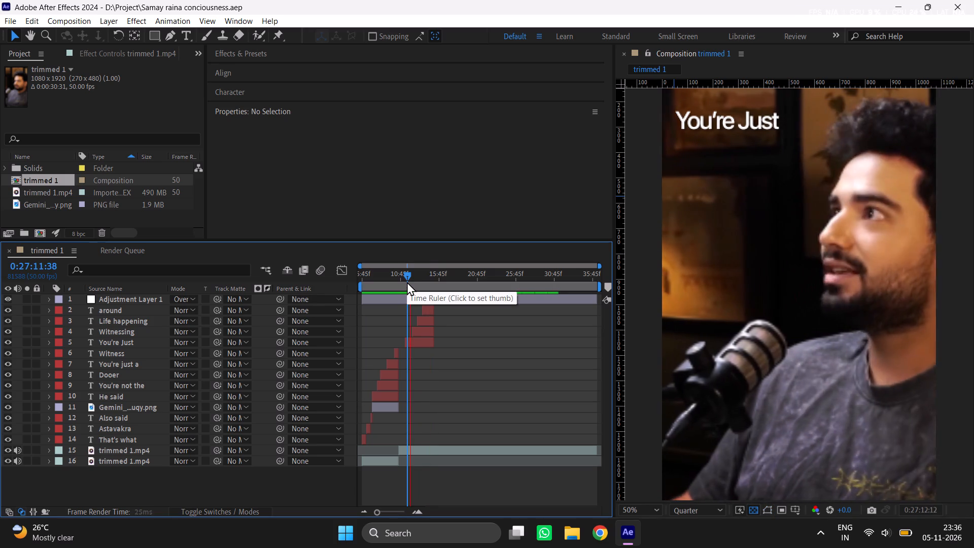
Replay the "You're Just" caption from 0:27:11:38 twice to check its entrance against the footage shift.
{"action": "left_click", "coordinate": [407, 282]}
{"action": "key", "text": "space"}
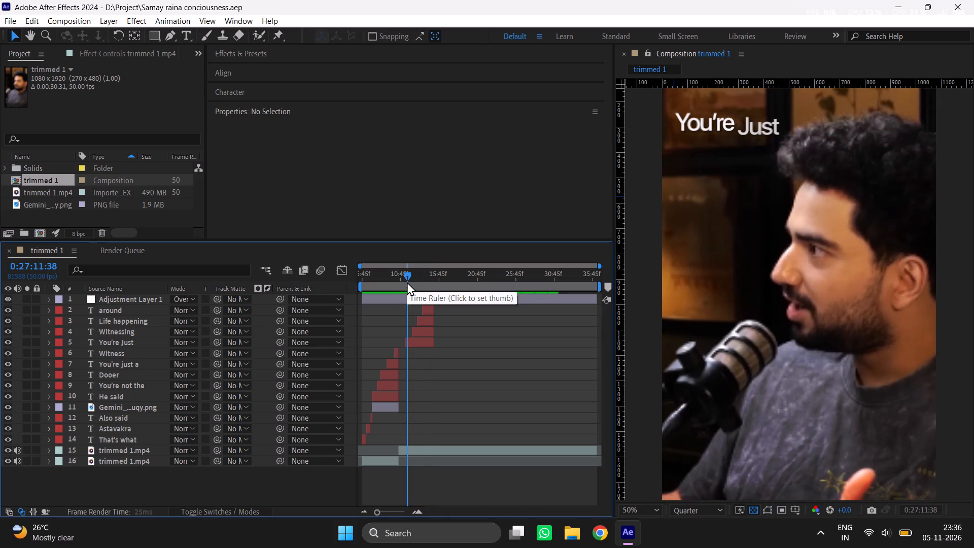
{"action": "key", "text": "space"}
{"action": "left_click", "coordinate": [407, 282]}
{"action": "key", "text": "space"}
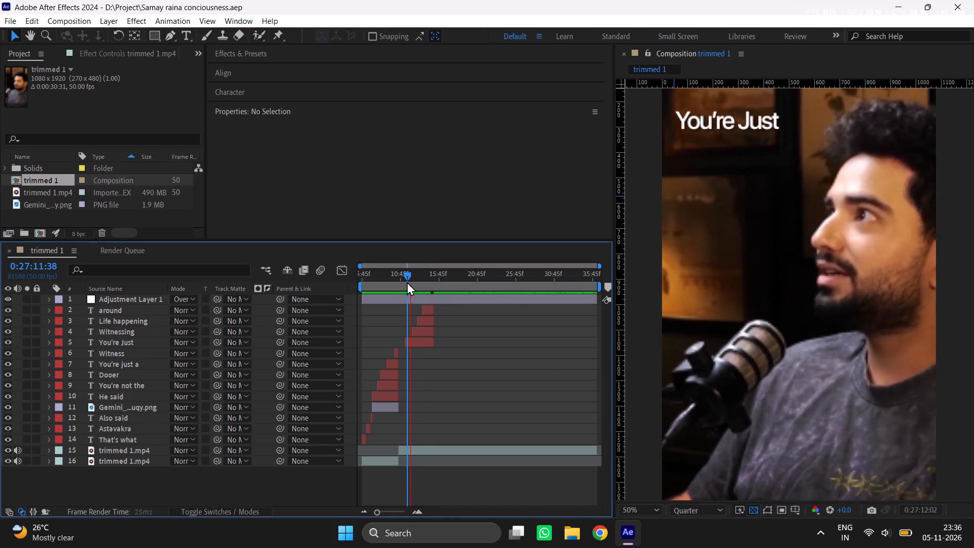
Replay short stretches of the white captions from 0:27:11:18, 0:27:12:10 and 0:27:12:46 to check each line's entrance timing.
{"action": "left_click", "coordinate": [412, 280]}
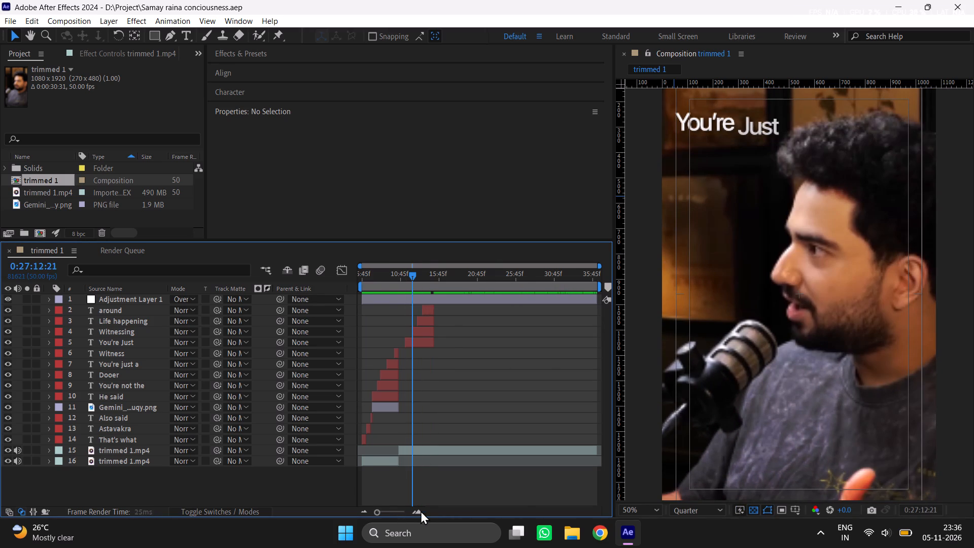
{"action": "double_click", "coordinate": [421, 510]}
{"action": "left_click", "coordinate": [380, 283]}
{"action": "key", "text": "space"}
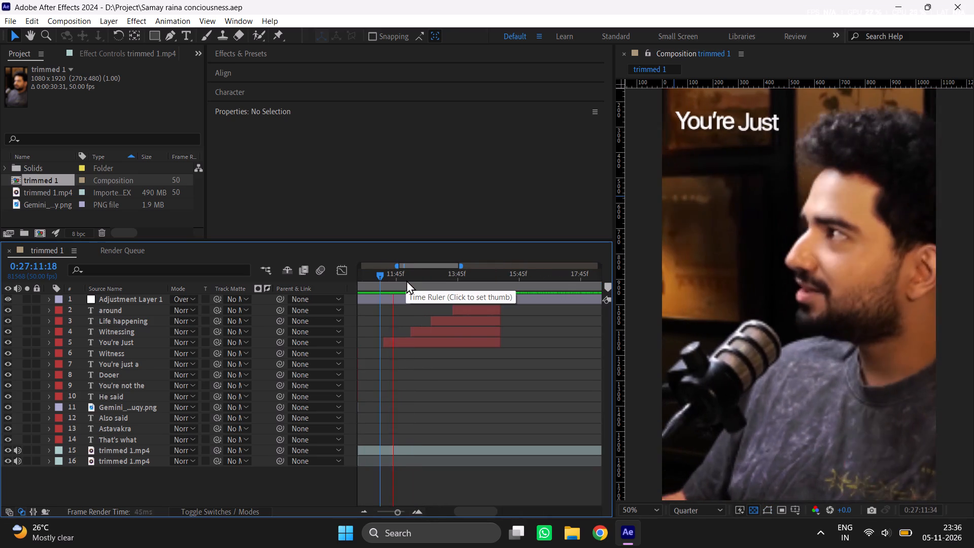
{"action": "key", "text": "space"}
{"action": "left_click", "coordinate": [405, 278]}
{"action": "key", "text": "space"}
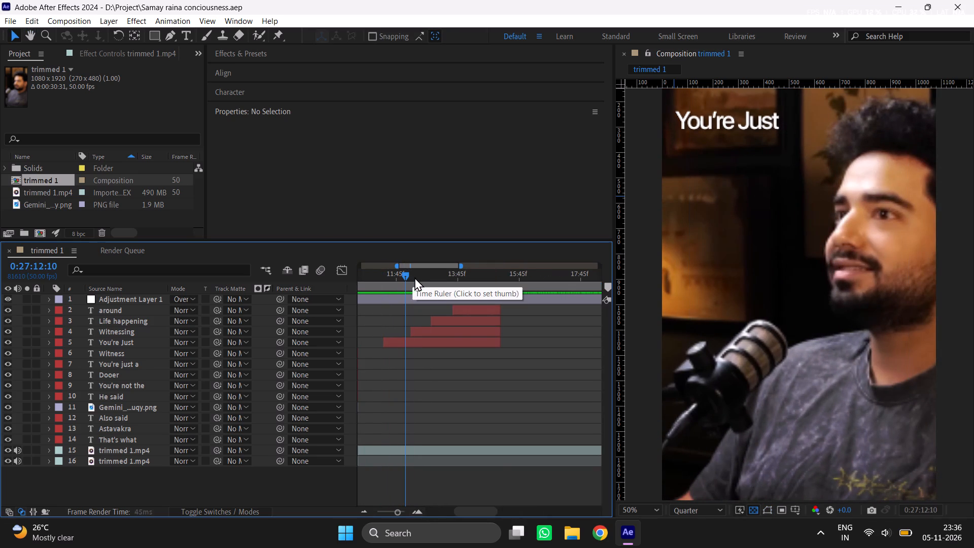
{"action": "key", "text": "space"}
{"action": "key", "text": "space"}
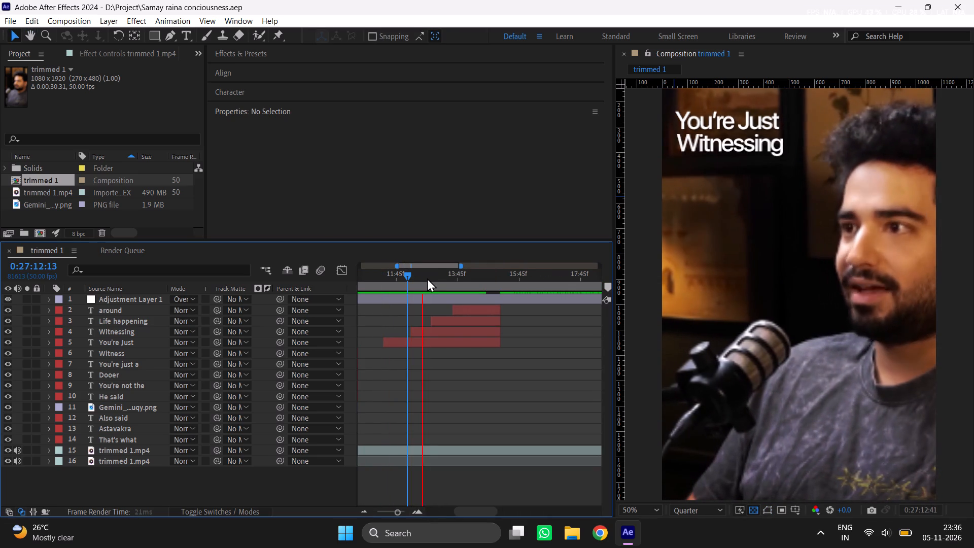
{"action": "left_click", "coordinate": [427, 278]}
{"action": "key", "text": "space"}
{"action": "left_click", "coordinate": [427, 278]}
{"action": "key", "text": "space"}
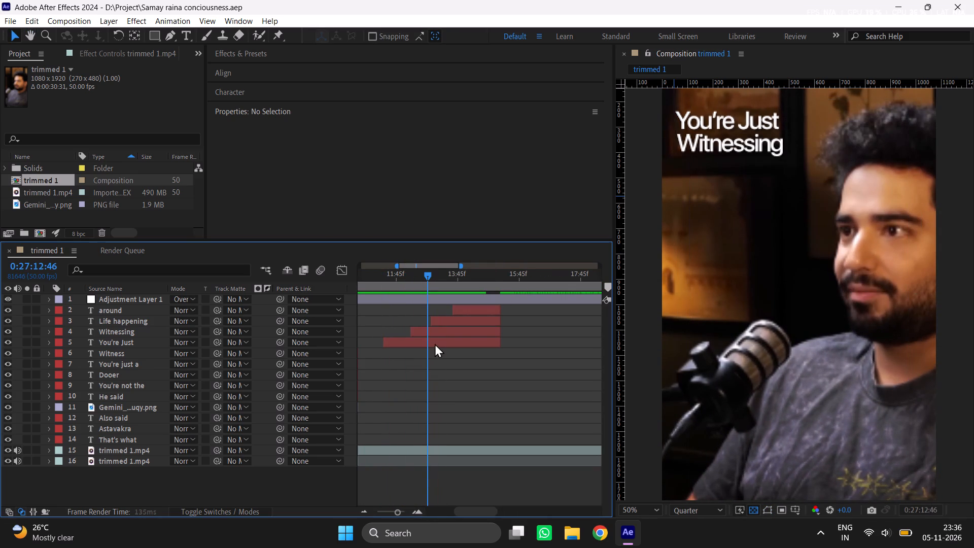
Replay the captions from 0:27:12:33 to check the timing of the "Life happening" line.
{"action": "double_click", "coordinate": [413, 509]}
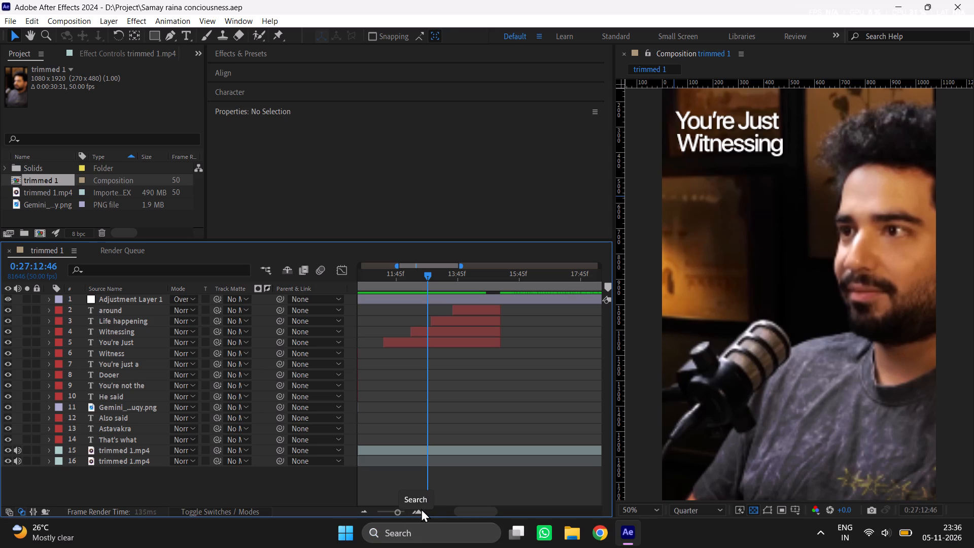
{"action": "double_click", "coordinate": [421, 508]}
{"action": "left_click", "coordinate": [420, 270]}
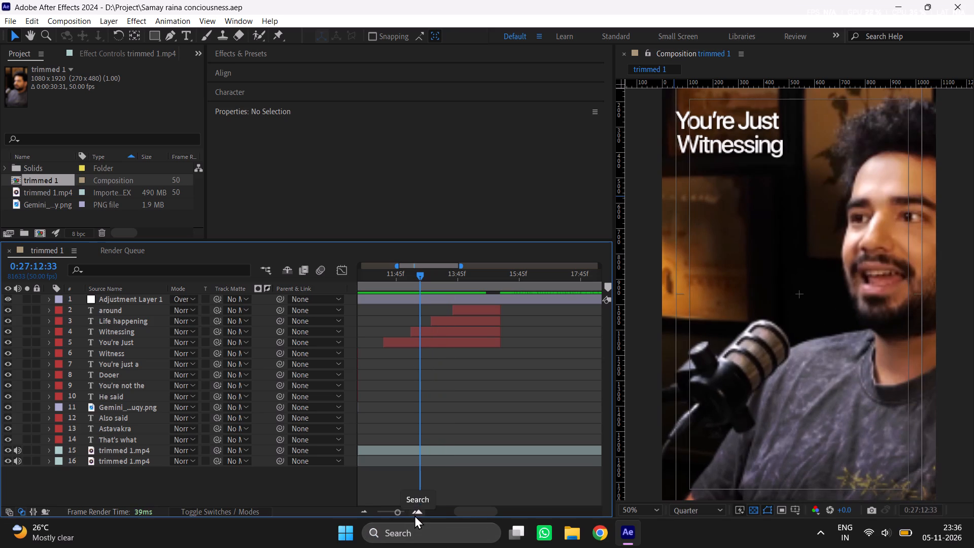
{"action": "left_click", "coordinate": [414, 513]}
{"action": "left_click", "coordinate": [457, 492]}
{"action": "double_click", "coordinate": [417, 510]}
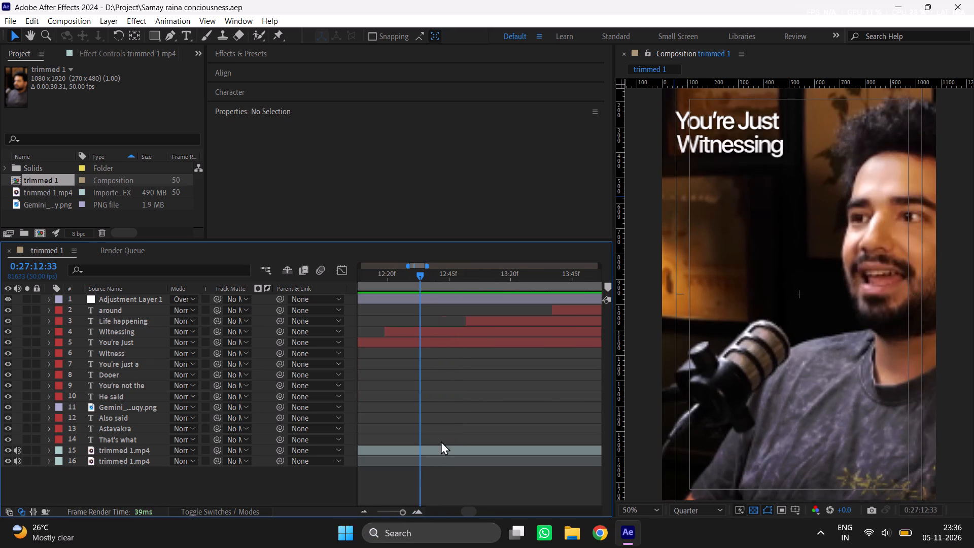
{"action": "key", "text": "space"}
{"action": "left_click", "coordinate": [421, 273]}
{"action": "key", "text": "space"}
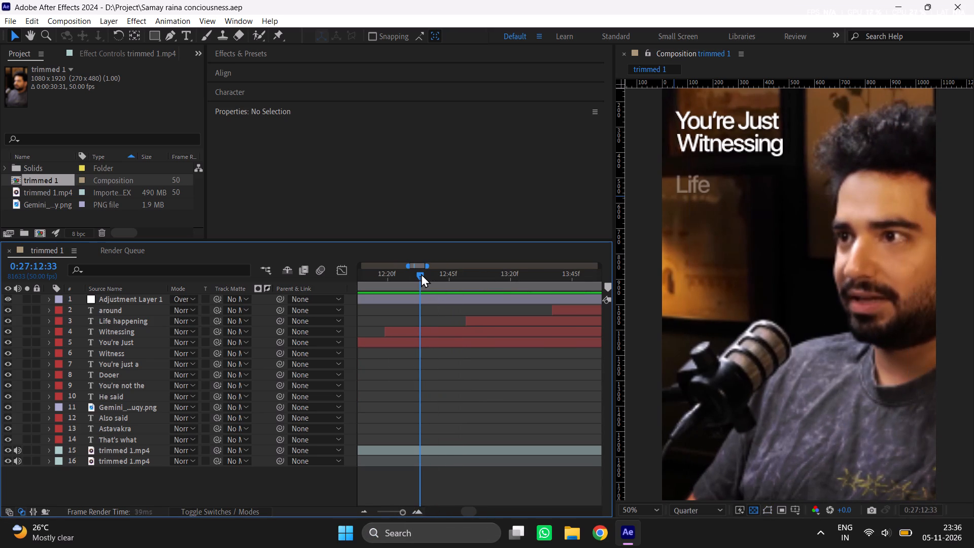
{"action": "left_click", "coordinate": [421, 273]}
{"action": "key", "text": "space"}
Shift the Witnessing, Life happening and around layers earlier, starting at about 0:27:11:43, 0:27:12:17 and 0:27:13:05 respectively.
{"action": "middle_click_drag", "start_coordinate": [415, 370], "coordinate": [458, 364]}
{"action": "left_click", "coordinate": [458, 276]}
{"action": "middle_click_drag", "start_coordinate": [445, 373], "coordinate": [522, 393]}
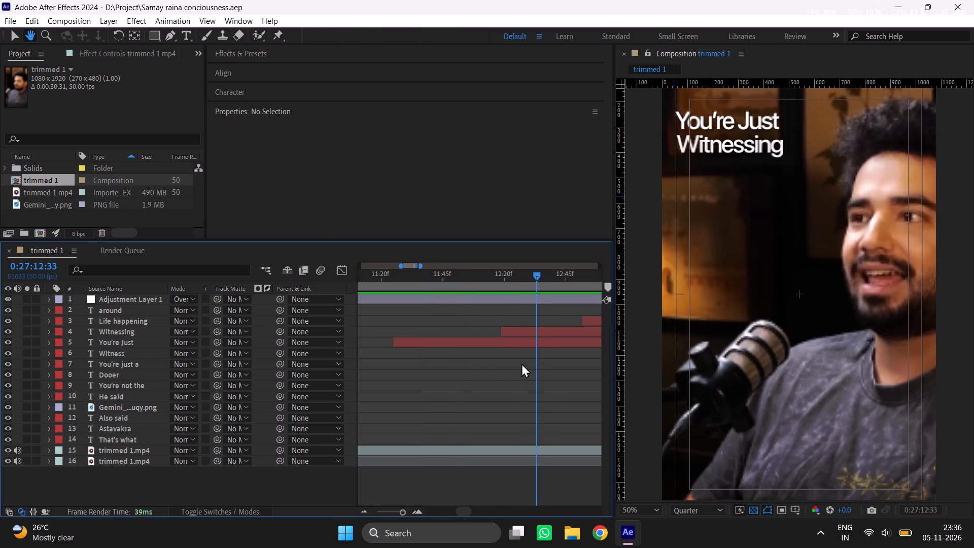
{"action": "left_click_drag", "start_coordinate": [515, 329], "coordinate": [473, 339]}
{"action": "middle_click_drag", "start_coordinate": [500, 389], "coordinate": [473, 386]}
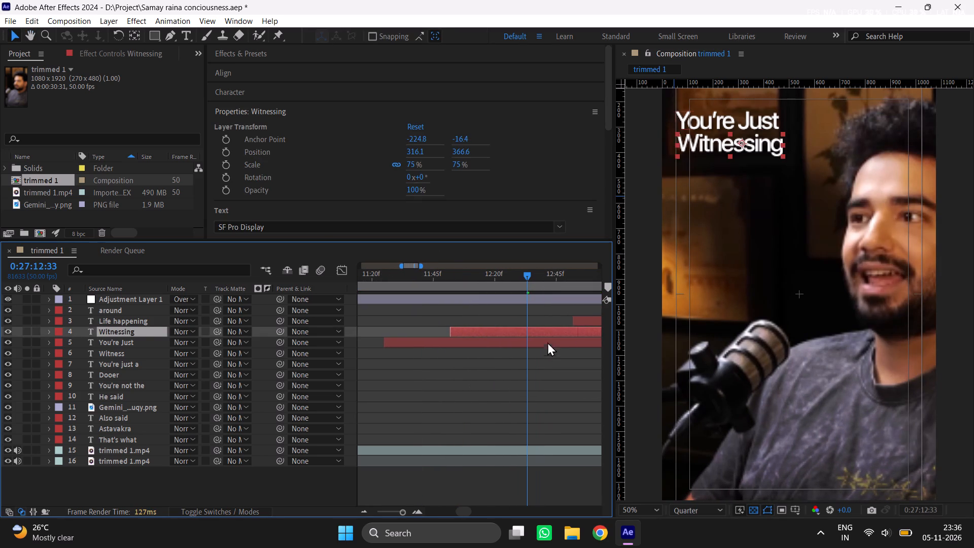
{"action": "left_click_drag", "start_coordinate": [579, 323], "coordinate": [494, 336]}
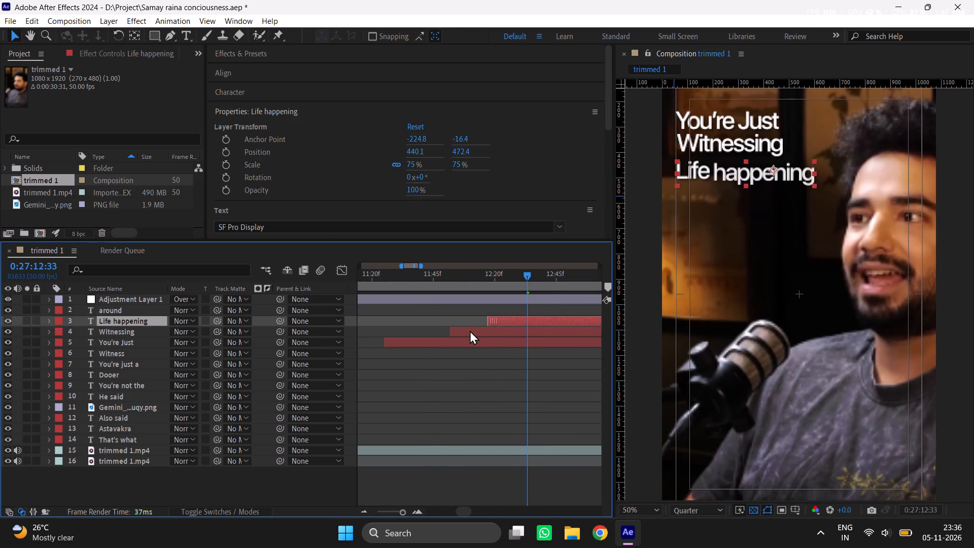
{"action": "left_click_drag", "start_coordinate": [462, 329], "coordinate": [440, 332]}
{"action": "middle_click_drag", "start_coordinate": [504, 364], "coordinate": [386, 374]}
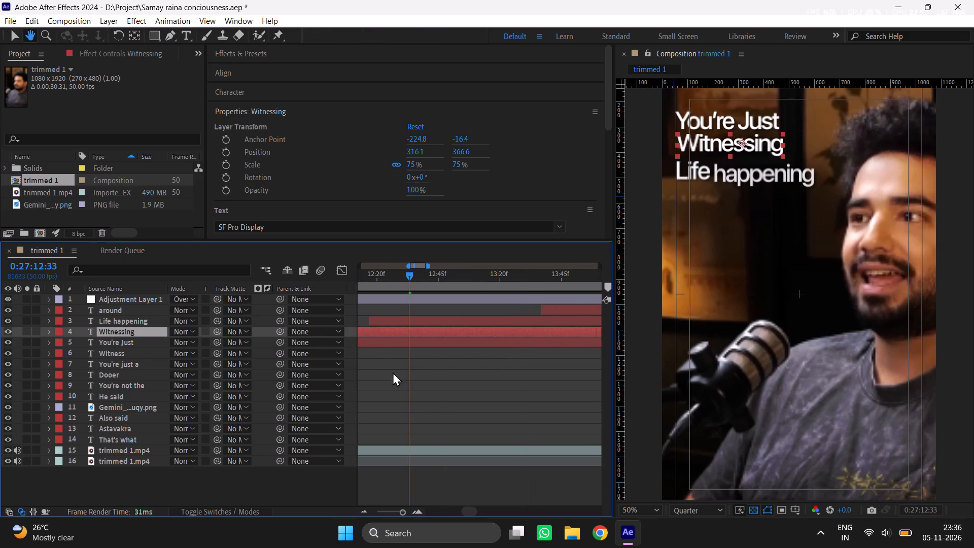
{"action": "left_click_drag", "start_coordinate": [565, 314], "coordinate": [485, 325]}
{"action": "middle_click_drag", "start_coordinate": [507, 393], "coordinate": [476, 400]}
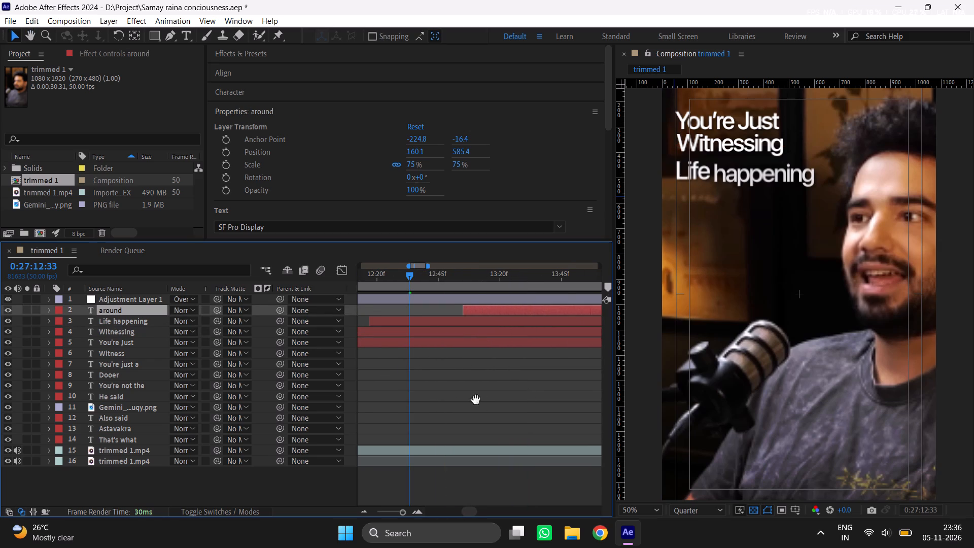
Trim the ends of the around, Life happening, Witnessing and You're Just layers to about 0:27:14:12.
{"action": "middle_click_drag", "start_coordinate": [476, 400], "coordinate": [348, 405]}
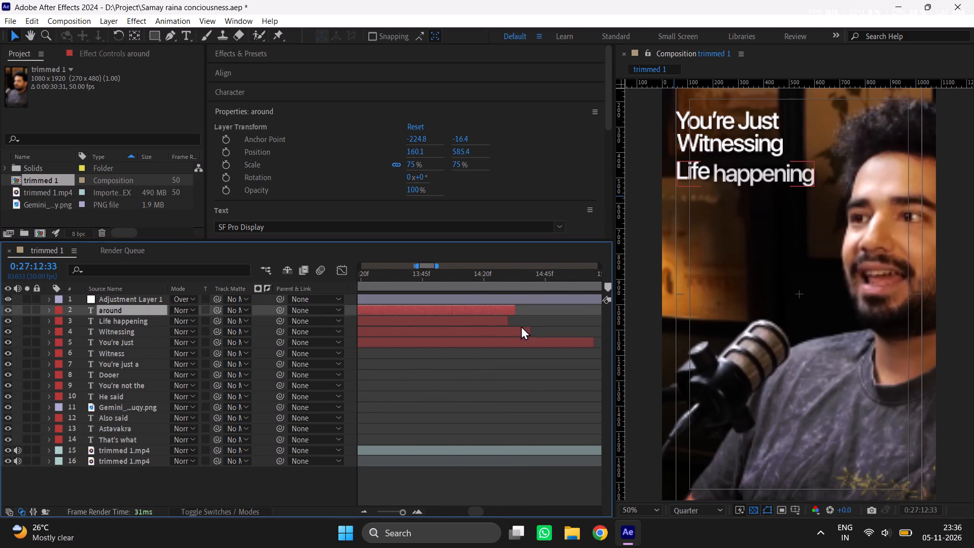
{"action": "left_click_drag", "start_coordinate": [508, 323], "coordinate": [472, 327]}
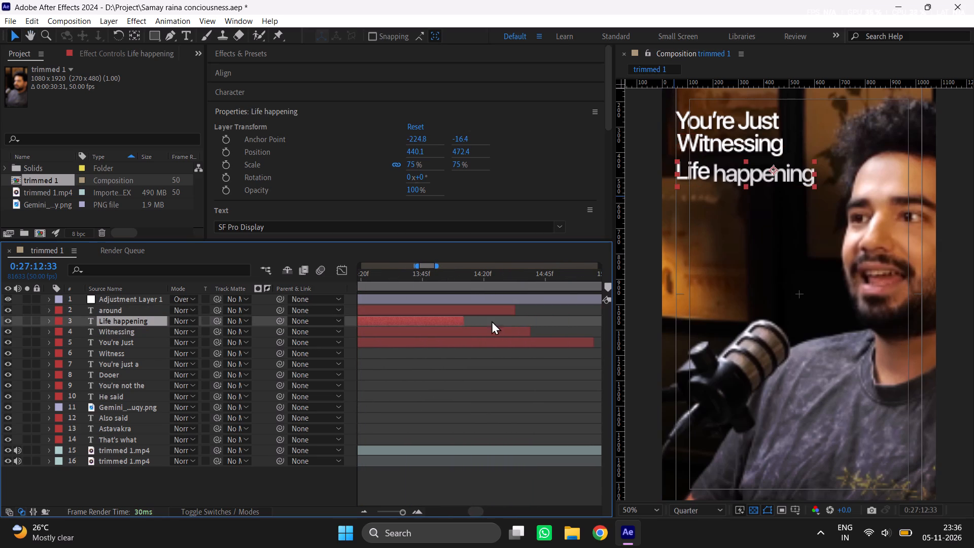
{"action": "left_click_drag", "start_coordinate": [513, 312], "coordinate": [458, 316]}
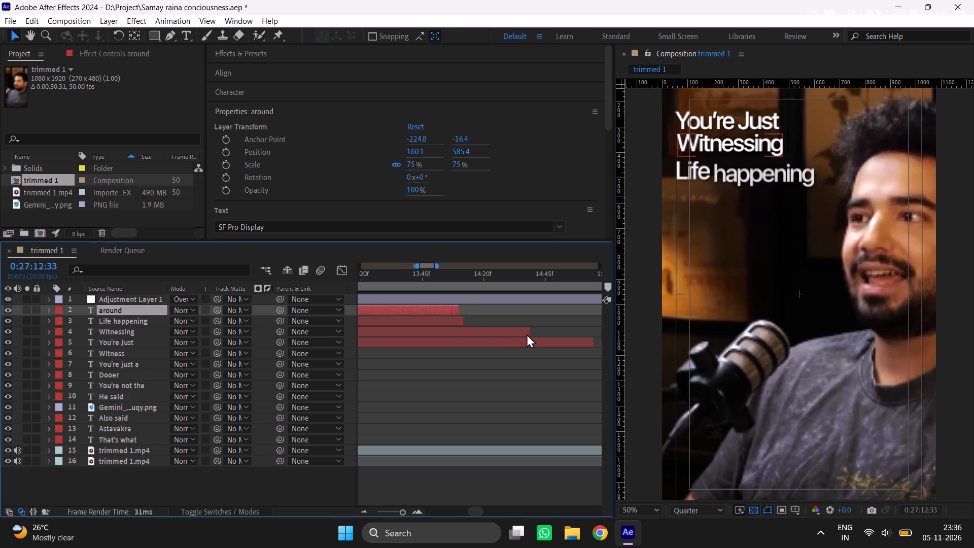
{"action": "left_click_drag", "start_coordinate": [529, 333], "coordinate": [463, 334]}
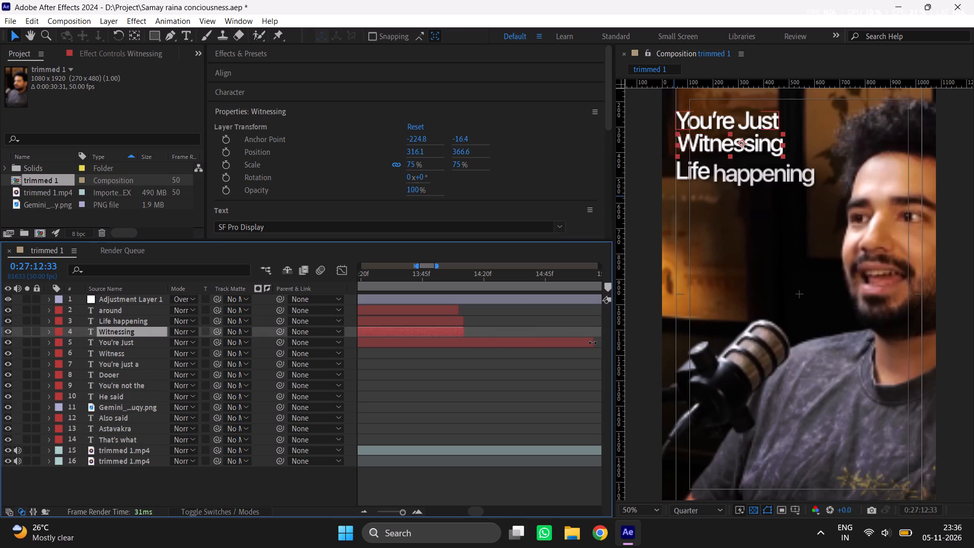
{"action": "left_click_drag", "start_coordinate": [593, 342], "coordinate": [464, 340]}
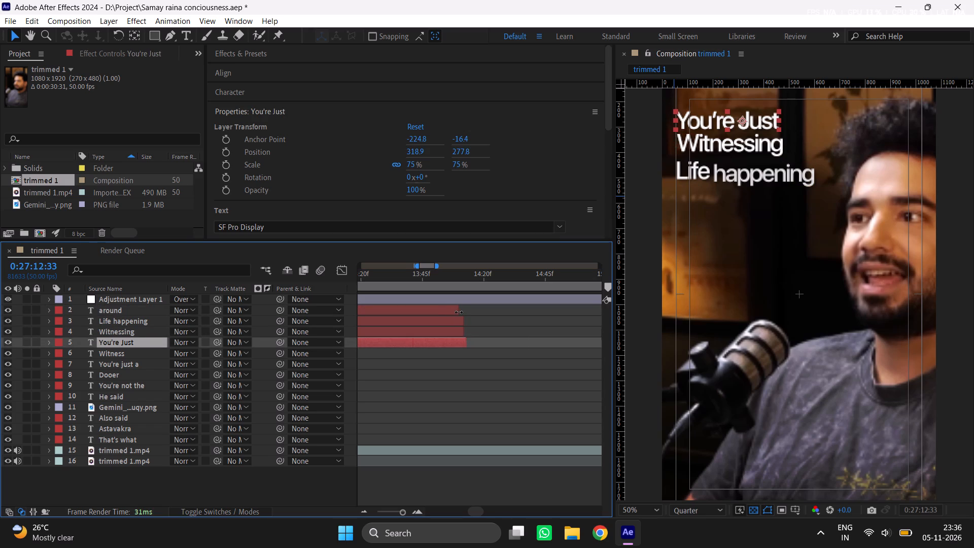
{"action": "left_click_drag", "start_coordinate": [459, 312], "coordinate": [464, 314]}
{"action": "left_click_drag", "start_coordinate": [469, 343], "coordinate": [463, 344]}
Play back the retimed white captions from 0:27:10:46.
{"action": "left_click_drag", "start_coordinate": [400, 511], "coordinate": [397, 490]}
{"action": "left_click", "coordinate": [419, 283]}
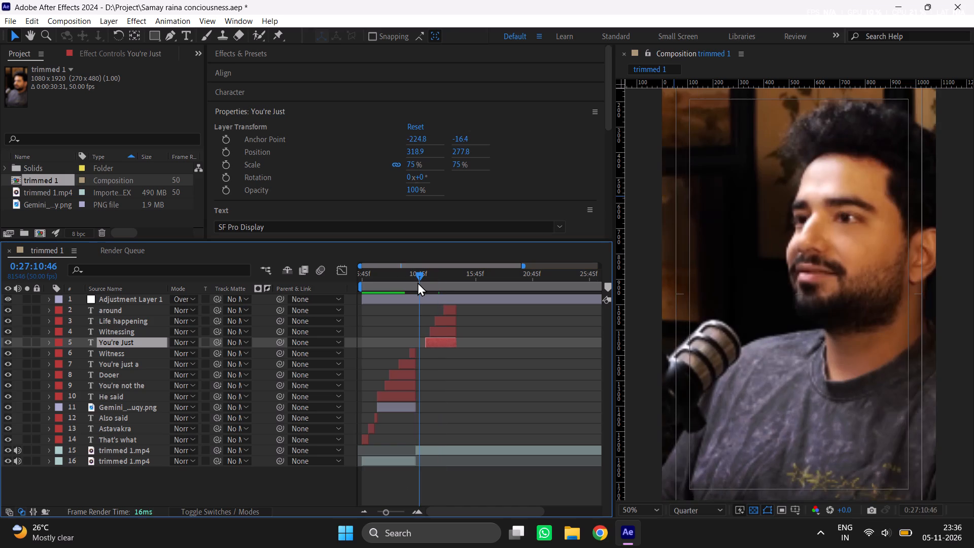
{"action": "key", "text": "space"}
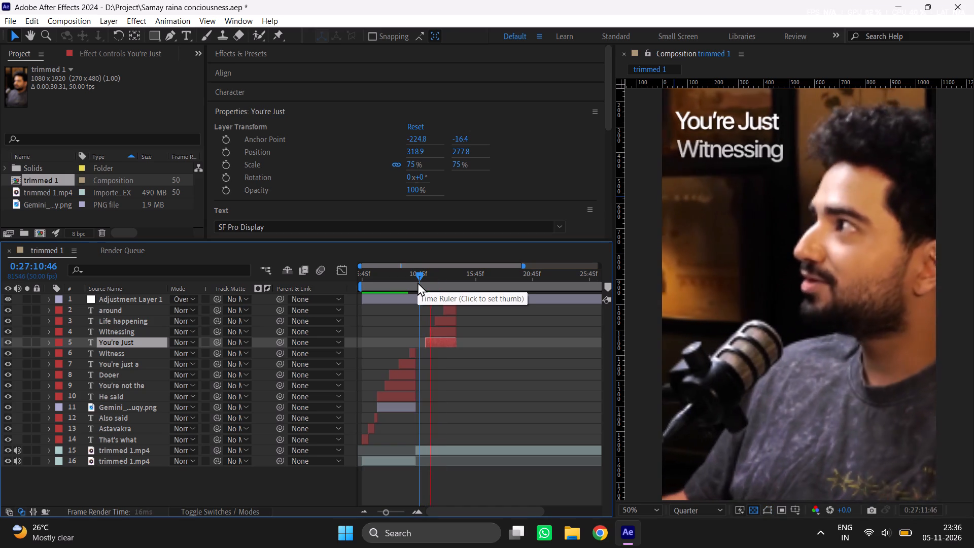
{"action": "key", "text": "space"}
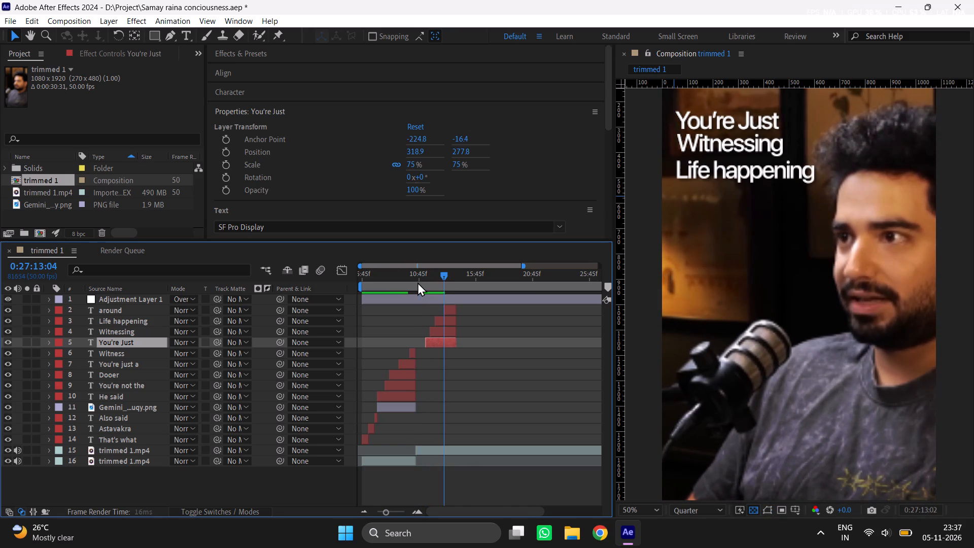
Save the project.
{"action": "key", "text": "ctrl+s"}
Replay the retimed captions from 0:27:12:07 through the end of the "around" layer.
{"action": "left_click", "coordinate": [433, 284]}
{"action": "key", "text": "space"}
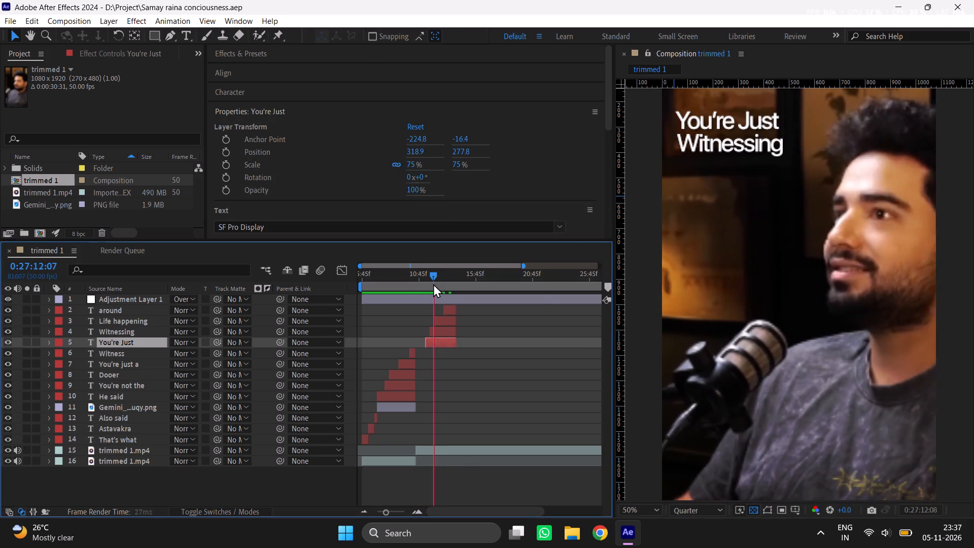
{"action": "key", "text": "space"}
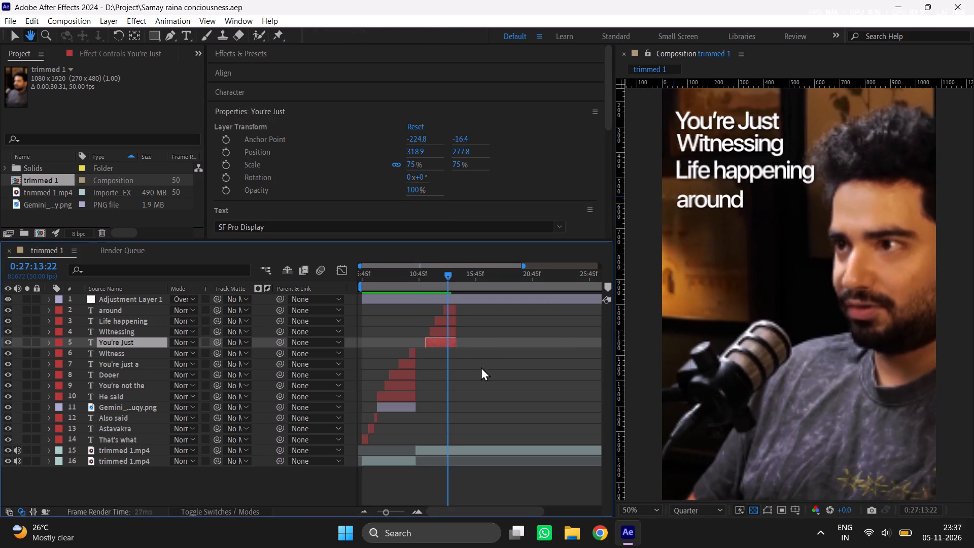
{"action": "key", "text": "space"}
{"action": "key", "text": "space"}
Replay the caption section from 0:27:11:38, 0:27:11:35 and 0:27:10:49 to review the new line timing with the footage shift.
{"action": "left_click", "coordinate": [436, 254]}
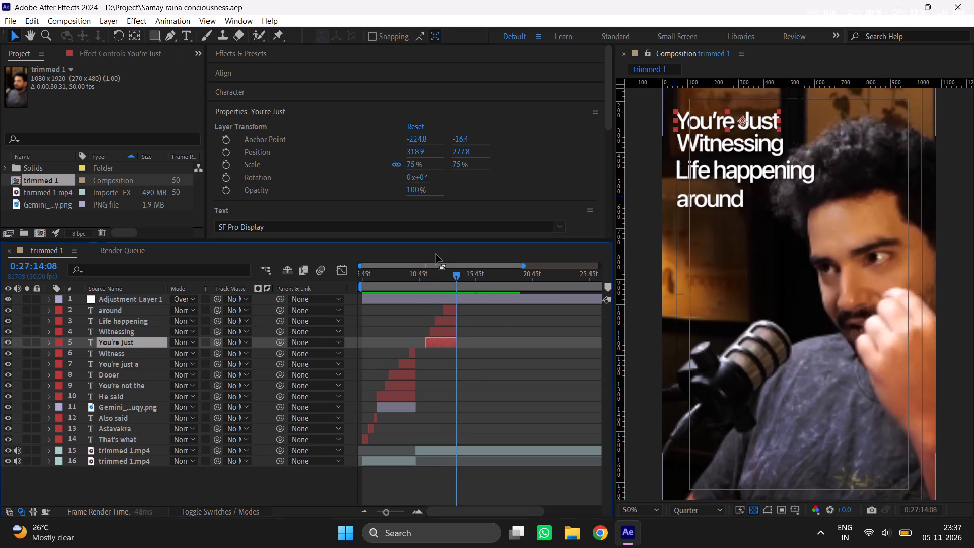
{"action": "left_click", "coordinate": [435, 263]}
{"action": "left_click", "coordinate": [429, 277]}
{"action": "key", "text": "space"}
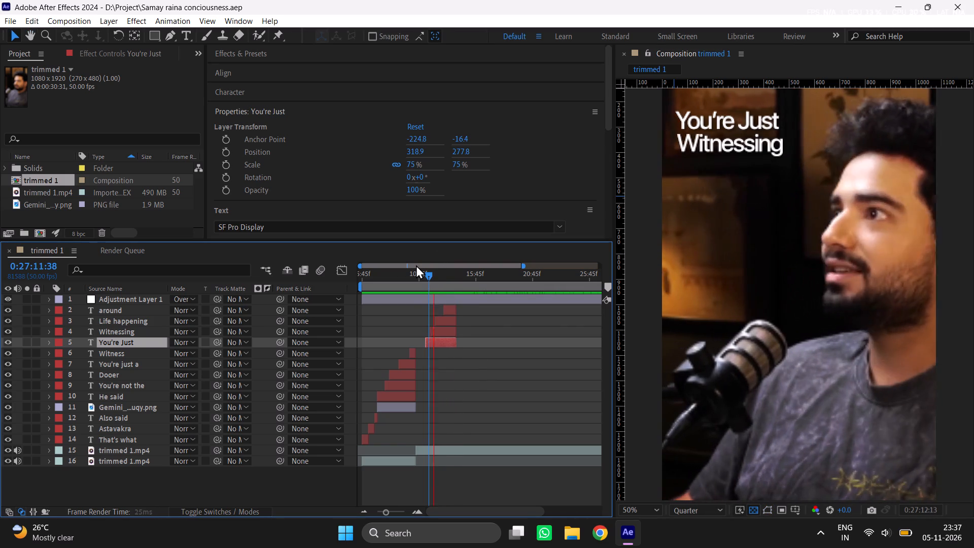
{"action": "key", "text": "space"}
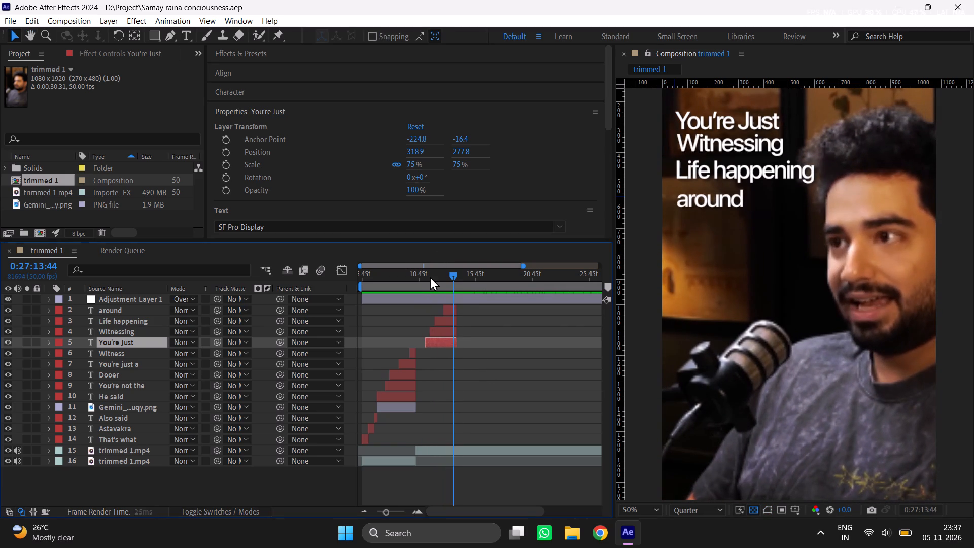
{"action": "left_click", "coordinate": [428, 286]}
{"action": "key", "text": "space"}
{"action": "key", "text": "space"}
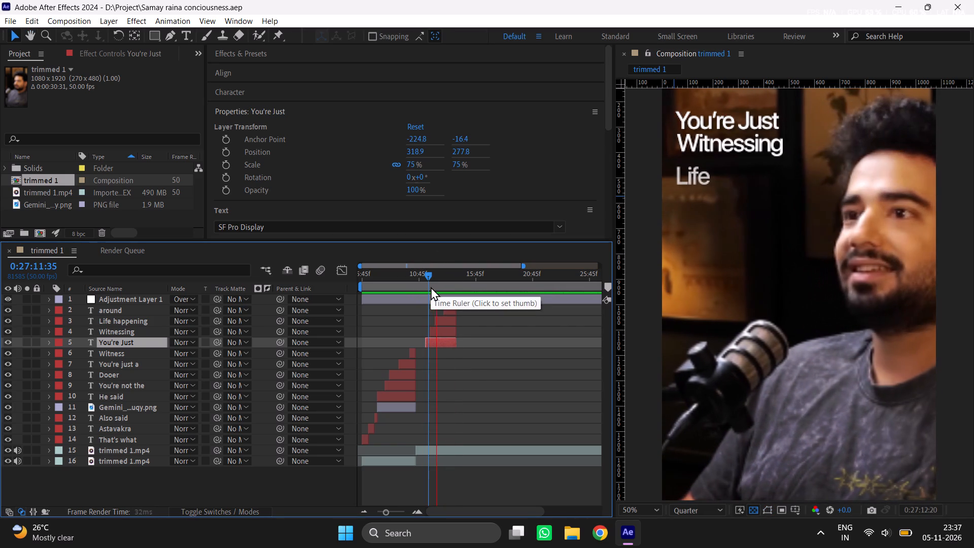
{"action": "left_click_drag", "start_coordinate": [429, 285], "coordinate": [420, 278]}
{"action": "key", "text": "space"}
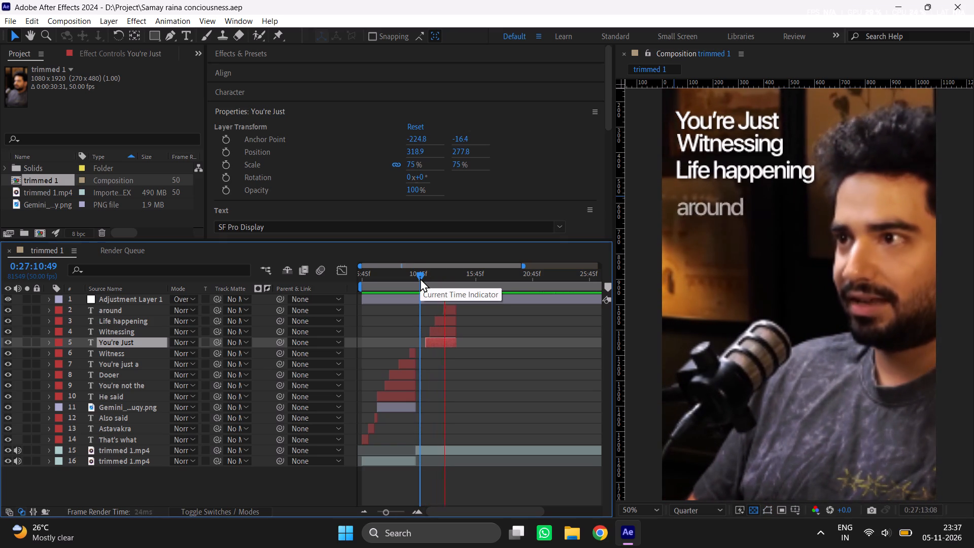
{"action": "key", "text": "space"}
Nudge the "around" caption upward at 0:27:13:41 to tighten its gap beneath "Life happening".
{"action": "key", "text": "v"}
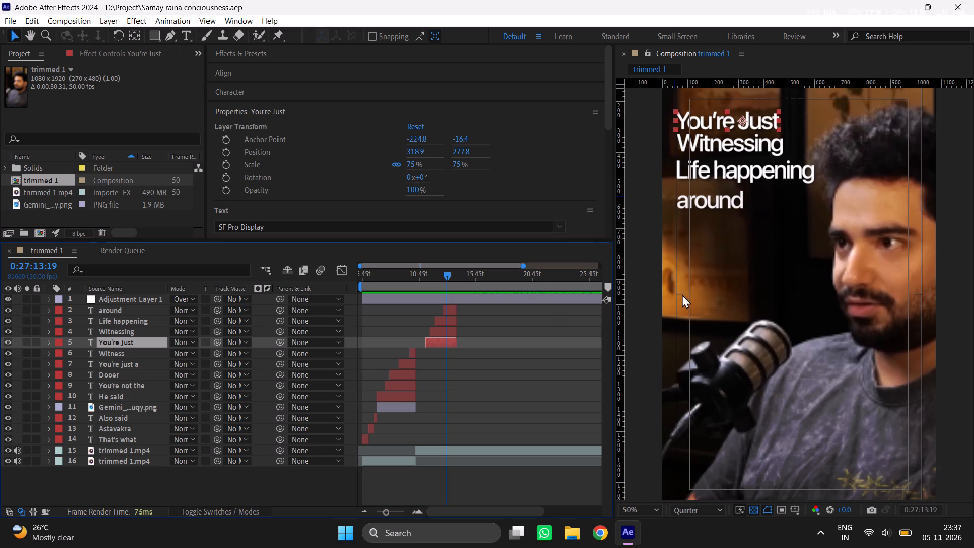
{"action": "scroll", "coordinate": [781, 251], "scroll_direction": "up", "scroll_amount": 1}
{"action": "middle_click_drag", "start_coordinate": [765, 222], "coordinate": [906, 418]}
{"action": "left_click", "coordinate": [511, 340]}
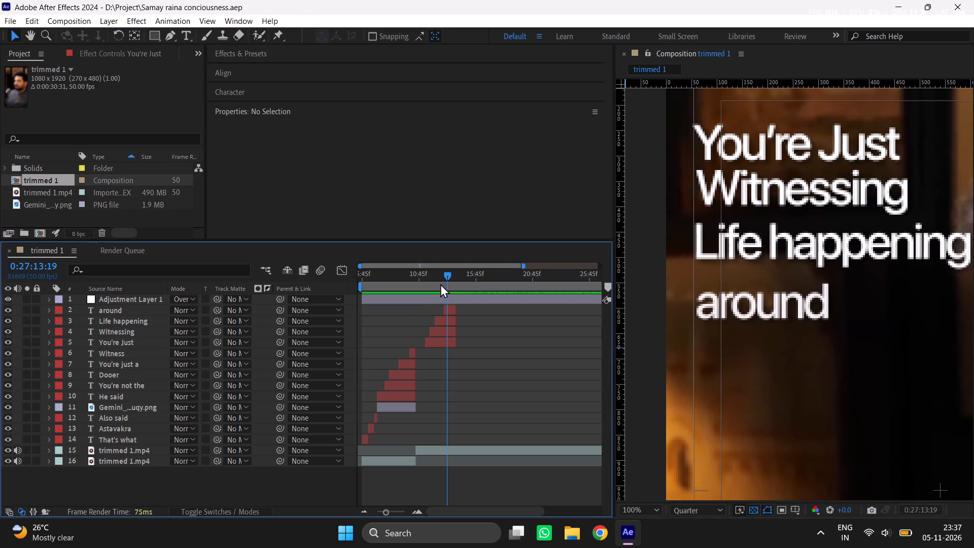
{"action": "left_click_drag", "start_coordinate": [440, 284], "coordinate": [452, 285]}
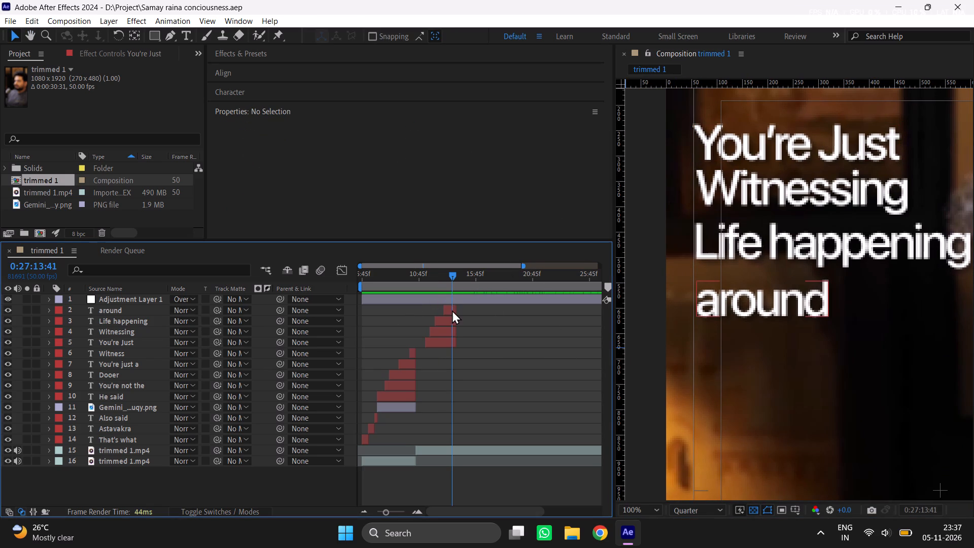
{"action": "left_click", "coordinate": [452, 310]}
{"action": "key", "text": "Up"}
{"action": "key", "text": "Up"}
{"action": "key", "text": "Up"}
{"action": "key", "text": "Up"}
{"action": "key", "text": "Up"}
{"action": "key", "text": "Up"}
{"action": "key", "text": "Up"}
{"action": "key", "text": "Up"}
{"action": "key", "text": "Up"}
{"action": "key", "text": "Up"}
{"action": "key", "text": "Up"}
{"action": "key", "text": "Up"}
{"action": "key", "text": "Up"}
{"action": "key", "text": "Up"}
{"action": "key", "text": "Up"}
{"action": "key", "text": "Up"}
{"action": "key", "text": "Up"}
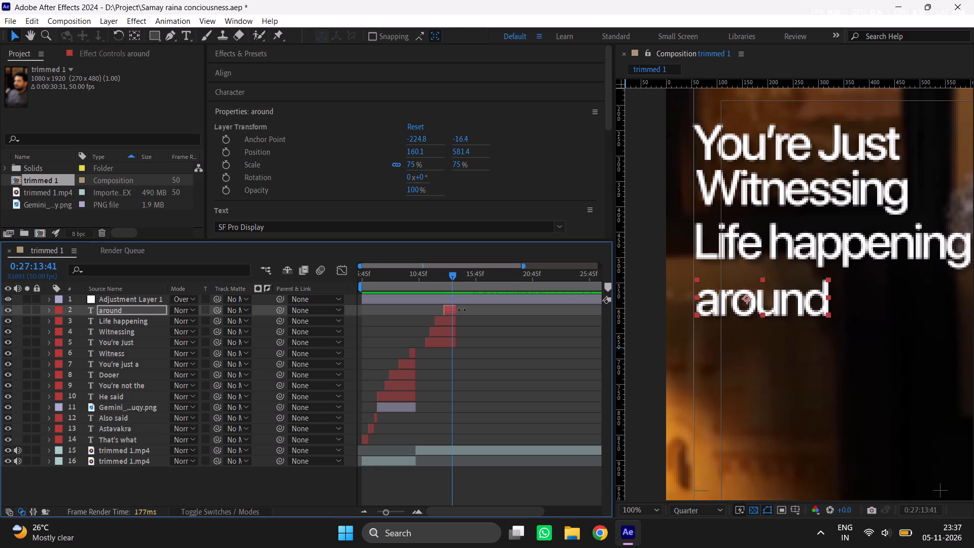
{"action": "key", "text": "Up"}
{"action": "key", "text": "Up"}
{"action": "key", "text": "Up"}
{"action": "key", "text": "Up"}
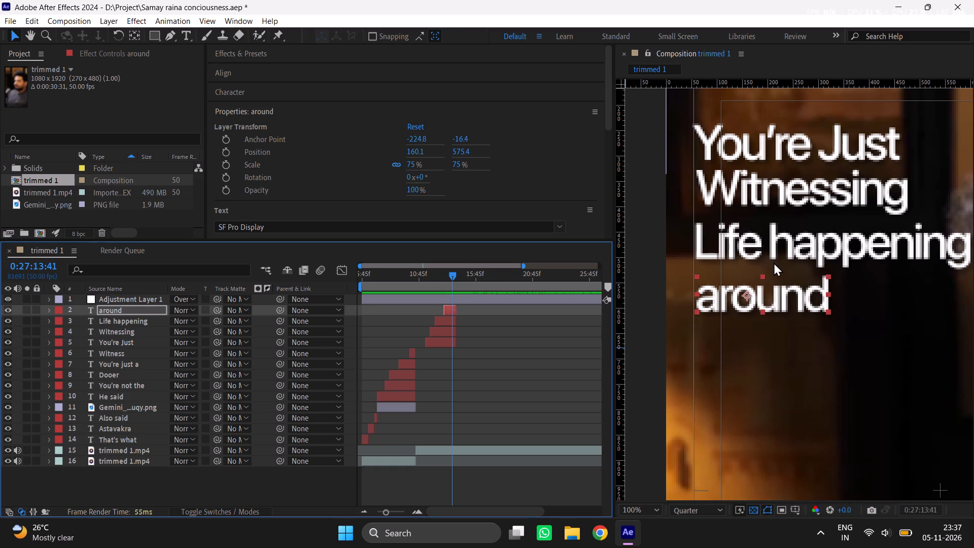
{"action": "key", "text": "Up"}
{"action": "key", "text": "Up"}
{"action": "key", "text": "Up"}
{"action": "left_click", "coordinate": [577, 341]}
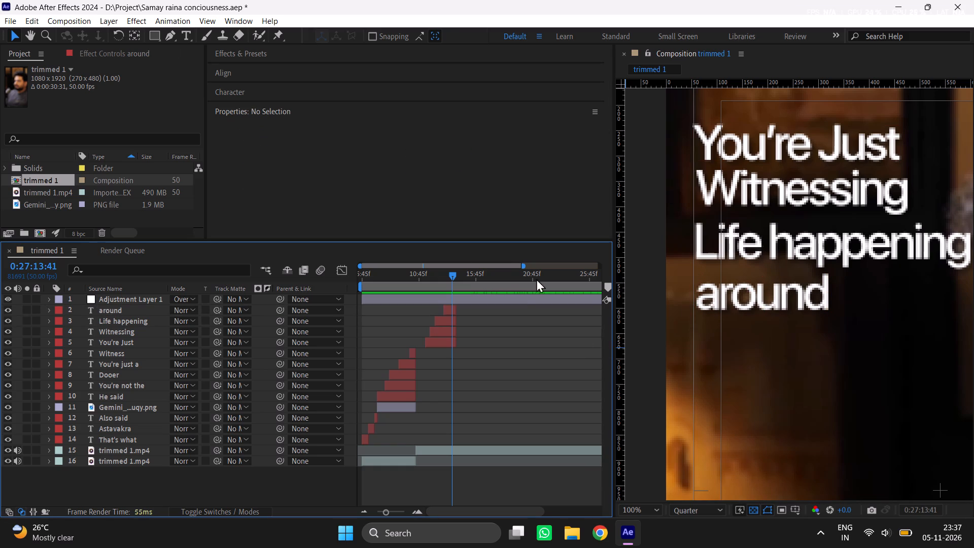
Lower the "Witnessing" caption to a vertical position of about 373.6.
{"action": "left_click", "coordinate": [445, 330]}
{"action": "key", "text": "Down"}
{"action": "key", "text": "Down"}
{"action": "key", "text": "Down"}
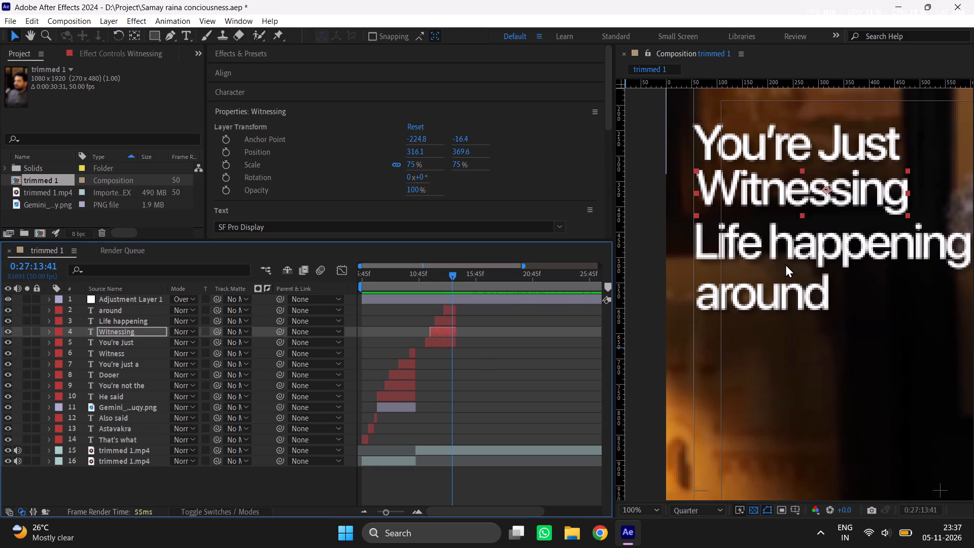
{"action": "key", "text": "Down"}
{"action": "key", "text": "Down"}
{"action": "key", "text": "Down"}
{"action": "key", "text": "Down"}
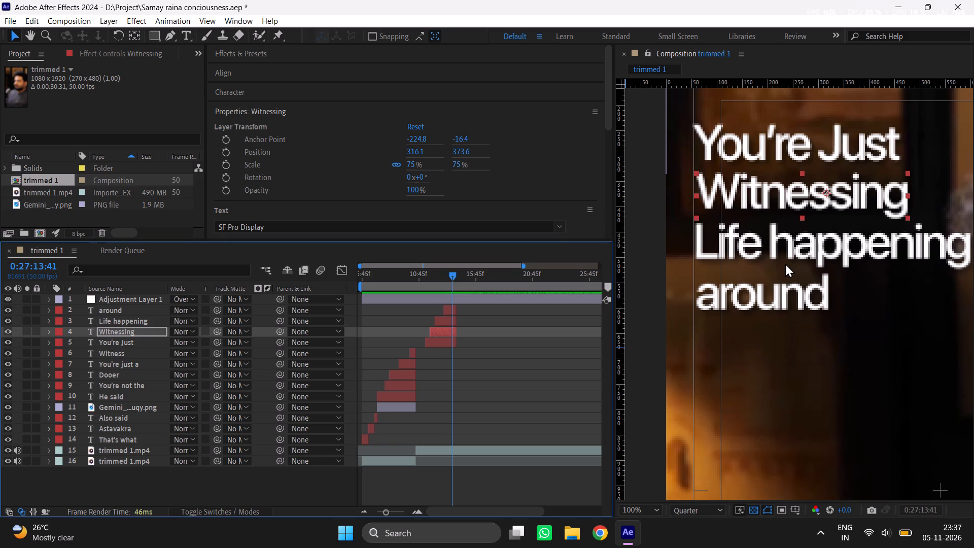
Lower the "Life happening" caption to a vertical position of about 477.4.
{"action": "left_click", "coordinate": [450, 321]}
{"action": "key", "text": "Down"}
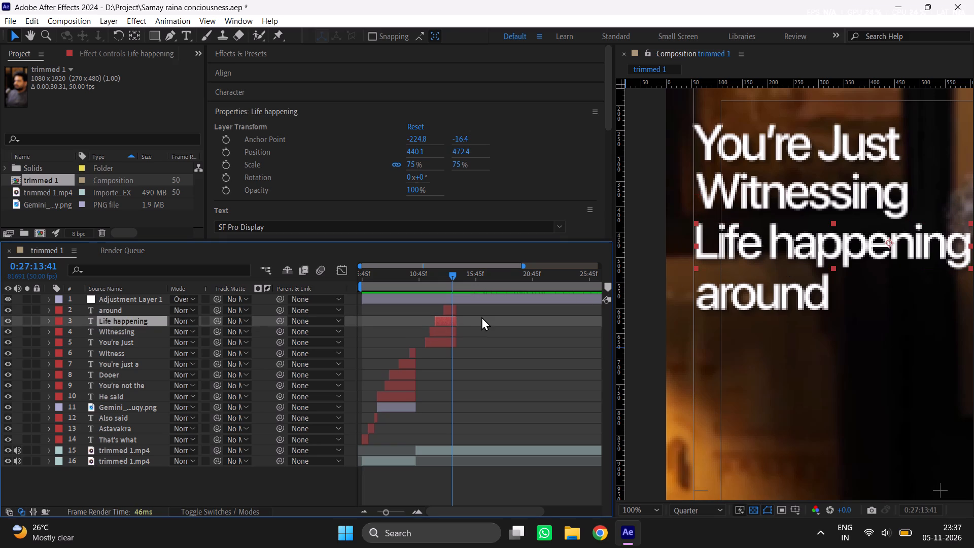
{"action": "key", "text": "Down"}
{"action": "key", "text": "Down"}
{"action": "key", "text": "Down"}
{"action": "key", "text": "Down"}
Nudge the "around" caption downward to widen its gap beneath "Life happening".
{"action": "left_click", "coordinate": [445, 312]}
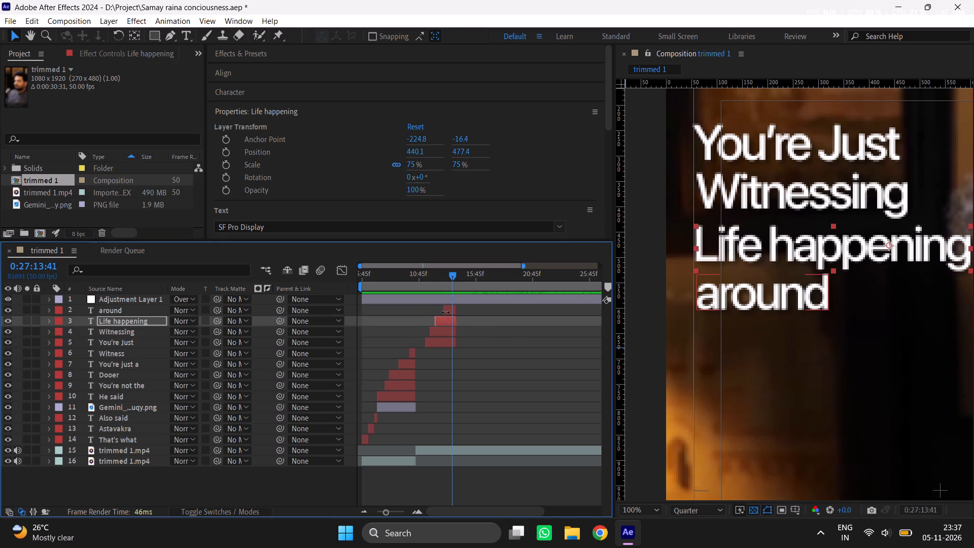
{"action": "key", "text": "Down"}
{"action": "key", "text": "Down"}
{"action": "key", "text": "Down"}
{"action": "key", "text": "Down"}
{"action": "key", "text": "Down"}
{"action": "key", "text": "Down"}
{"action": "key", "text": "Down"}
{"action": "key", "text": "Down"}
{"action": "key", "text": "Down"}
{"action": "key", "text": "Down"}
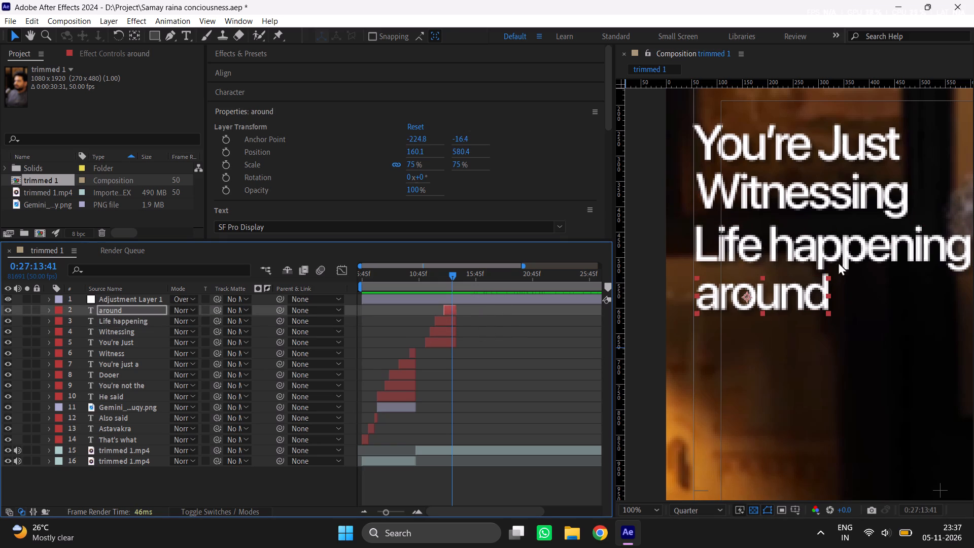
{"action": "key", "text": "Down"}
{"action": "key", "text": "Down"}
{"action": "key", "text": "Down"}
{"action": "key", "text": "Down"}
{"action": "key", "text": "Down"}
{"action": "left_click", "coordinate": [568, 356]}
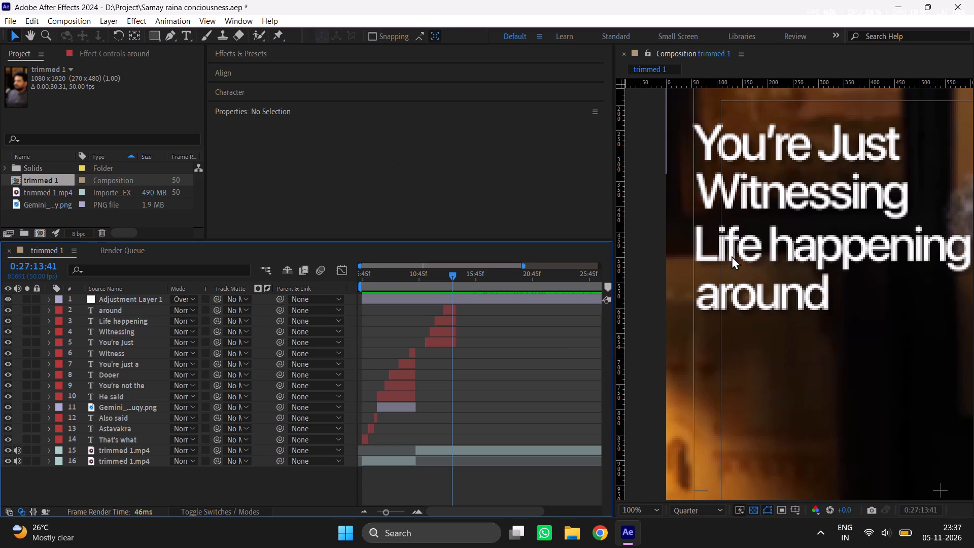
Lower the "Witnessing" caption slightly, to a vertical position of about 375.6.
{"action": "left_click", "coordinate": [453, 340]}
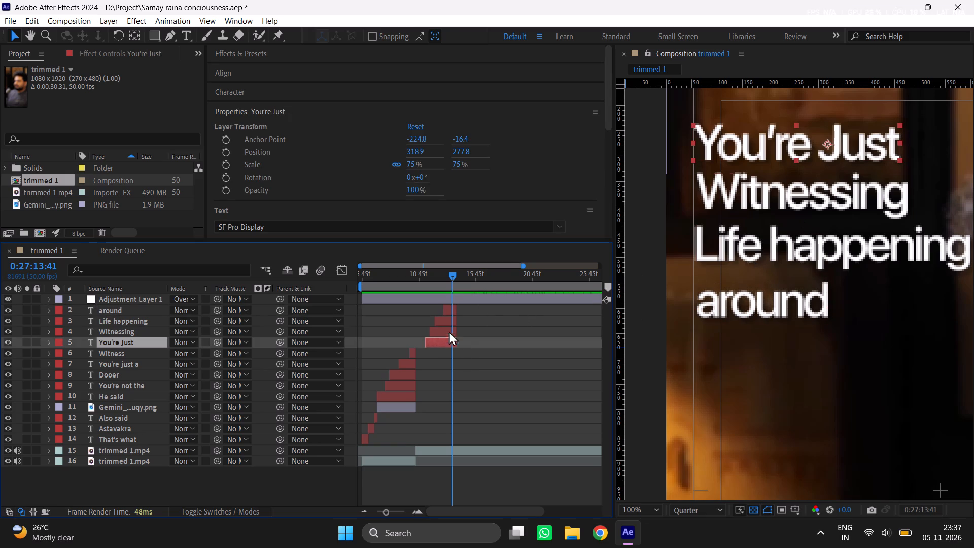
{"action": "left_click", "coordinate": [444, 333]}
{"action": "key", "text": "Down"}
{"action": "key", "text": "Down"}
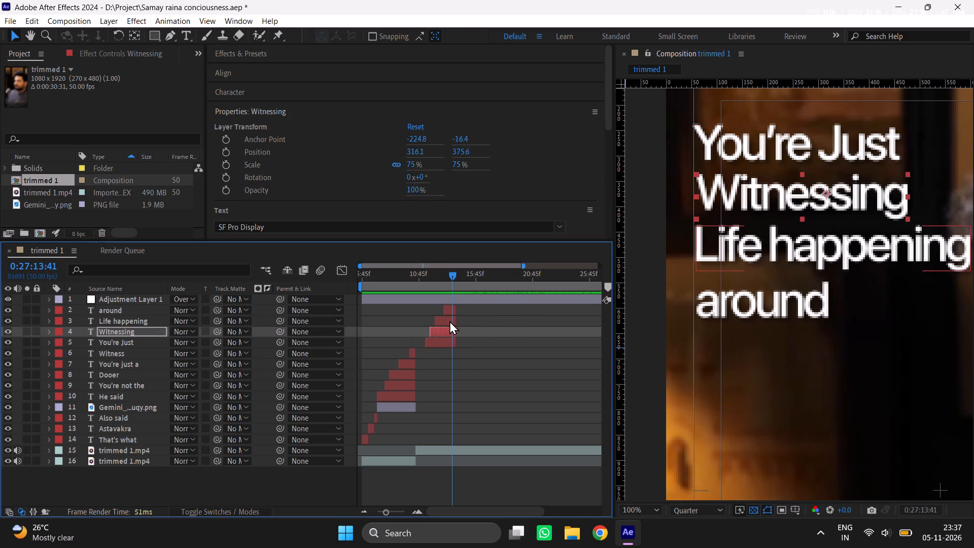
Lower the "Life happening" caption to a vertical position of about 487.4, between "Witnessing" and "around".
{"action": "left_click", "coordinate": [449, 321]}
{"action": "key", "text": "Down"}
{"action": "key", "text": "Down"}
{"action": "key", "text": "Down"}
{"action": "key", "text": "Down"}
{"action": "key", "text": "Down"}
{"action": "key", "text": "Down"}
{"action": "key", "text": "Down"}
{"action": "key", "text": "Down"}
{"action": "key", "text": "Down"}
{"action": "key", "text": "Down"}
{"action": "key", "text": "Down"}
{"action": "key", "text": "Down"}
{"action": "key", "text": "Down"}
{"action": "key", "text": "Down"}
{"action": "key", "text": "Down"}
{"action": "key", "text": "Down"}
{"action": "key", "text": "Down"}
{"action": "key", "text": "Down"}
{"action": "key", "text": "Down"}
{"action": "key", "text": "Down"}
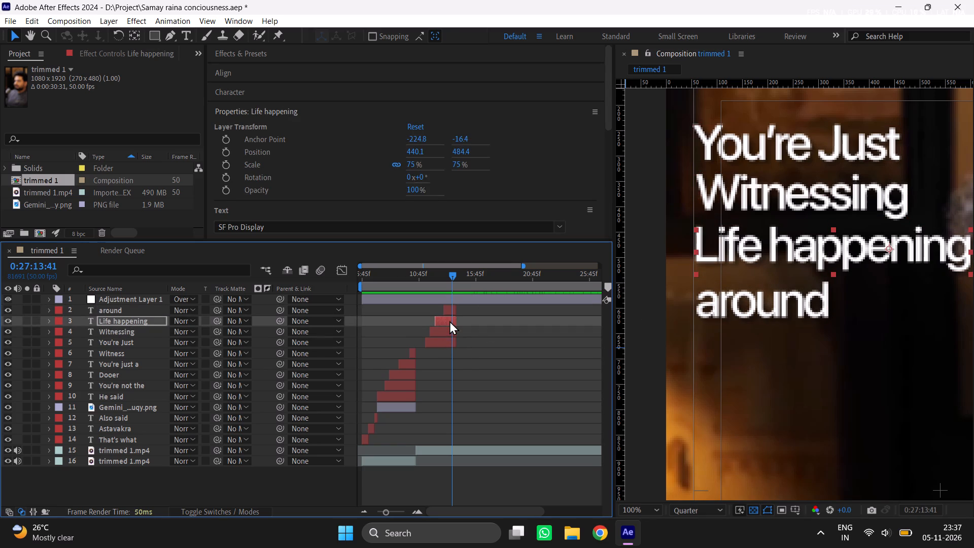
{"action": "key", "text": "Down"}
{"action": "key", "text": "Down"}
{"action": "key", "text": "Down"}
Lower the "Witnessing" caption to a vertical position of about 383.6 to even out the line spacing.
{"action": "left_click", "coordinate": [451, 313]}
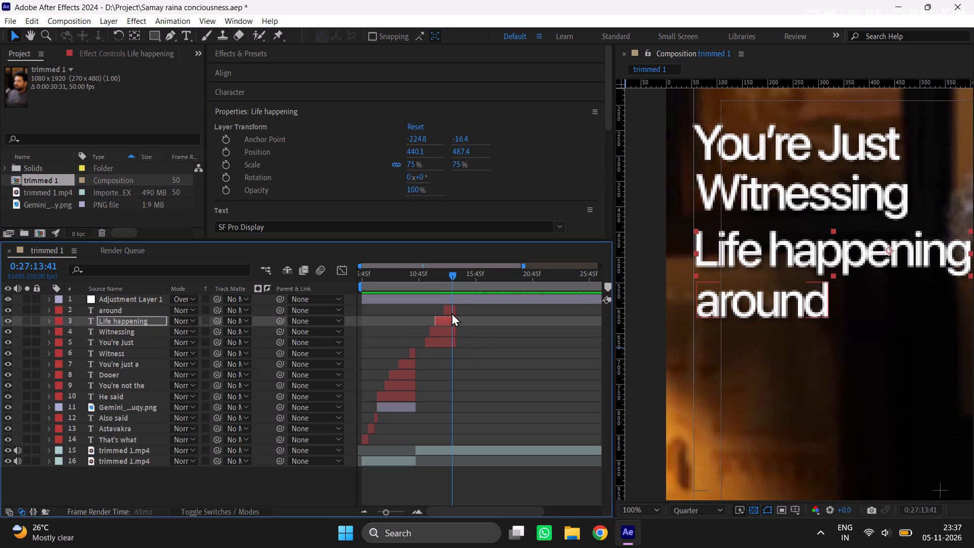
{"action": "left_click", "coordinate": [450, 324]}
{"action": "left_click", "coordinate": [449, 333]}
{"action": "key", "text": "Down"}
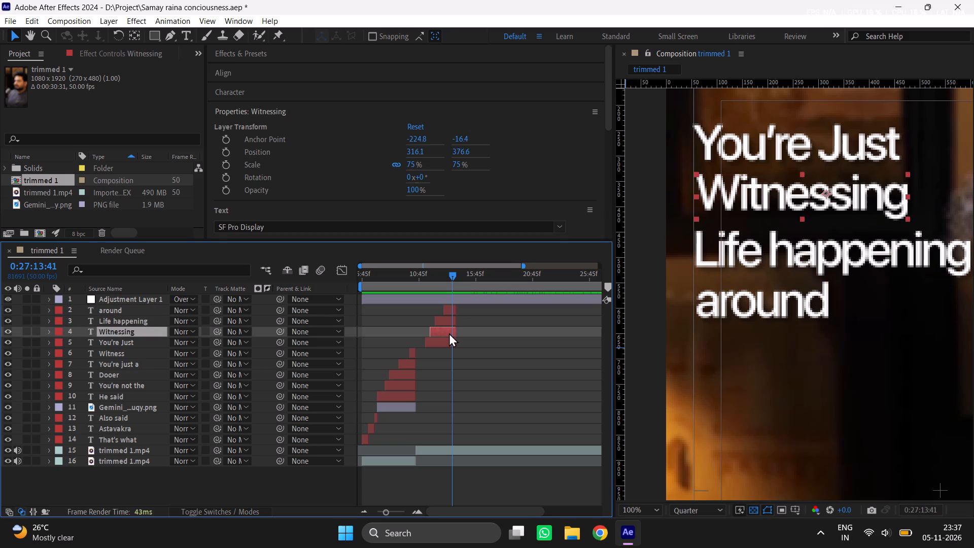
{"action": "key", "text": "Down"}
{"action": "key", "text": "Down"}
{"action": "key", "text": "Down"}
{"action": "key", "text": "Down"}
{"action": "key", "text": "Down"}
{"action": "key", "text": "Down"}
{"action": "key", "text": "Down"}
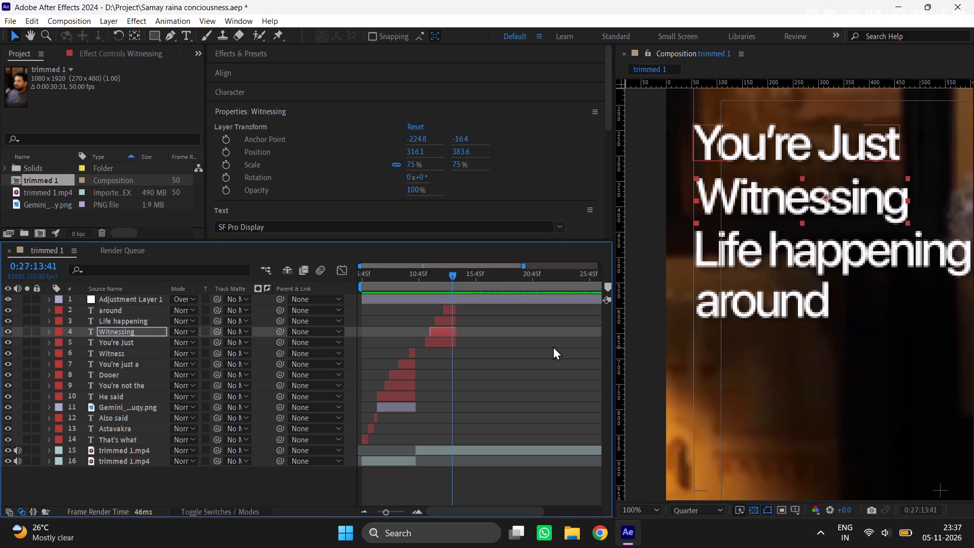
{"action": "left_click", "coordinate": [553, 346]}
Save the project.
{"action": "scroll", "coordinate": [971, 276], "scroll_direction": "down", "scroll_amount": 1}
{"action": "scroll", "coordinate": [912, 280], "scroll_direction": "down", "scroll_amount": 1}
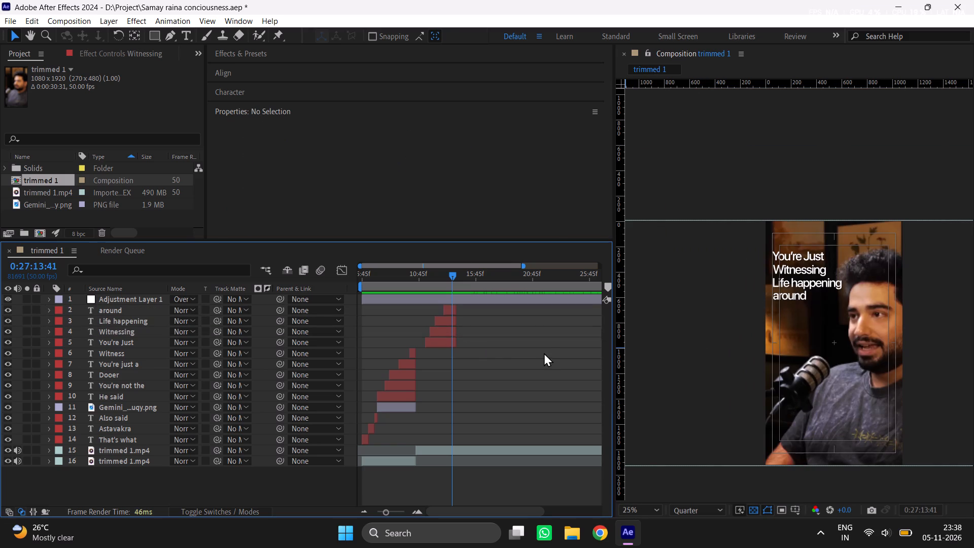
{"action": "left_click", "coordinate": [524, 359]}
{"action": "key", "text": "ctrl+s"}
Switch to Chrome and look up "how to make the vid black and white" in the search suggestions.
{"action": "left_click", "coordinate": [601, 540]}
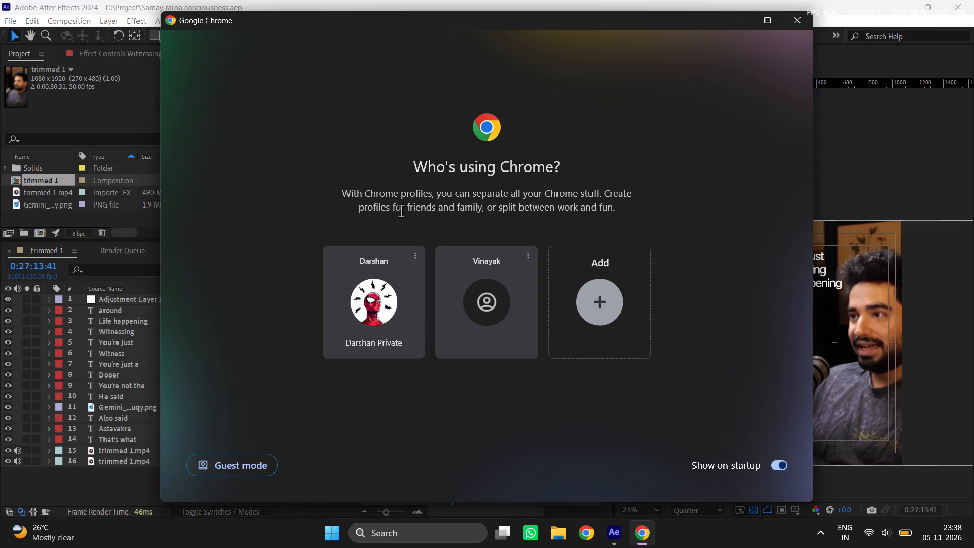
{"action": "left_click", "coordinate": [364, 330]}
{"action": "type", "text": "how to make th"}
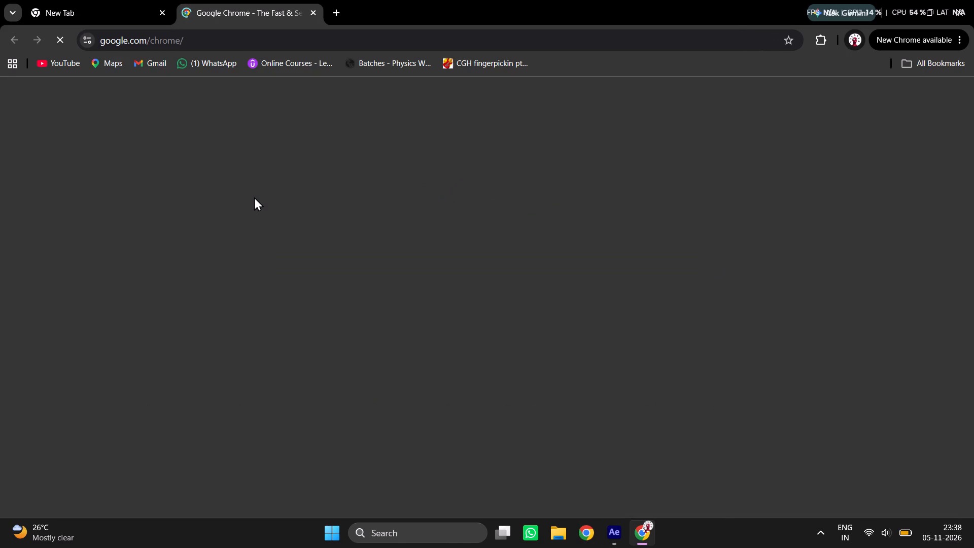
{"action": "left_click", "coordinate": [55, 0]}
{"action": "left_click", "coordinate": [182, 45]}
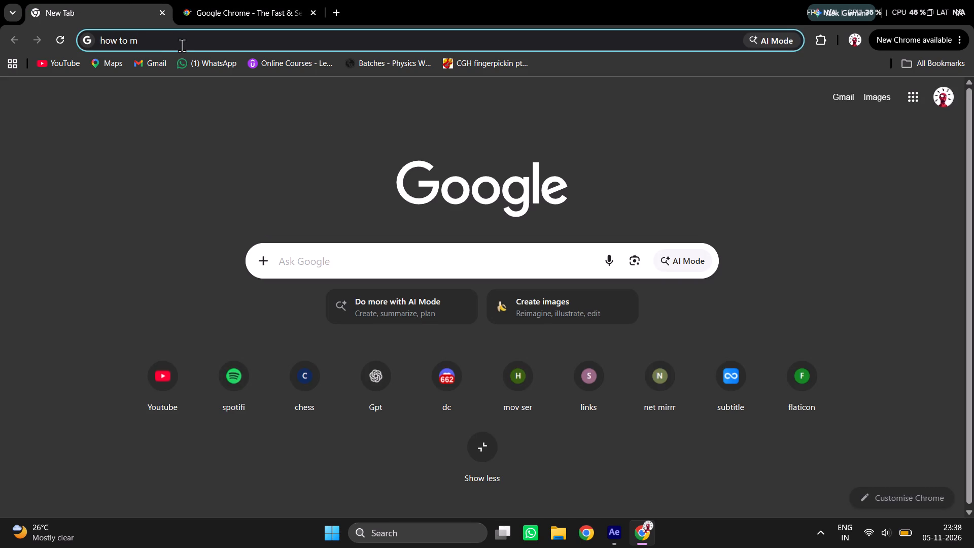
{"action": "type", "text": "ake the im"}
{"action": "key", "text": "BackSpace"}
{"action": "key", "text": "BackSpace"}
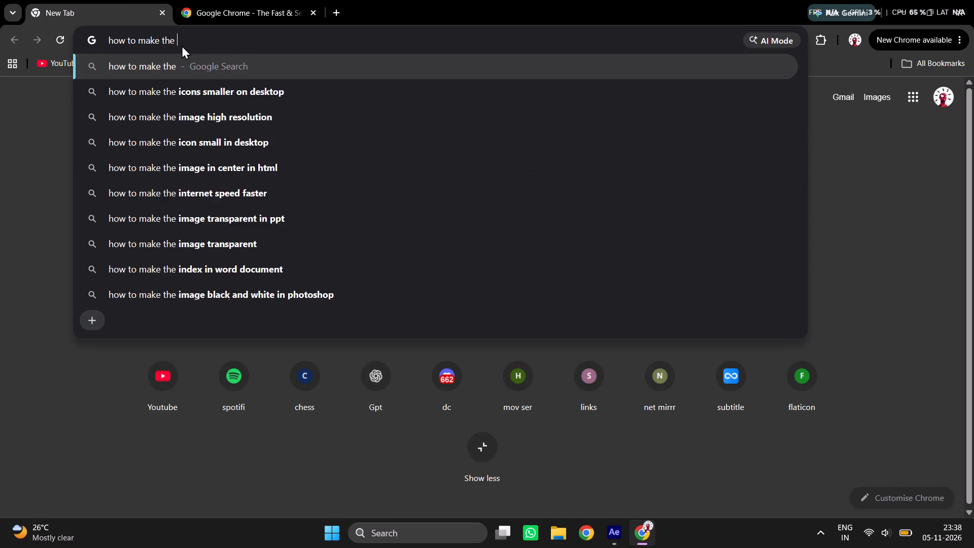
{"action": "type", "text": "vid vl"}
{"action": "key", "text": "BackSpace"}
{"action": "key", "text": "BackSpace"}
{"action": "type", "text": "black and white"}
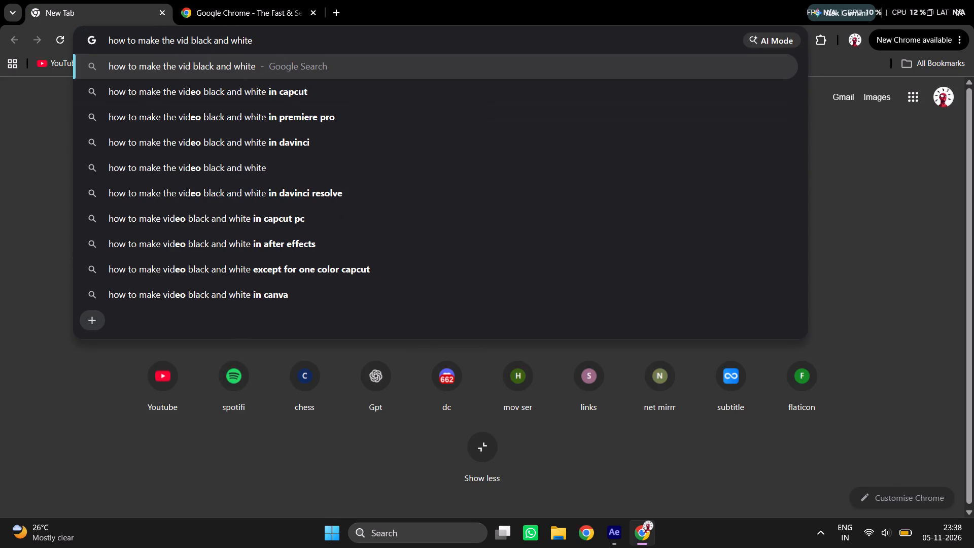
Switch back to After Effects and add a new adjustment layer to the trimmed 1 composition.
{"action": "left_click", "coordinate": [618, 532]}
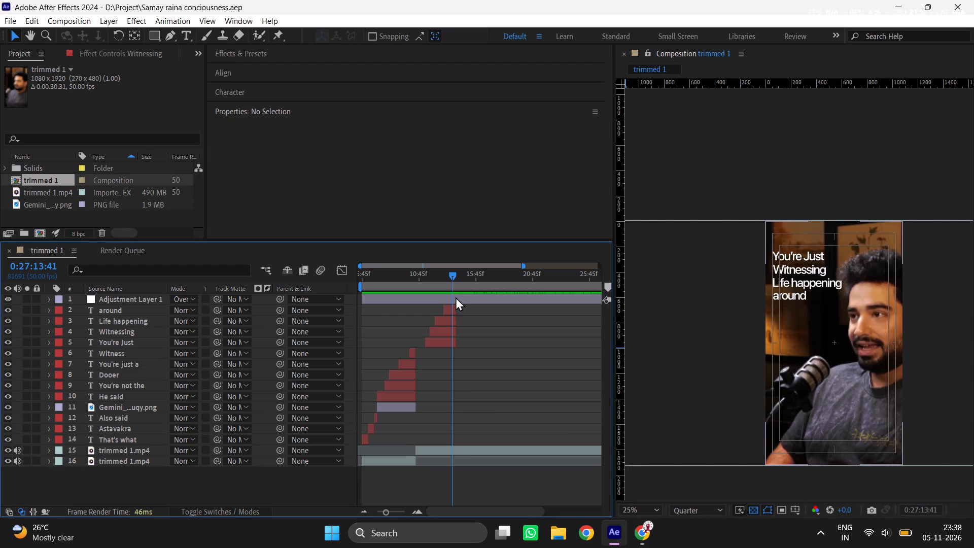
{"action": "left_click", "coordinate": [456, 297]}
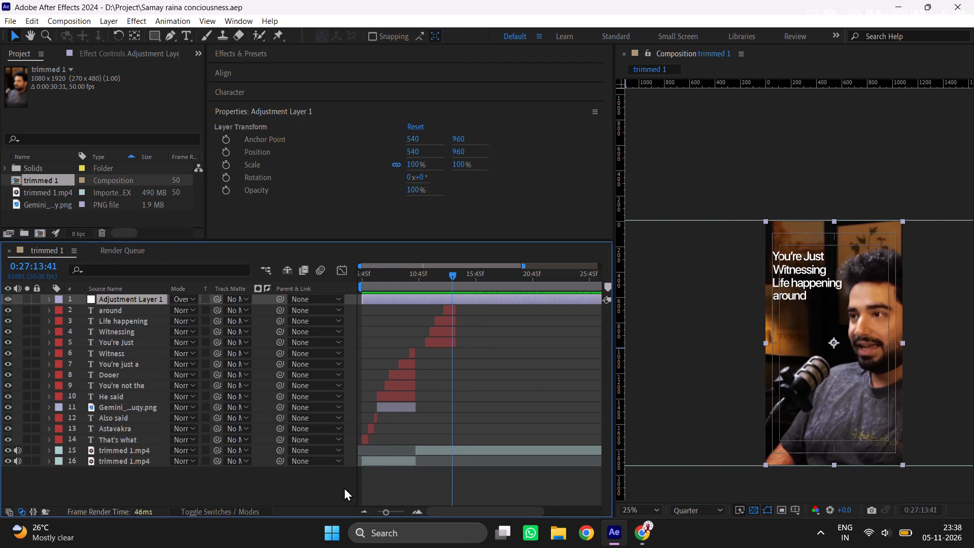
{"action": "left_click", "coordinate": [344, 487]}
{"action": "right_click", "coordinate": [333, 495]}
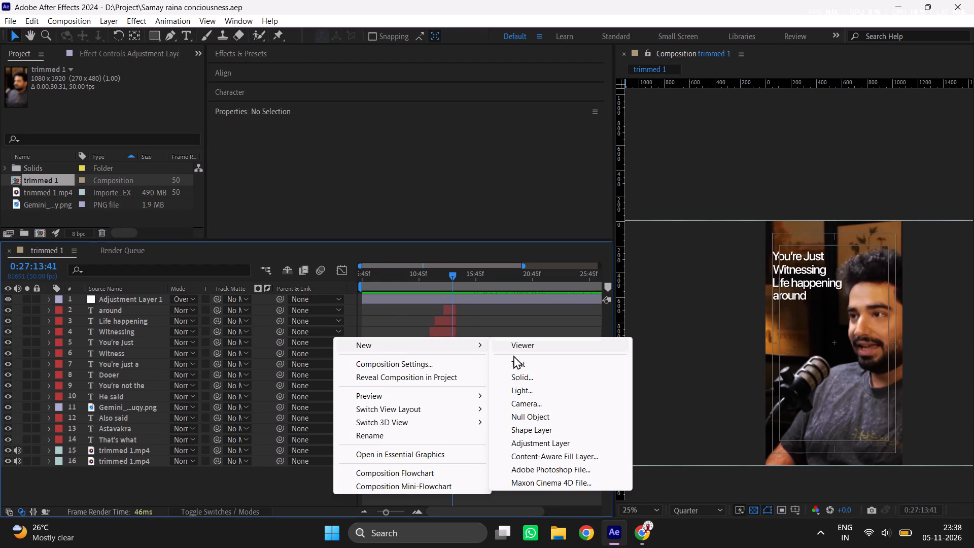
{"action": "left_click", "coordinate": [548, 437]}
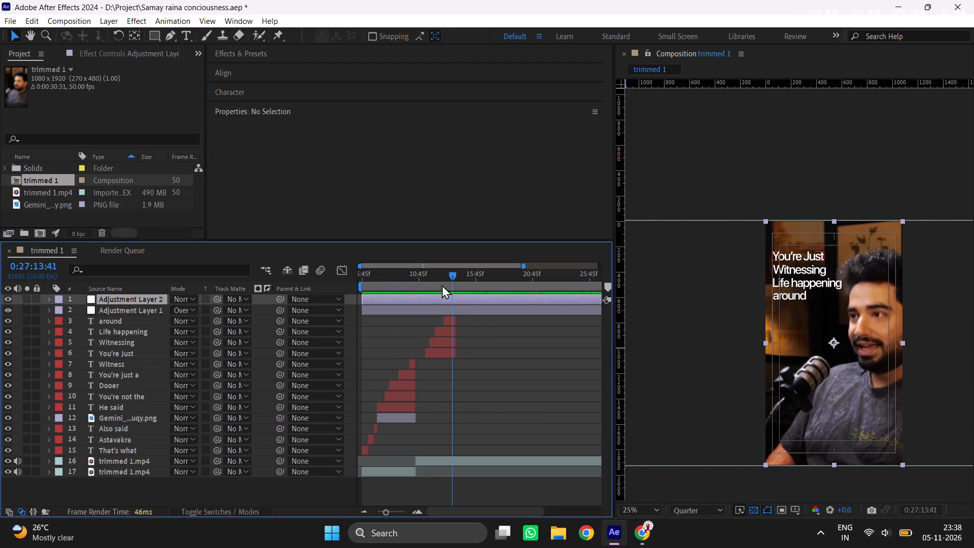
Split the new adjustment layer at 0:27:11:16 and 0:27:14:25, deleting the outer pieces so only the caption section is covered.
{"action": "left_click", "coordinate": [428, 296]}
{"action": "left_click", "coordinate": [426, 286]}
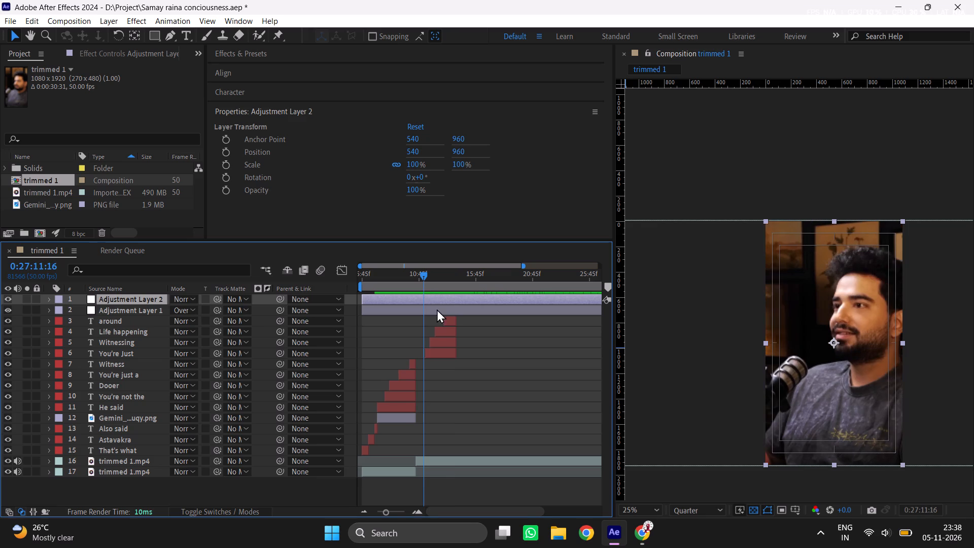
{"action": "key", "text": "ctrl+shift+d"}
{"action": "left_click", "coordinate": [403, 306]}
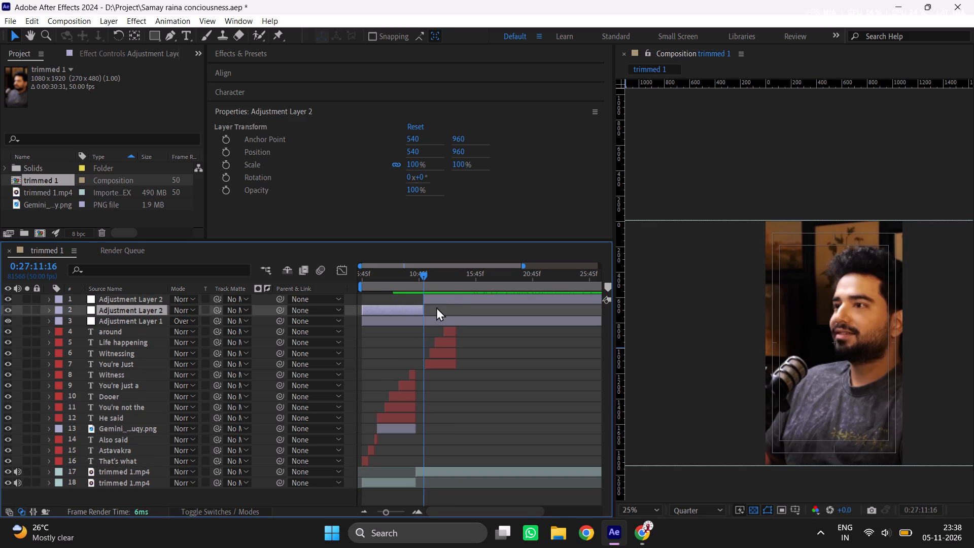
{"action": "key", "text": "BackSpace"}
{"action": "left_click_drag", "start_coordinate": [455, 282], "coordinate": [460, 278]}
{"action": "left_click", "coordinate": [460, 298]}
{"action": "key", "text": "ctrl+shift+d"}
{"action": "key", "text": "BackSpace"}
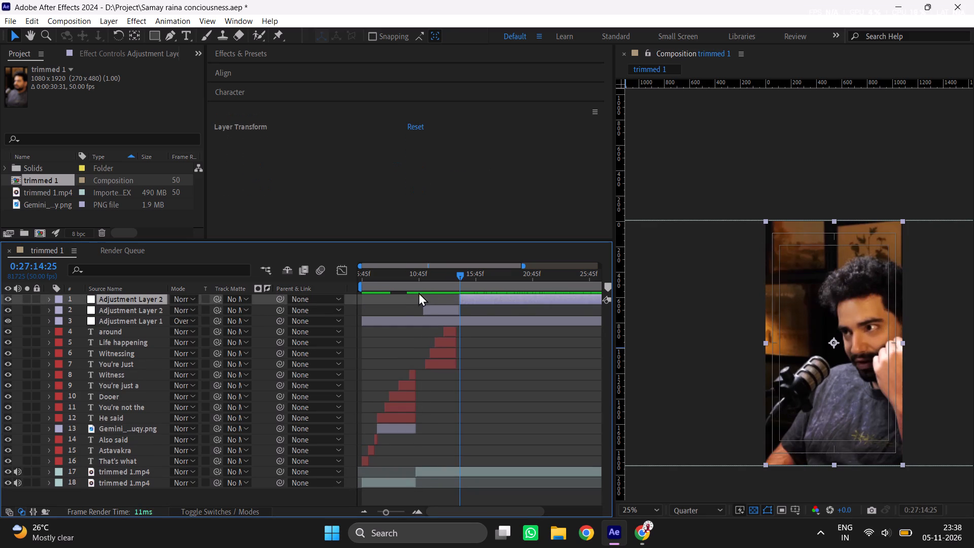
Move the trimmed adjustment layer below Adjustment Layer 1 in the layer stack.
{"action": "left_click_drag", "start_coordinate": [114, 298], "coordinate": [119, 312]}
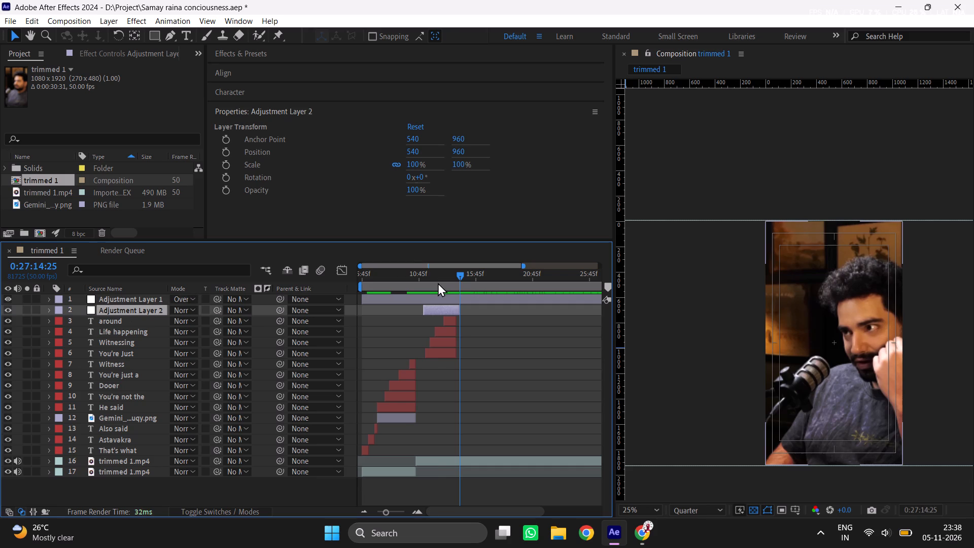
Apply the Black & White effect to the trimmed adjustment layer, with the playhead at 0:27:12:27.
{"action": "left_click", "coordinate": [438, 283]}
{"action": "key", "text": "ctrl+space"}
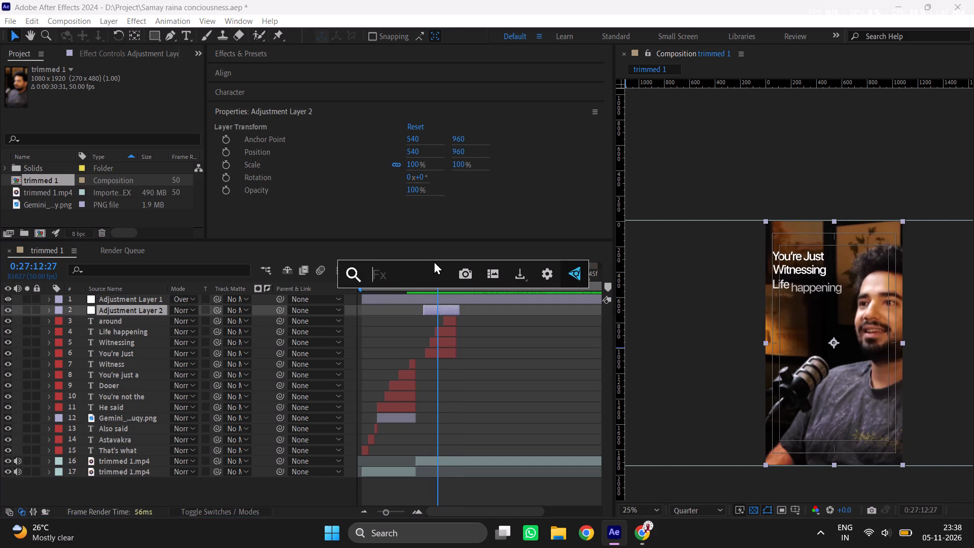
{"action": "type", "text": "black"}
{"action": "key", "text": "Return"}
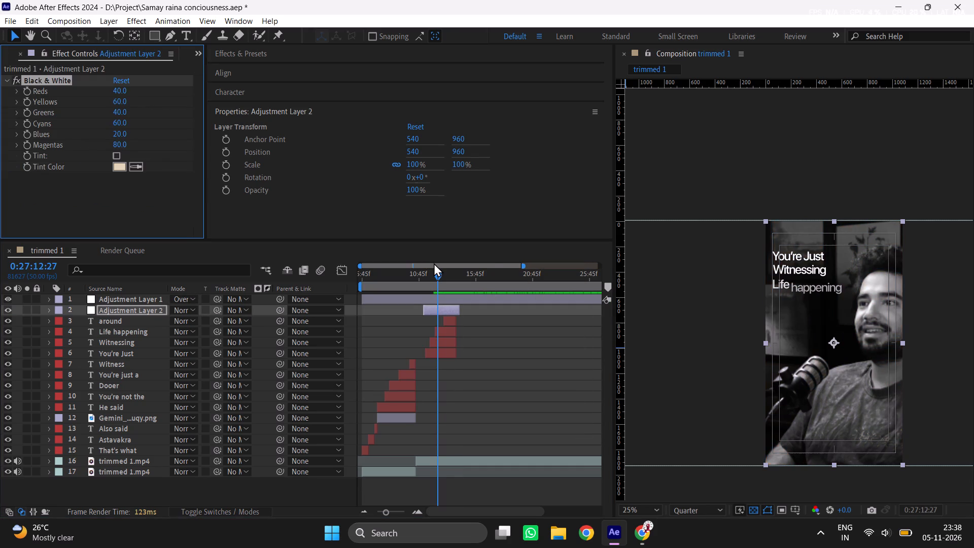
Set the Black & White effect's tint colour on Adjustment Layer 2 to FFCF61, leaving Tint off.
{"action": "scroll", "coordinate": [902, 338], "scroll_direction": "up", "scroll_amount": 1}
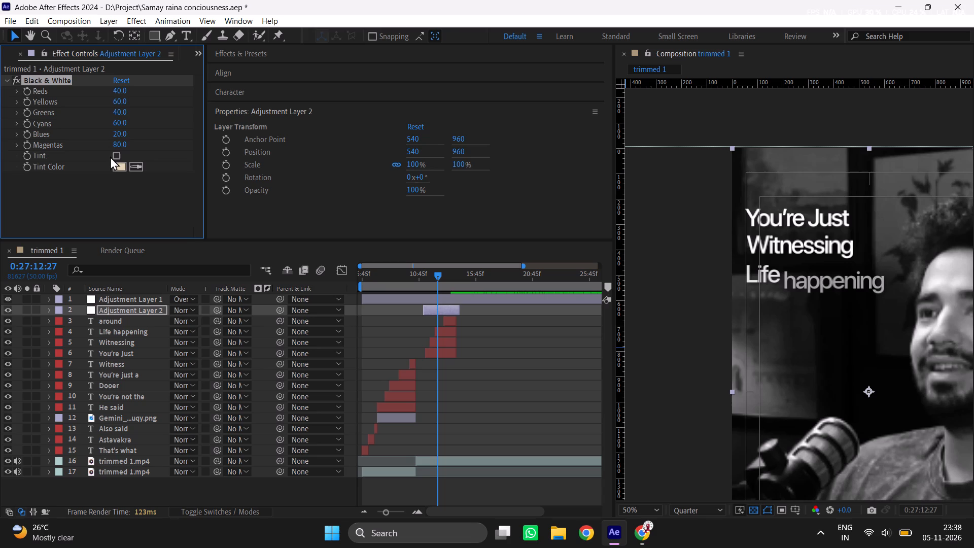
{"action": "left_click", "coordinate": [120, 167]}
{"action": "left_click_drag", "start_coordinate": [400, 311], "coordinate": [231, 186]}
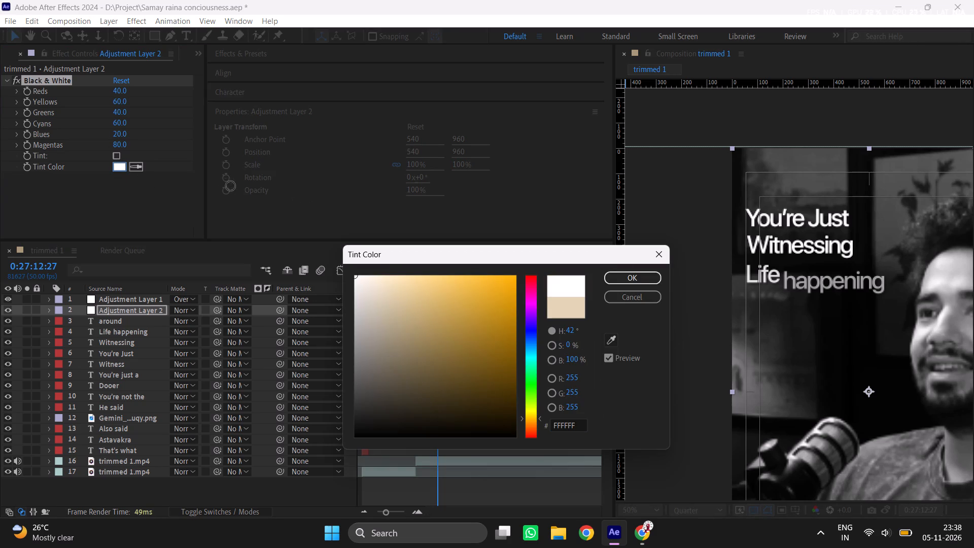
{"action": "left_click_drag", "start_coordinate": [231, 186], "coordinate": [226, 184]}
{"action": "left_click_drag", "start_coordinate": [450, 314], "coordinate": [455, 208]}
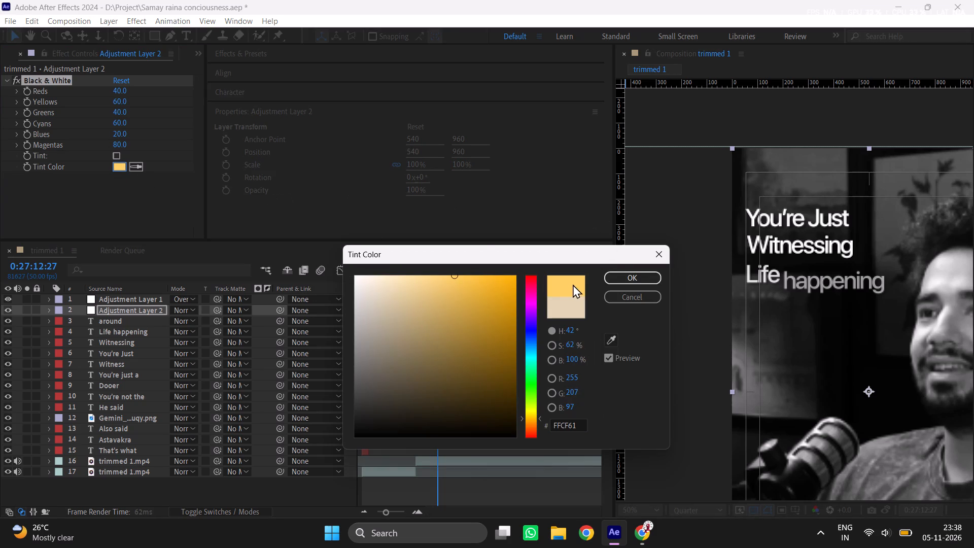
{"action": "left_click", "coordinate": [605, 276]}
{"action": "scroll", "coordinate": [800, 265], "scroll_direction": "down", "scroll_amount": 1}
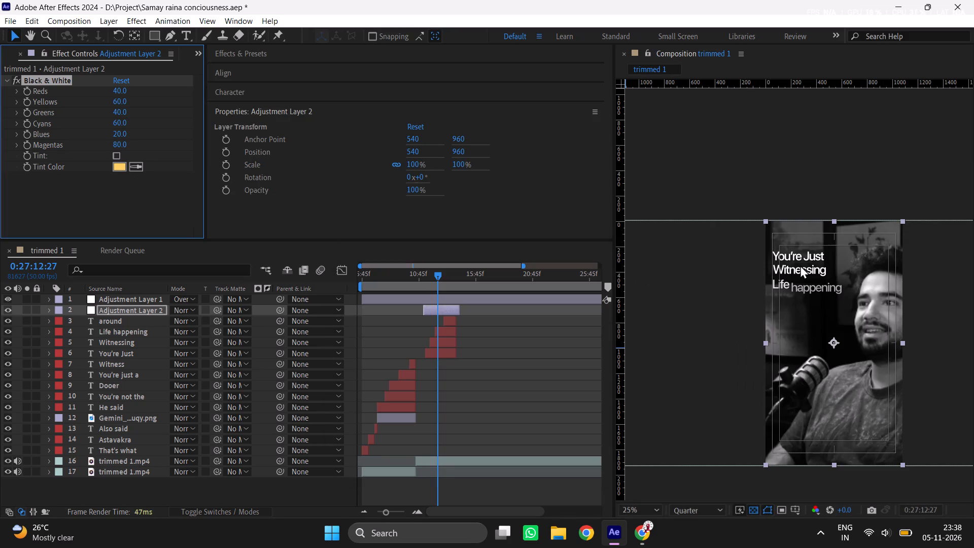
Preview the transition into the black-and-white caption section from 0:27:09:01 and save the project.
{"action": "left_click", "coordinate": [494, 319]}
{"action": "left_click_drag", "start_coordinate": [426, 286], "coordinate": [398, 287]}
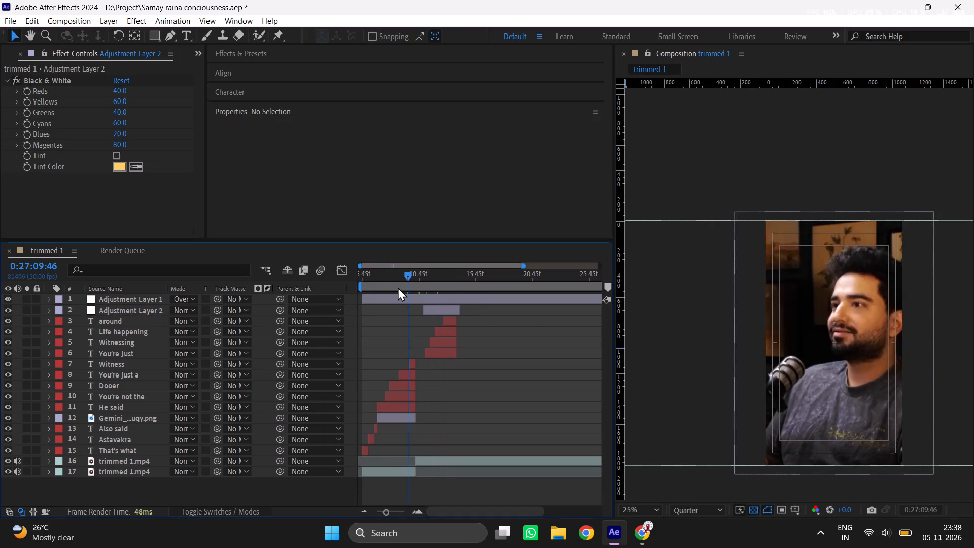
{"action": "key", "text": "space"}
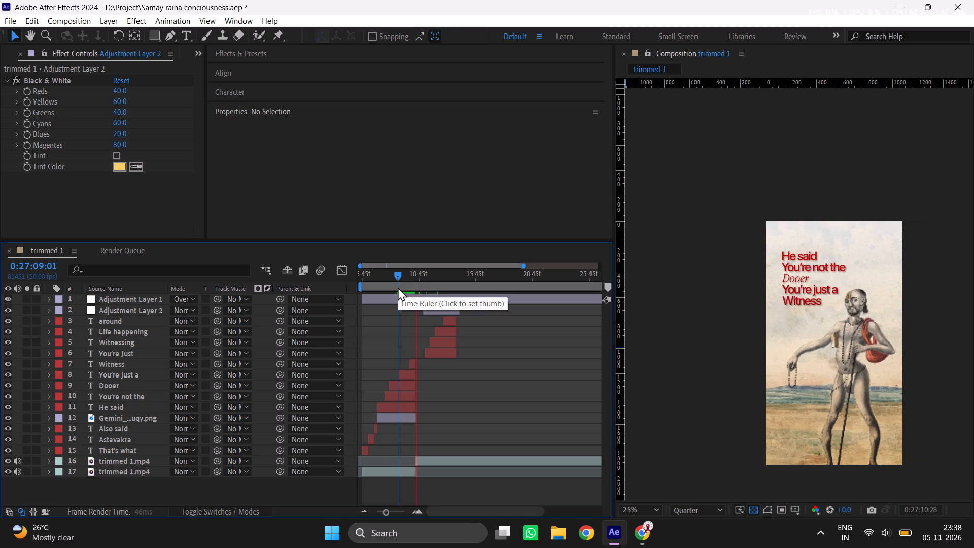
{"action": "key", "text": "space"}
{"action": "key", "text": "ctrl+s"}
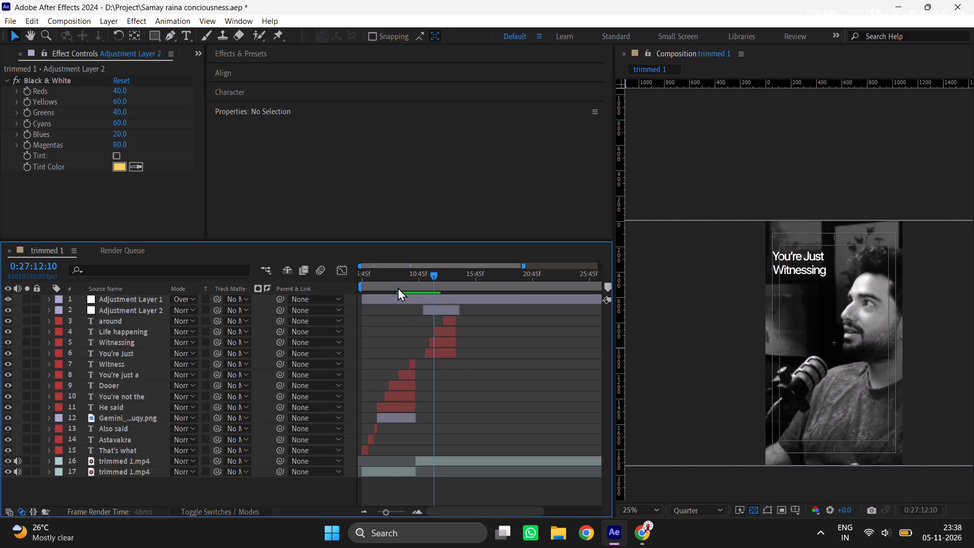
Play back the opening captions repeatedly from 0:27:05:45 to check their timing up to the "He said" section.
{"action": "left_click", "coordinate": [398, 287]}
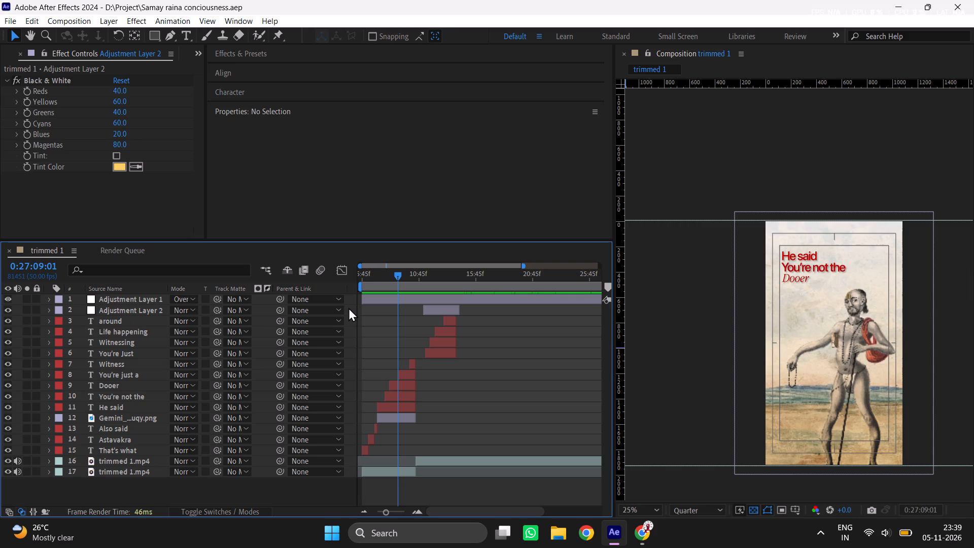
{"action": "left_click", "coordinate": [349, 307]}
{"action": "left_click_drag", "start_coordinate": [403, 280], "coordinate": [345, 277]}
{"action": "key", "text": "space"}
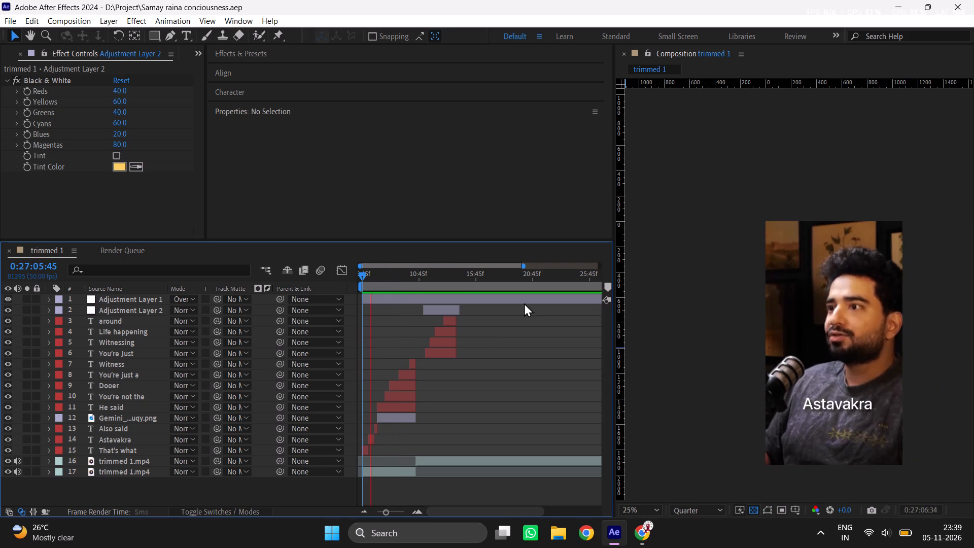
{"action": "key", "text": "space"}
{"action": "left_click_drag", "start_coordinate": [397, 284], "coordinate": [344, 285]}
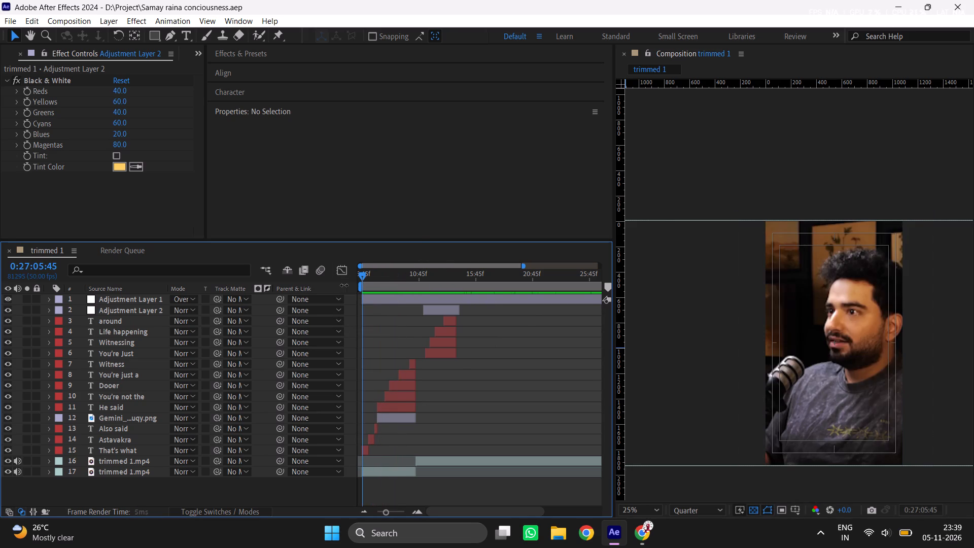
{"action": "key", "text": "space"}
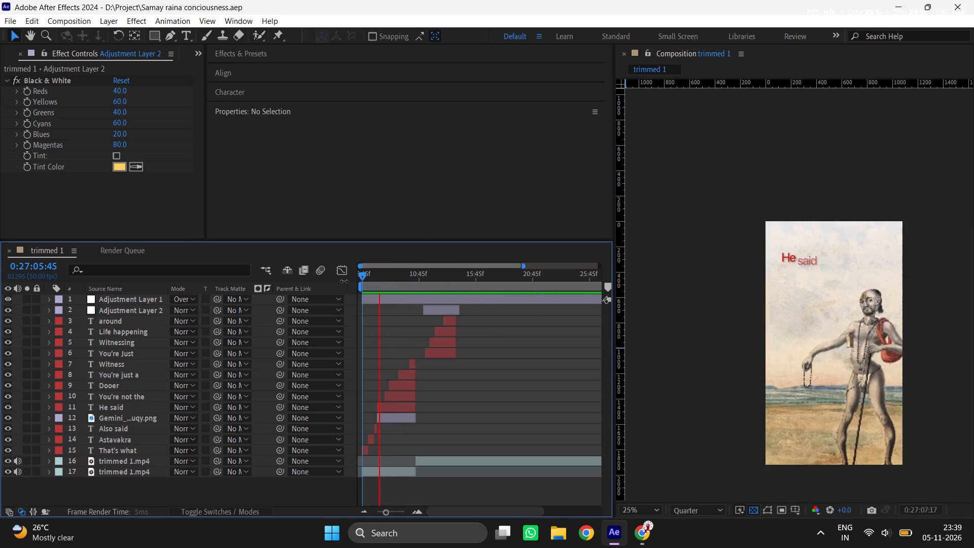
{"action": "key", "text": "space"}
{"action": "left_click_drag", "start_coordinate": [371, 280], "coordinate": [354, 287]}
{"action": "key", "text": "space"}
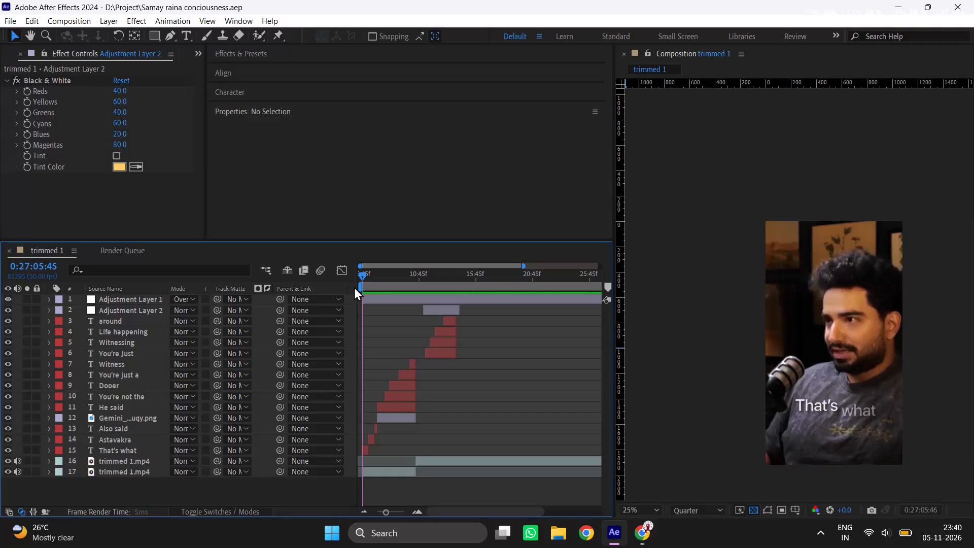
{"action": "key", "text": "space"}
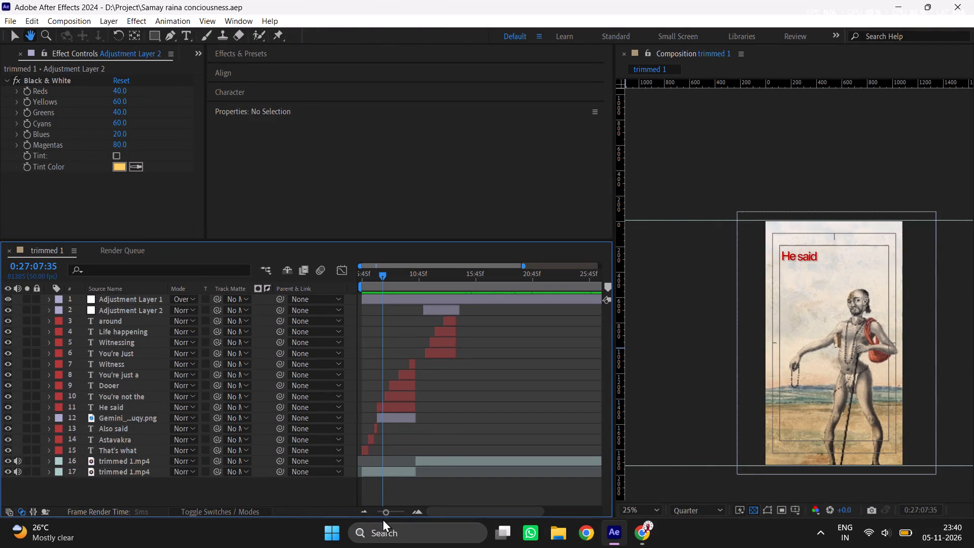
Trim the end of the "Also said" caption so it stops where "He said" and the Gemini image begin.
{"action": "left_click_drag", "start_coordinate": [394, 512], "coordinate": [404, 513]}
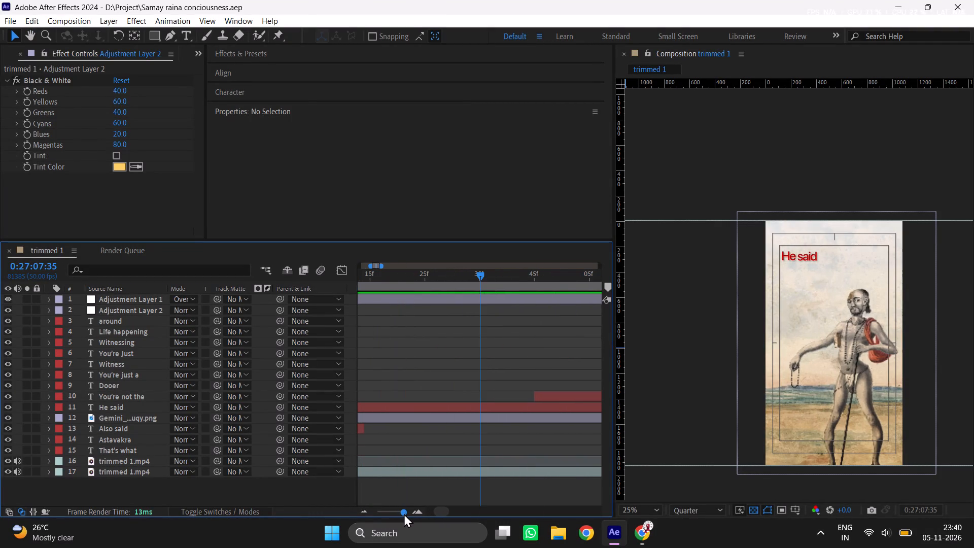
{"action": "left_click_drag", "start_coordinate": [404, 513], "coordinate": [407, 508]}
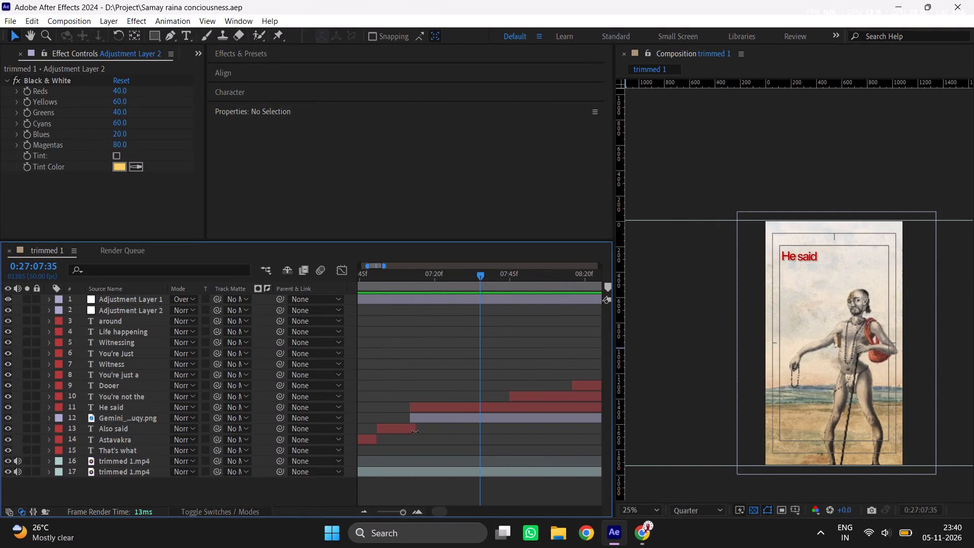
{"action": "left_click_drag", "start_coordinate": [415, 432], "coordinate": [410, 433]}
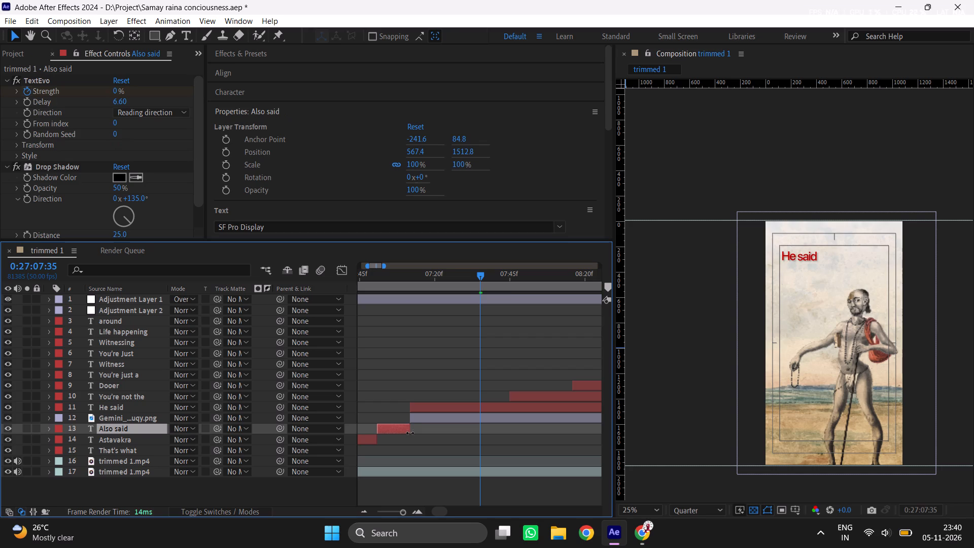
Shift the "He said" caption and the Gemini image together about eight frames later, starting at 0:27:07:20.
{"action": "left_click", "coordinate": [462, 420]}
{"action": "left_click", "coordinate": [453, 412], "text": "shift"}
{"action": "left_click_drag", "start_coordinate": [451, 409], "coordinate": [476, 412]}
Shift the "You're not the" and "Dooer" captions together about three frames later.
{"action": "middle_click_drag", "start_coordinate": [515, 453], "coordinate": [454, 469]}
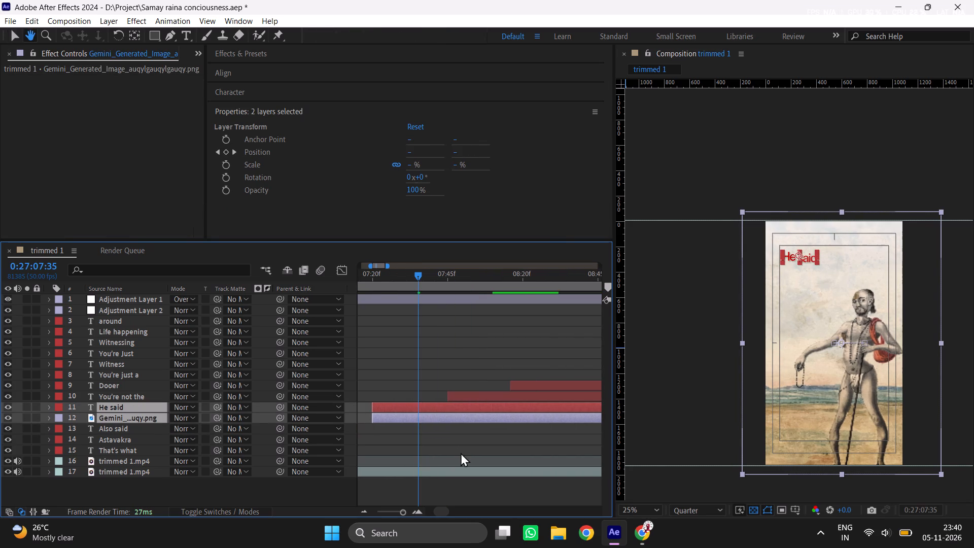
{"action": "left_click", "coordinate": [498, 398]}
{"action": "left_click", "coordinate": [514, 386], "text": "shift"}
{"action": "left_click_drag", "start_coordinate": [504, 395], "coordinate": [512, 398]}
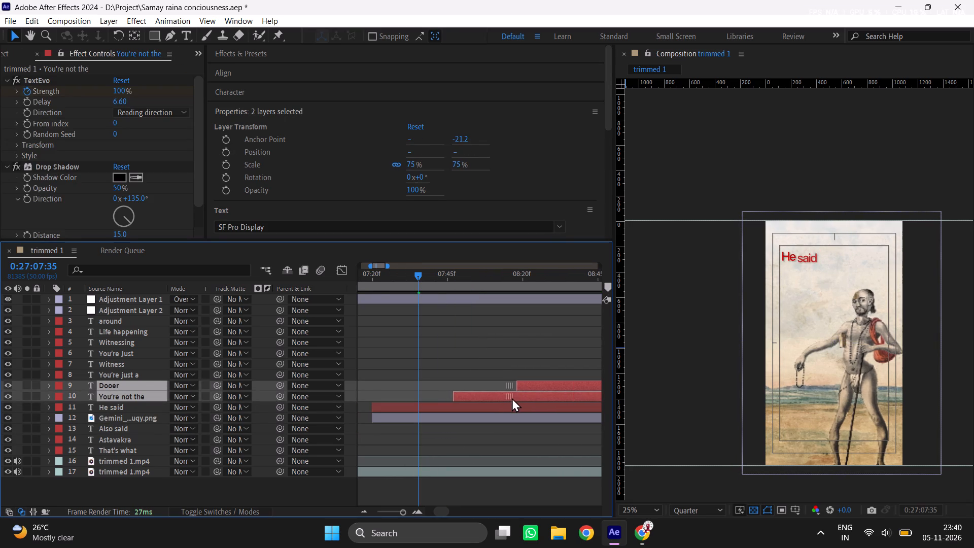
{"action": "left_click_drag", "start_coordinate": [512, 398], "coordinate": [514, 398]}
Shift the "You're just a" and "Witness" captions together about six frames later, ending near 0:27:10:40.
{"action": "middle_click_drag", "start_coordinate": [507, 441], "coordinate": [347, 459]}
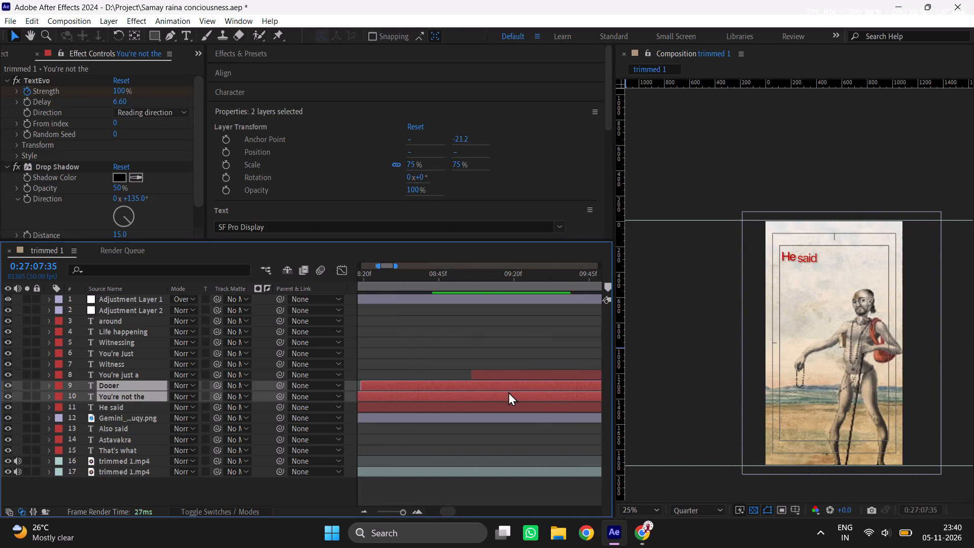
{"action": "middle_click_drag", "start_coordinate": [530, 453], "coordinate": [422, 475]}
{"action": "left_click", "coordinate": [505, 378]}
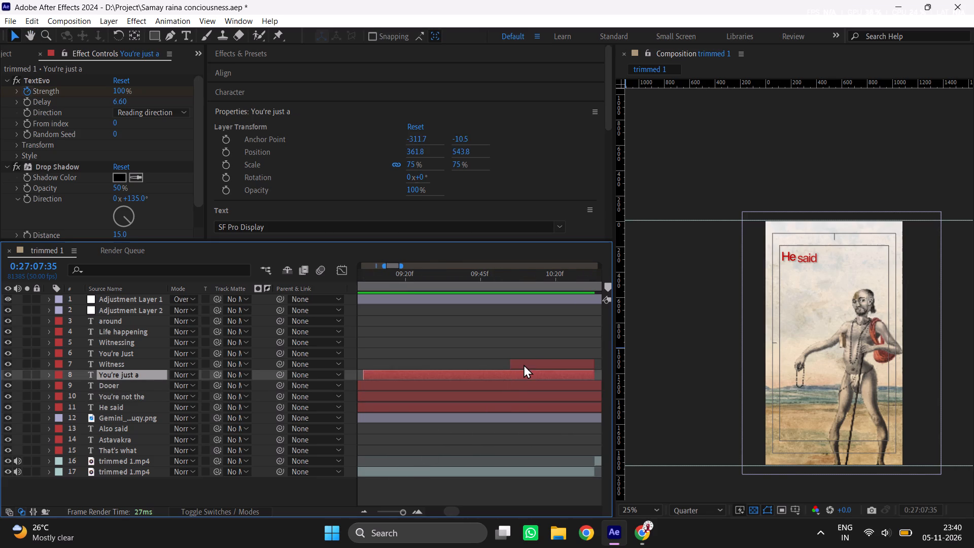
{"action": "left_click", "coordinate": [524, 364], "text": "shift"}
{"action": "middle_click_drag", "start_coordinate": [537, 448], "coordinate": [486, 463]}
{"action": "left_click_drag", "start_coordinate": [504, 367], "coordinate": [509, 368]}
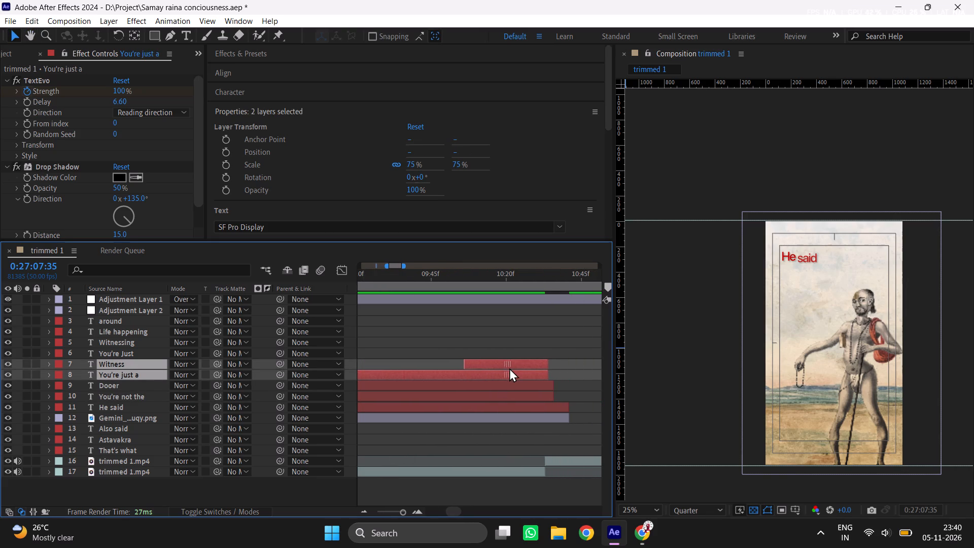
{"action": "left_click_drag", "start_coordinate": [509, 368], "coordinate": [524, 370]}
Extend the ends of the "Dooer" and "You're not the" captions to match the end of "Witness".
{"action": "left_click_drag", "start_coordinate": [523, 385], "coordinate": [536, 390]}
{"action": "left_click_drag", "start_coordinate": [534, 393], "coordinate": [545, 393]}
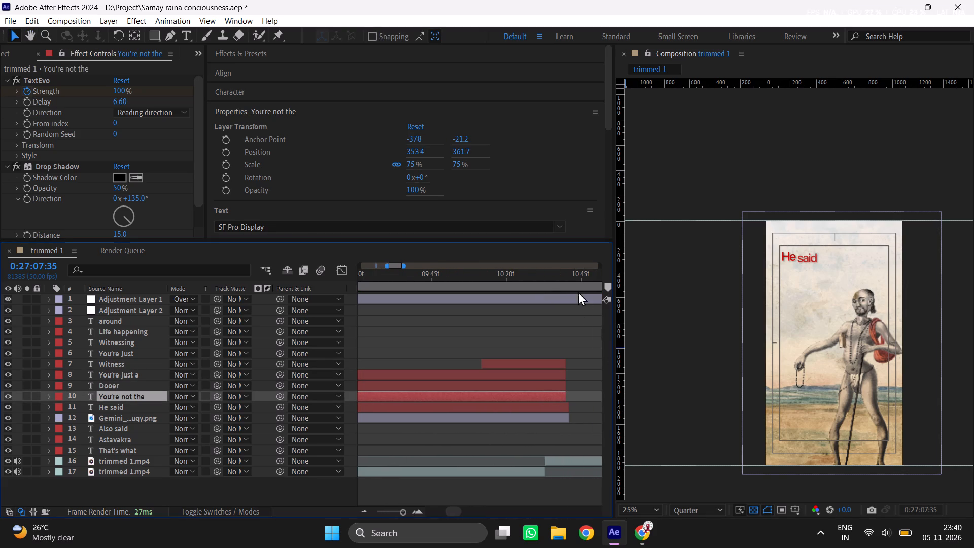
Move the second trimmed 1.mp4 clip's start to just past 0:27:10:40 and extend the first clip's end to meet it.
{"action": "left_click_drag", "start_coordinate": [567, 277], "coordinate": [543, 281]}
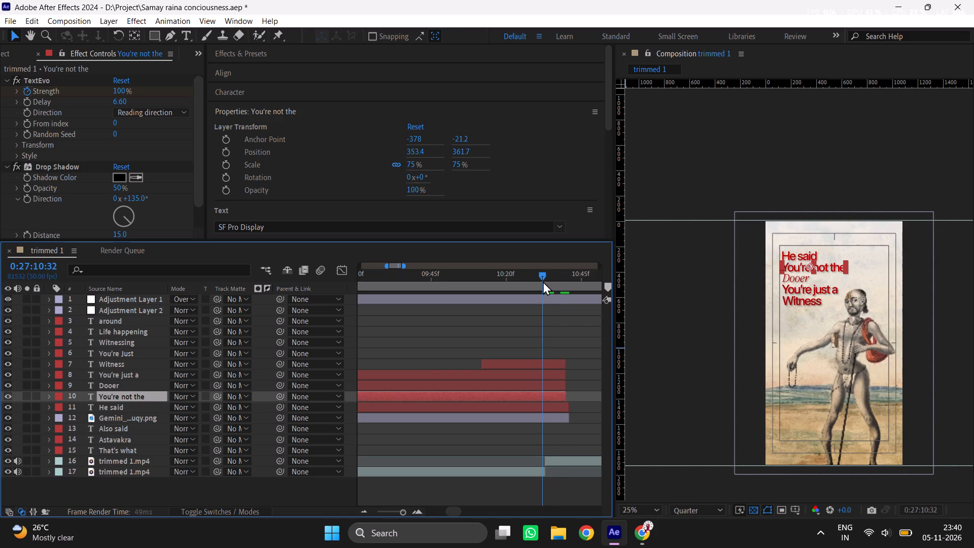
{"action": "left_click_drag", "start_coordinate": [543, 281], "coordinate": [550, 283]}
{"action": "left_click_drag", "start_coordinate": [561, 460], "coordinate": [578, 462]}
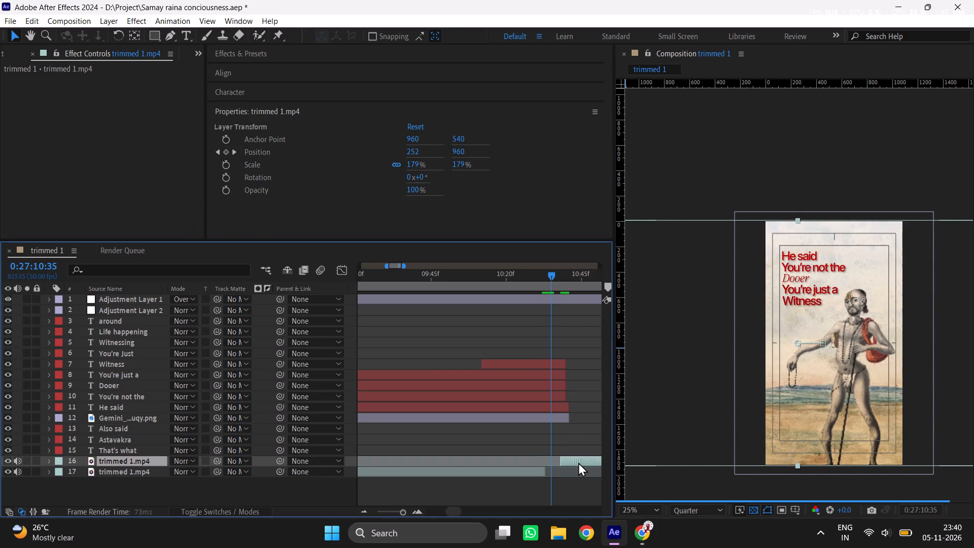
{"action": "left_click_drag", "start_coordinate": [578, 462], "coordinate": [584, 462]}
{"action": "left_click_drag", "start_coordinate": [548, 474], "coordinate": [571, 471]}
Trim the ends of the "He said" caption and the Gemini image to 0:27:10:40.
{"action": "left_click", "coordinate": [568, 288]}
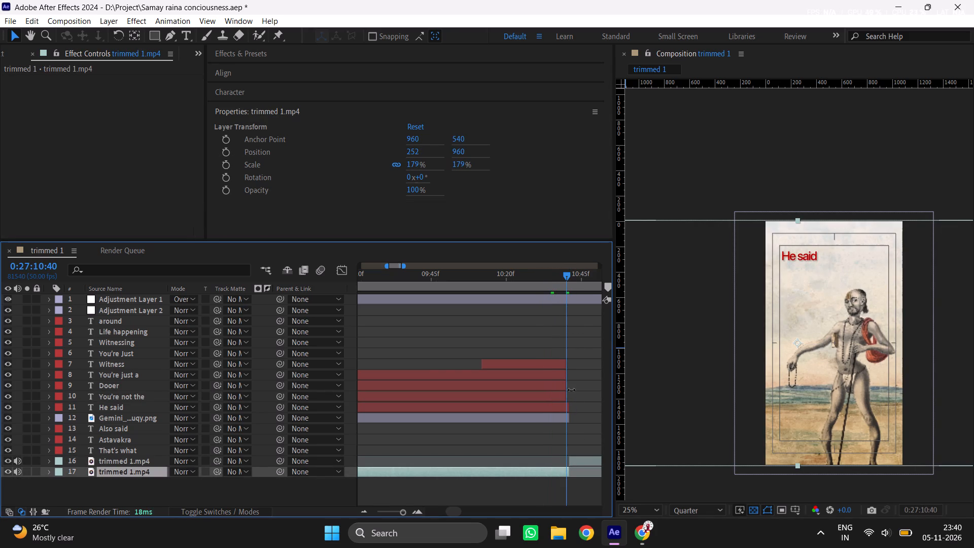
{"action": "left_click_drag", "start_coordinate": [573, 411], "coordinate": [567, 412]}
{"action": "left_click", "coordinate": [566, 410]}
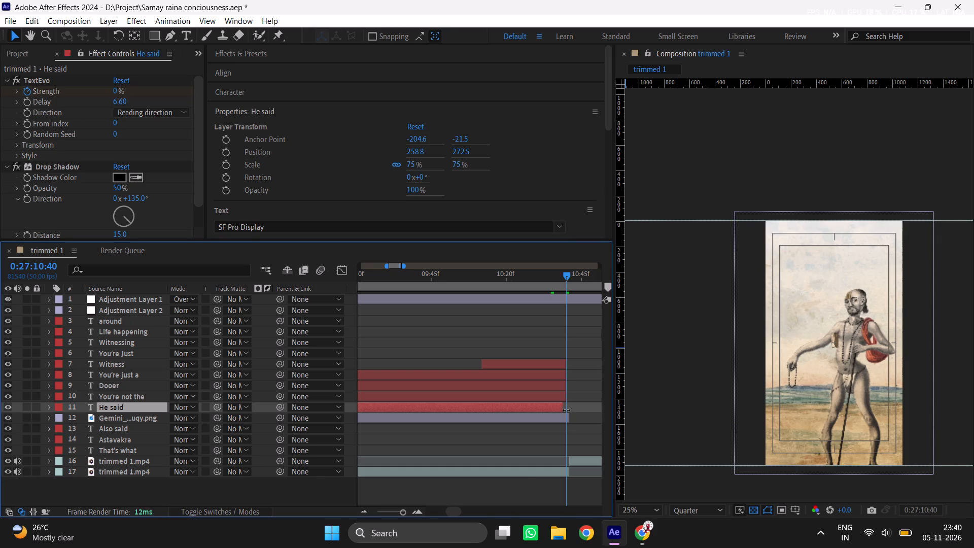
{"action": "left_click", "coordinate": [570, 419]}
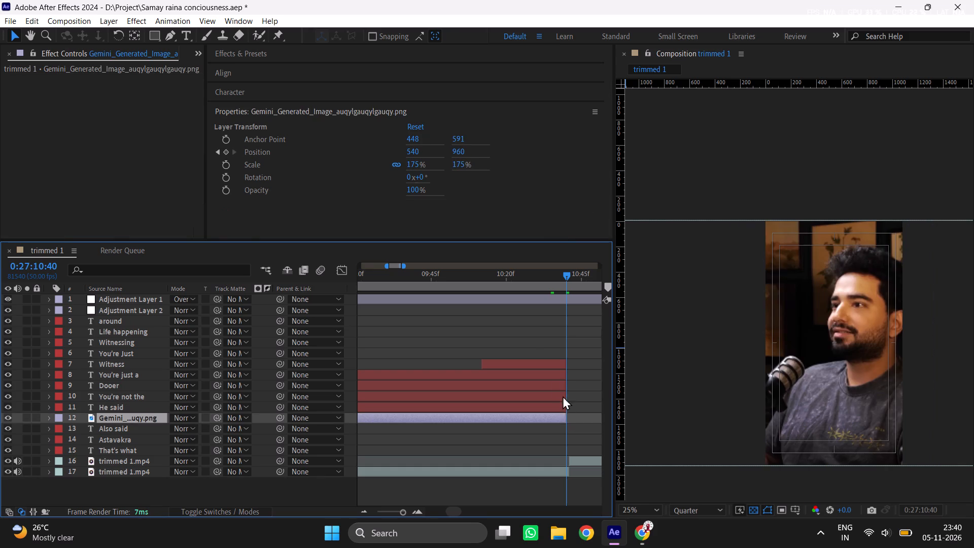
Play back the retimed captions from 0:27:05:45 and examine the timeline closely around 0:27:07:18, just before "He said".
{"action": "middle_click_drag", "start_coordinate": [535, 338], "coordinate": [396, 355]}
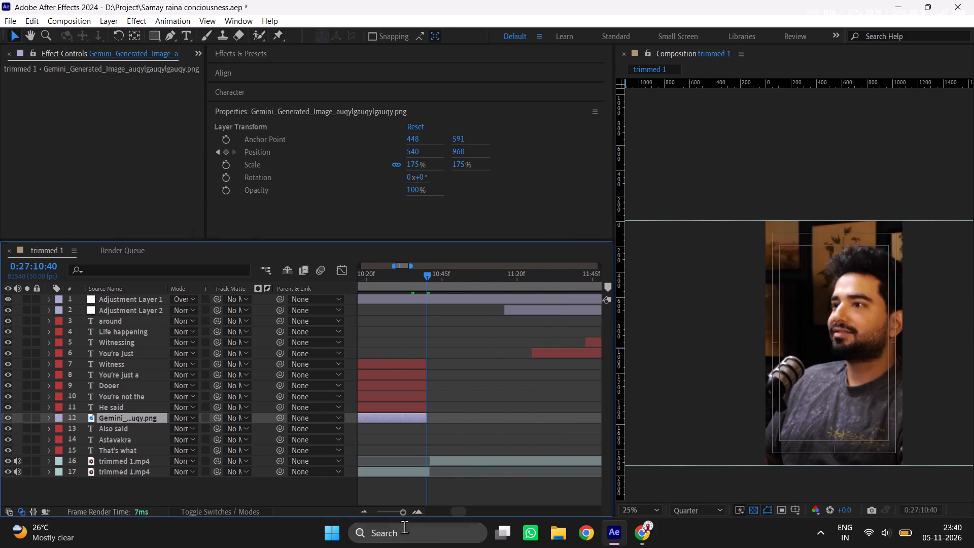
{"action": "left_click_drag", "start_coordinate": [398, 510], "coordinate": [443, 457]}
{"action": "left_click", "coordinate": [498, 354]}
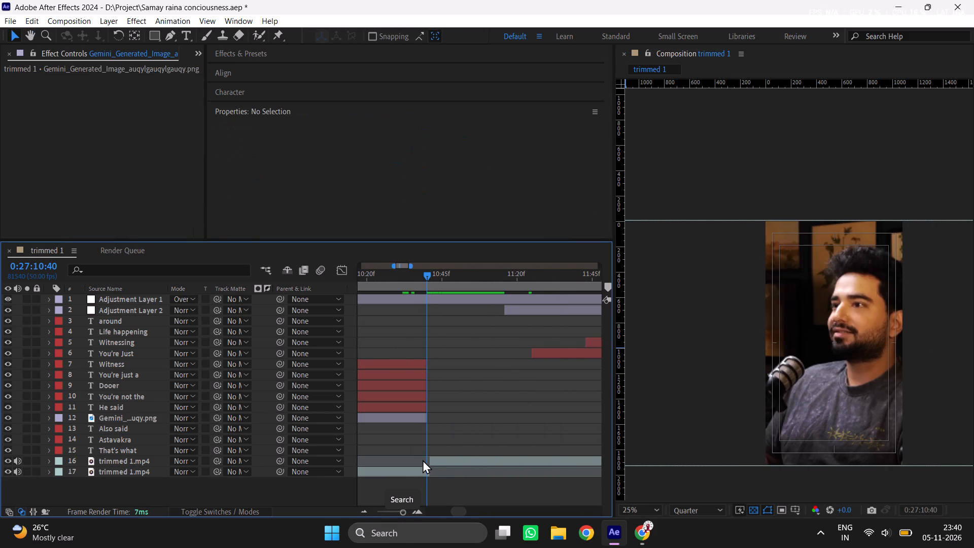
{"action": "left_click_drag", "start_coordinate": [401, 511], "coordinate": [380, 517]}
{"action": "left_click_drag", "start_coordinate": [369, 279], "coordinate": [355, 286]}
{"action": "key", "text": "space"}
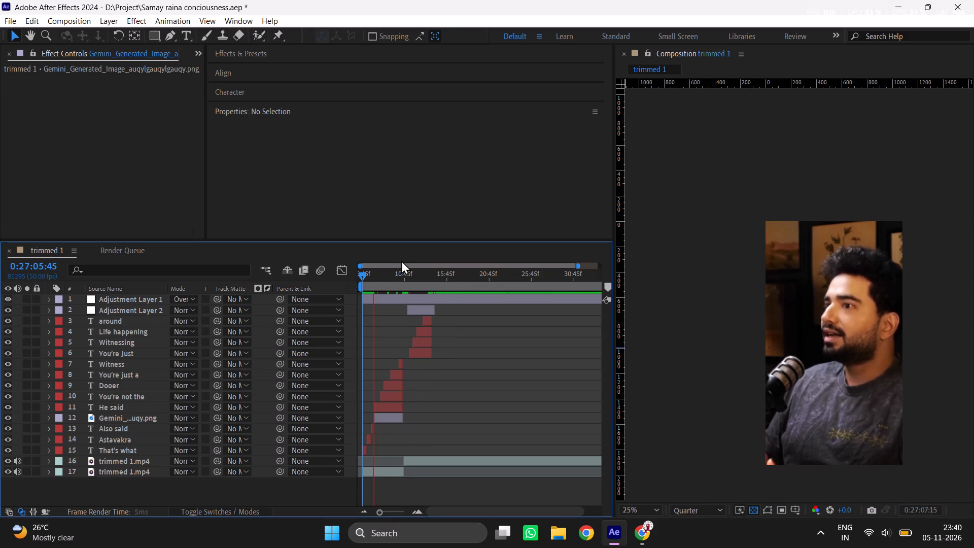
{"action": "key", "text": "space"}
{"action": "left_click_drag", "start_coordinate": [379, 278], "coordinate": [357, 286]}
{"action": "key", "text": "space"}
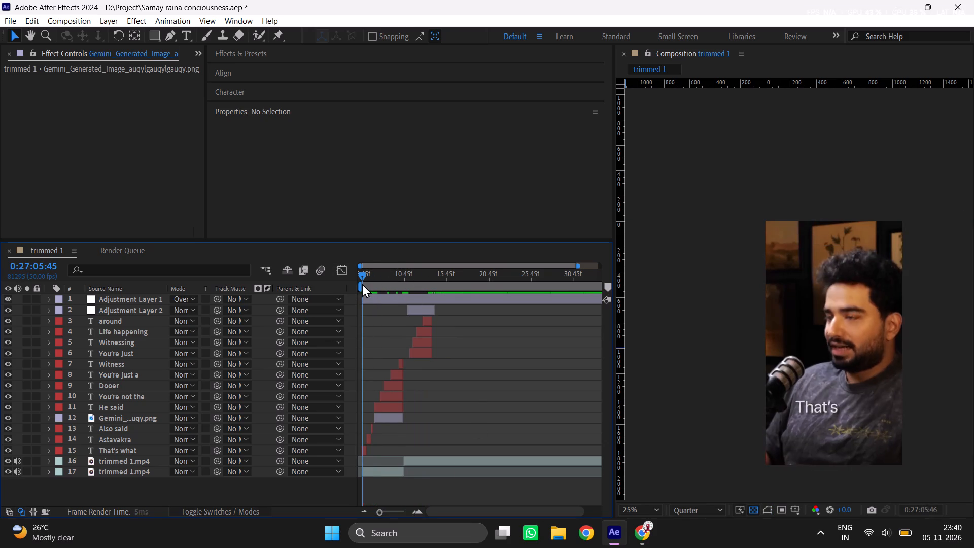
{"action": "key", "text": "space"}
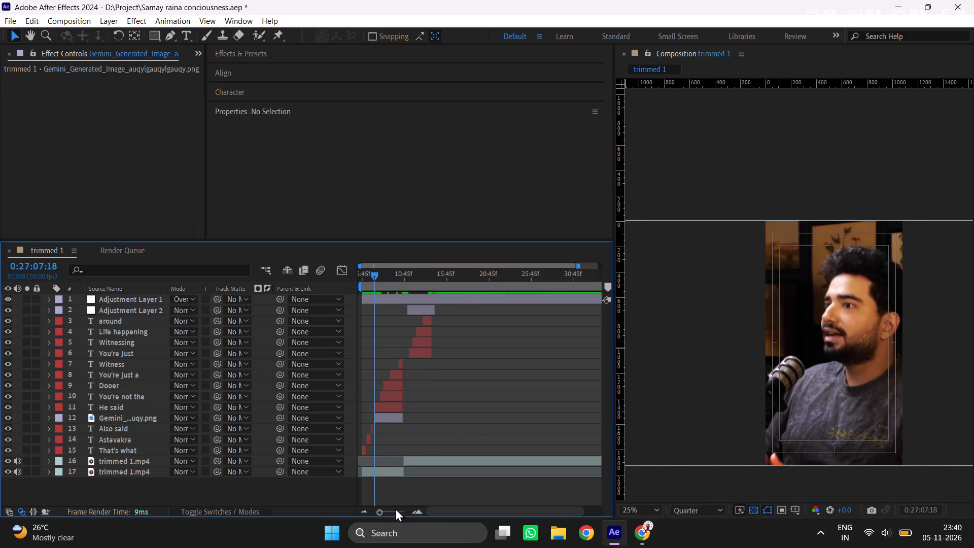
{"action": "left_click_drag", "start_coordinate": [389, 510], "coordinate": [407, 515]}
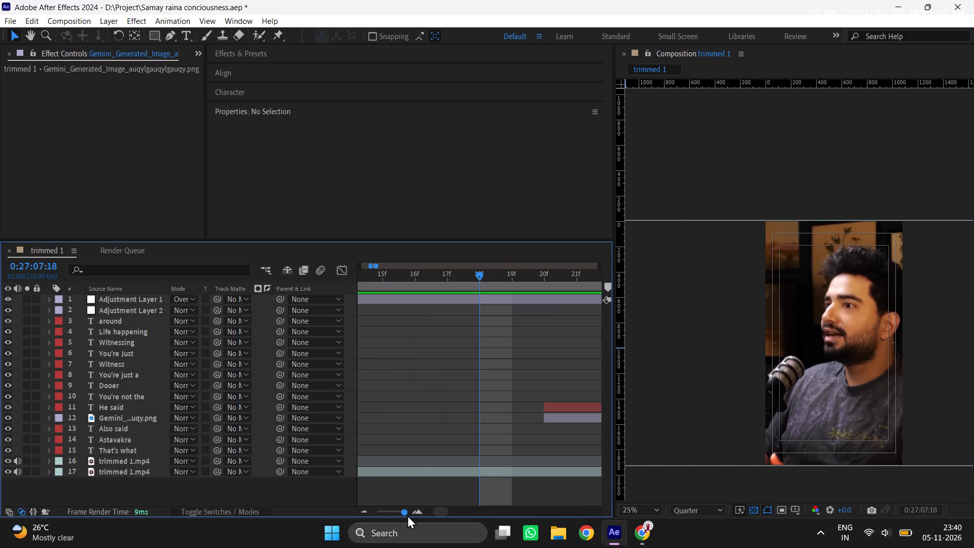
{"action": "left_click_drag", "start_coordinate": [407, 515], "coordinate": [439, 502]}
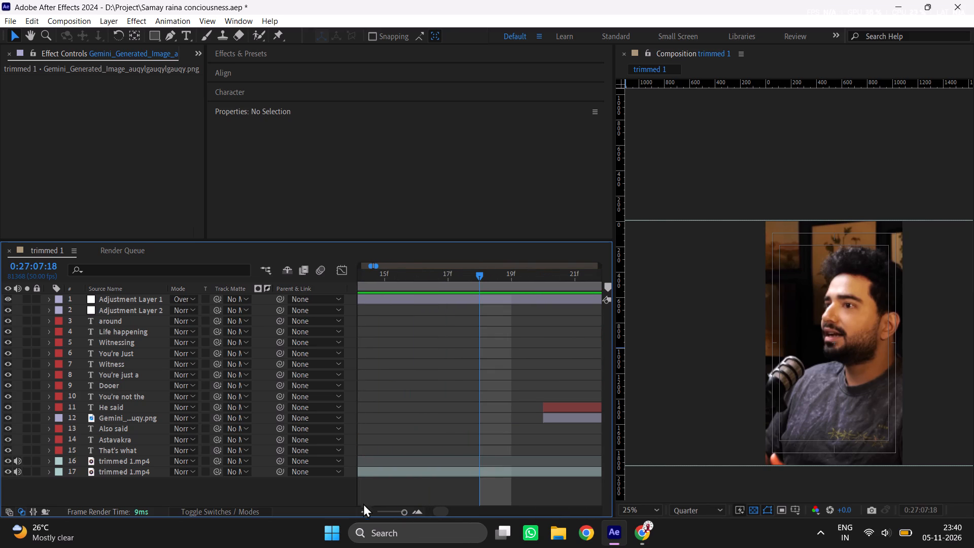
Extend the end of the "Also said" caption to meet the start of "He said", and save the project.
{"action": "double_click", "coordinate": [362, 510]}
{"action": "left_click_drag", "start_coordinate": [436, 429], "coordinate": [491, 433]}
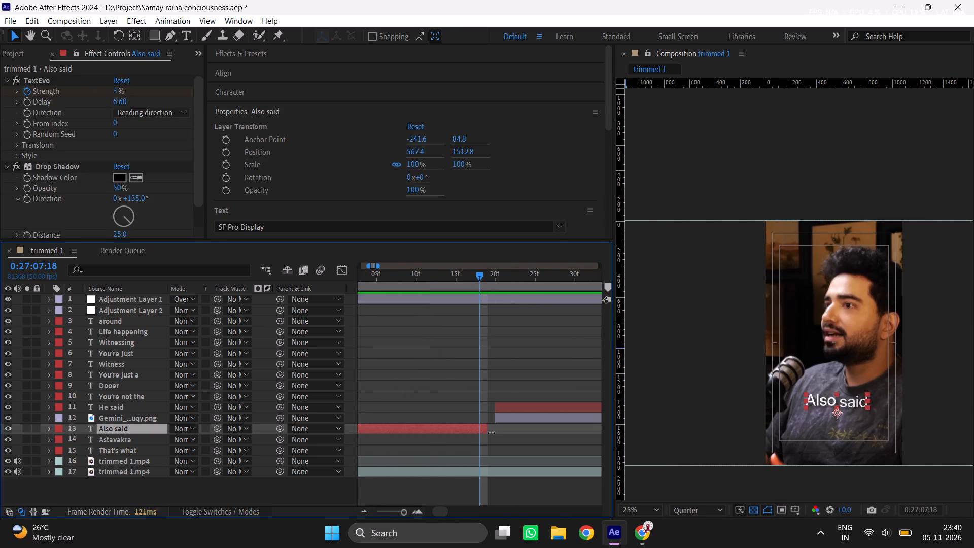
{"action": "left_click_drag", "start_coordinate": [491, 433], "coordinate": [498, 432]}
{"action": "left_click_drag", "start_coordinate": [400, 510], "coordinate": [385, 512]}
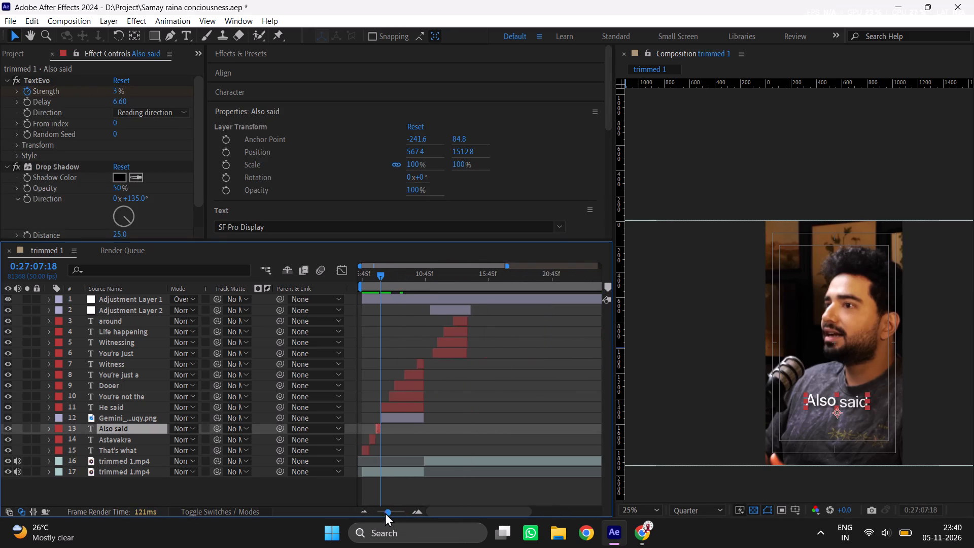
{"action": "left_click_drag", "start_coordinate": [385, 512], "coordinate": [413, 473]}
{"action": "key", "text": "shift+s"}
{"action": "left_click_drag", "start_coordinate": [375, 279], "coordinate": [354, 285]}
{"action": "key", "text": "ctrl+s"}
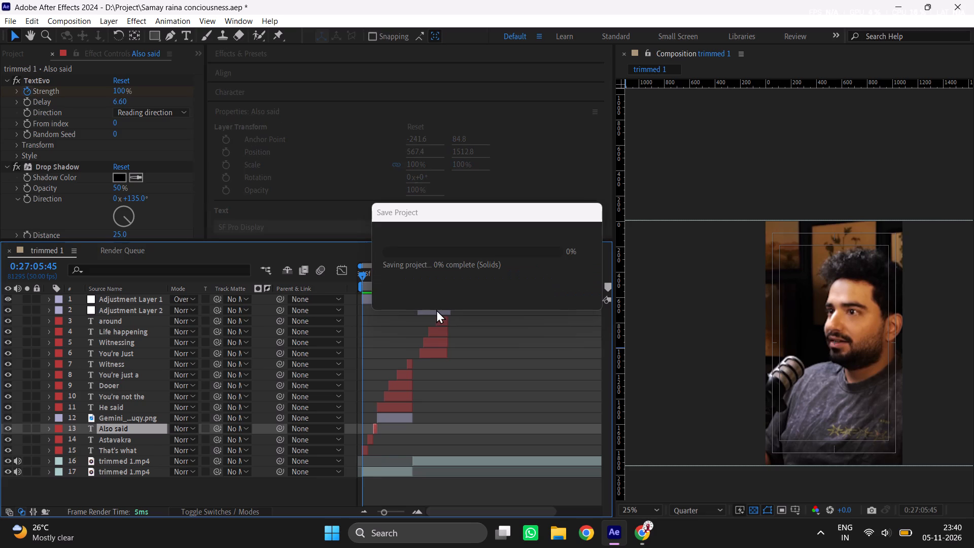
Play back the video from 0:27:05:45, replaying from 0:27:06:17 and 0:27:06:30, to check the timing of the opening captions.
{"action": "key", "text": "space"}
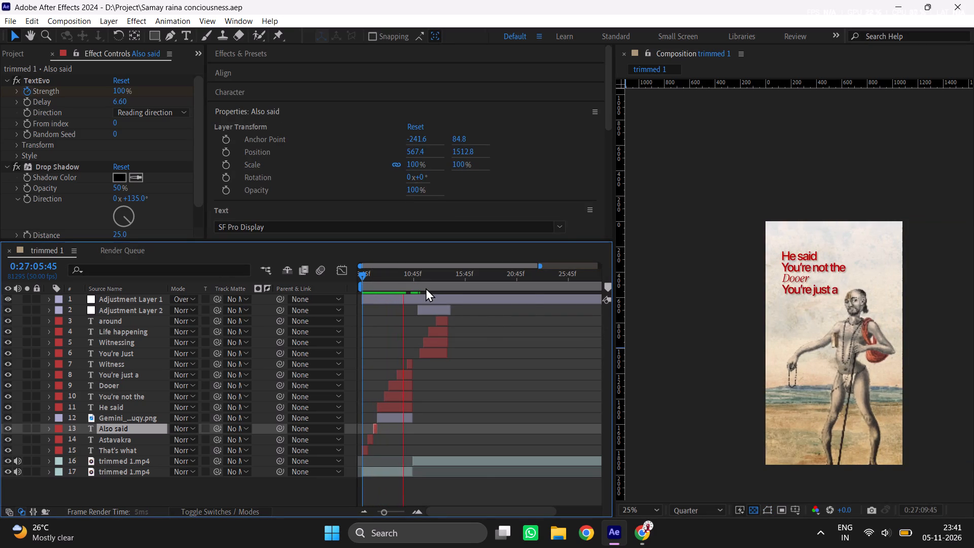
{"action": "key", "text": "space"}
{"action": "left_click", "coordinate": [366, 278]}
{"action": "key", "text": "space"}
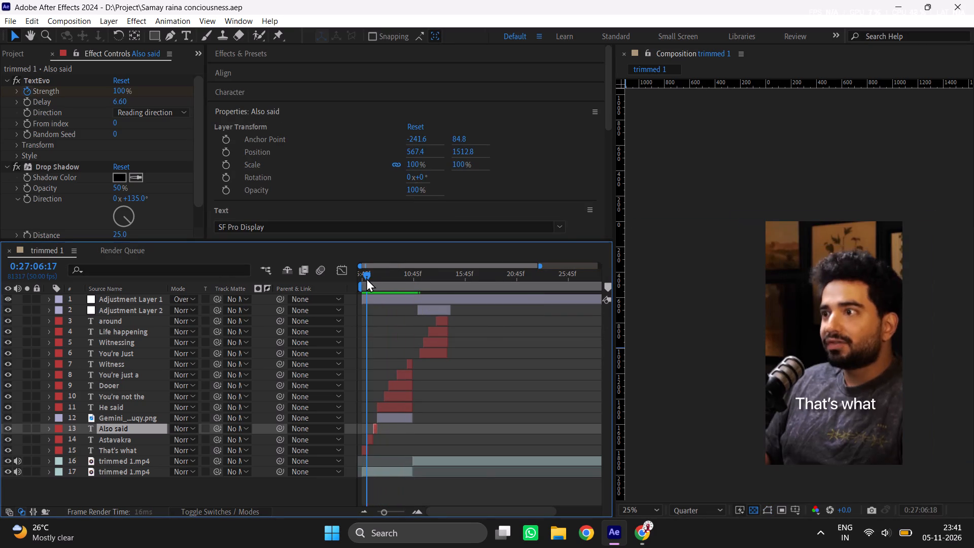
{"action": "left_click", "coordinate": [366, 278]}
{"action": "key", "text": "space"}
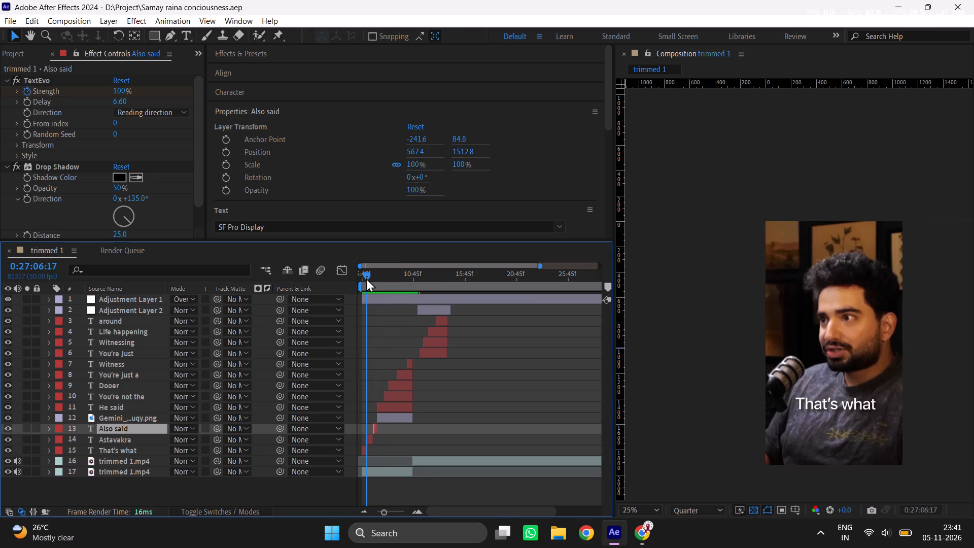
{"action": "left_click", "coordinate": [366, 278]}
{"action": "key", "text": "space"}
{"action": "key", "text": "space"}
{"action": "key", "text": "space"}
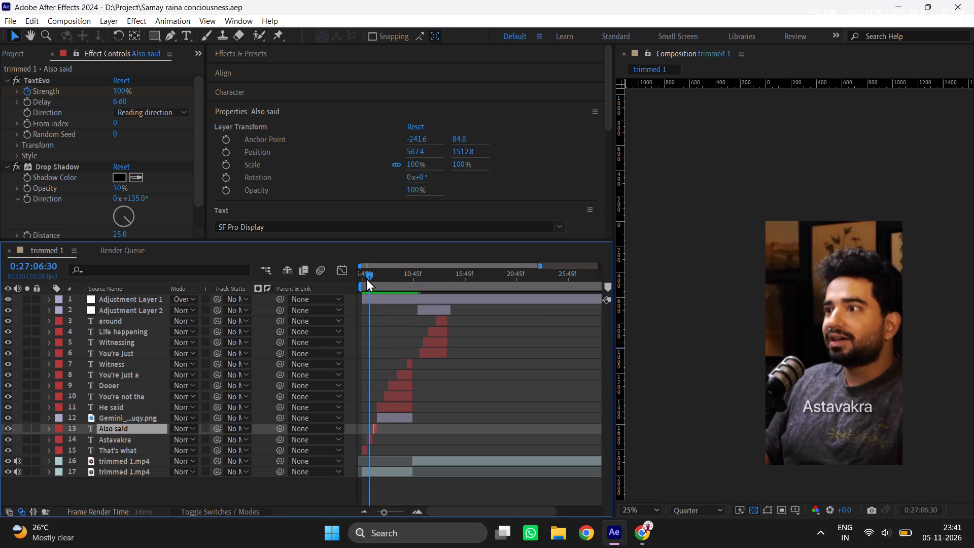
{"action": "key", "text": "space"}
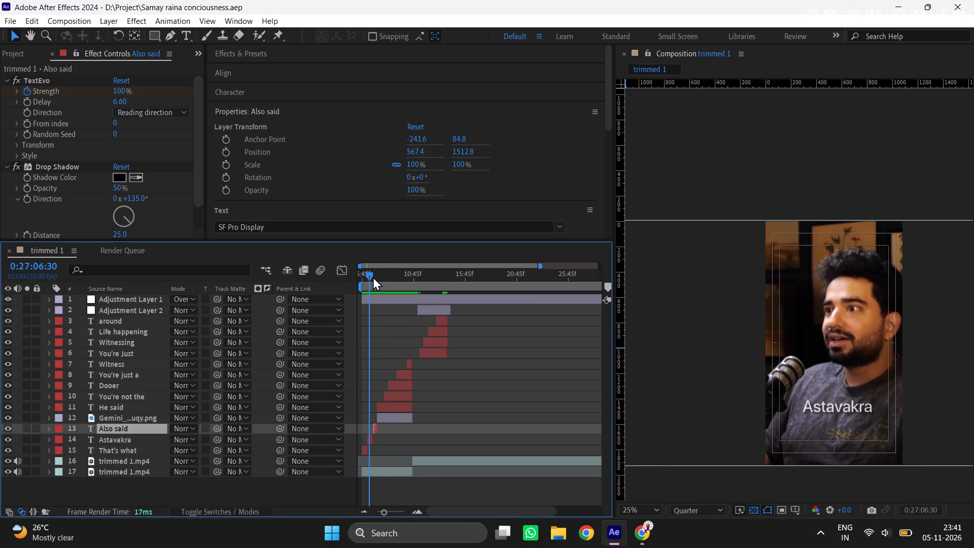
{"action": "left_click", "coordinate": [373, 277]}
{"action": "key", "text": "space"}
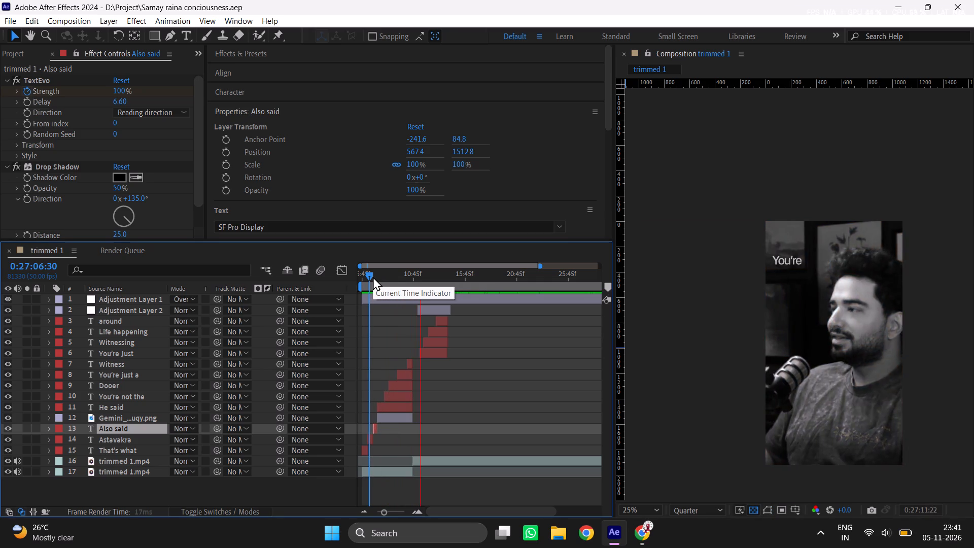
Replay the cut out of the Gemini image from 0:27:10:16 and inspect the second trimmed 1.mp4 clip's Position keyframes.
{"action": "left_click", "coordinate": [408, 281]}
{"action": "key", "text": "space"}
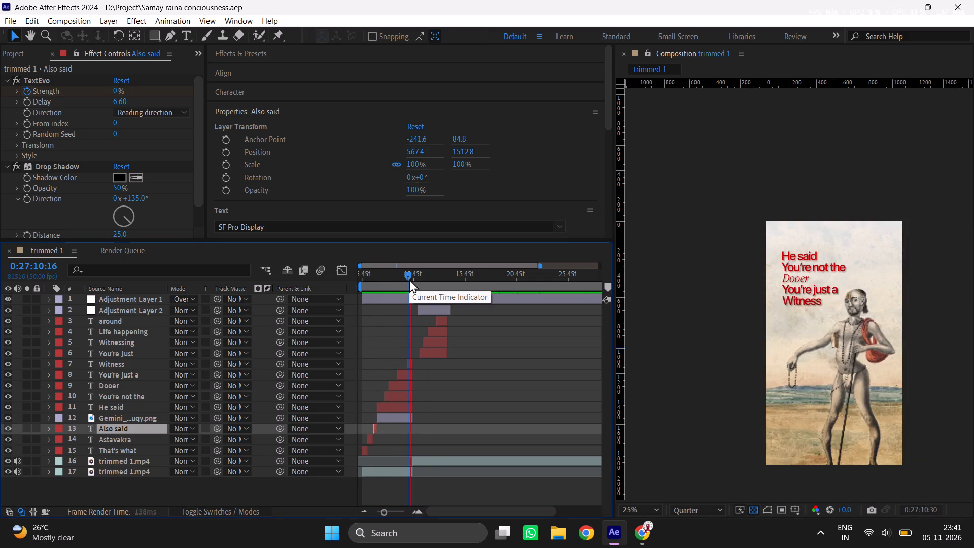
{"action": "left_click", "coordinate": [409, 279]}
{"action": "key", "text": "space"}
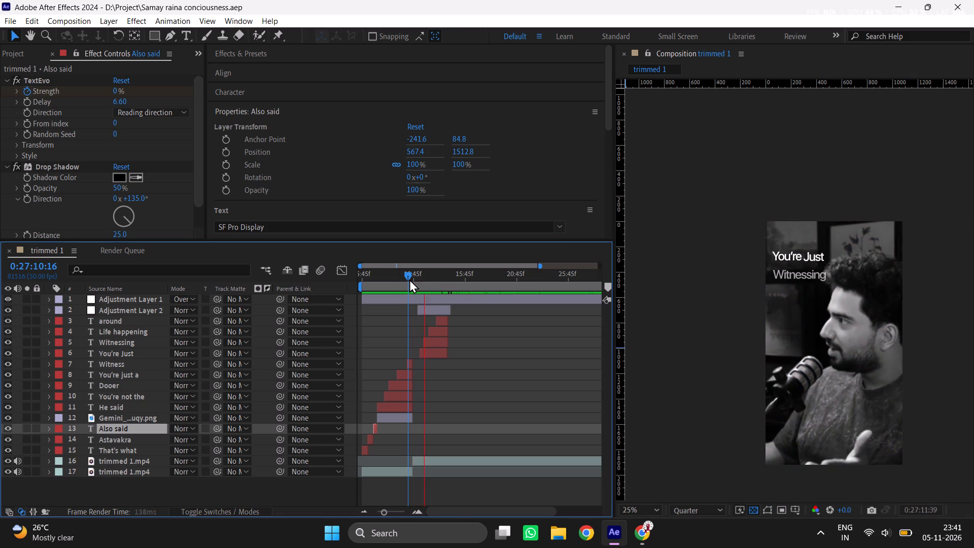
{"action": "left_click", "coordinate": [409, 279]}
{"action": "key", "text": "space"}
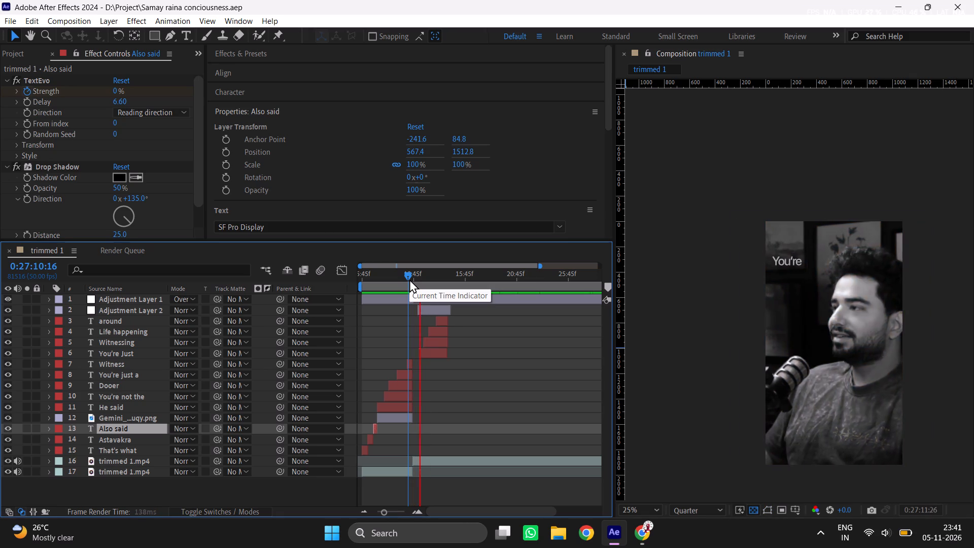
{"action": "left_click", "coordinate": [409, 279]}
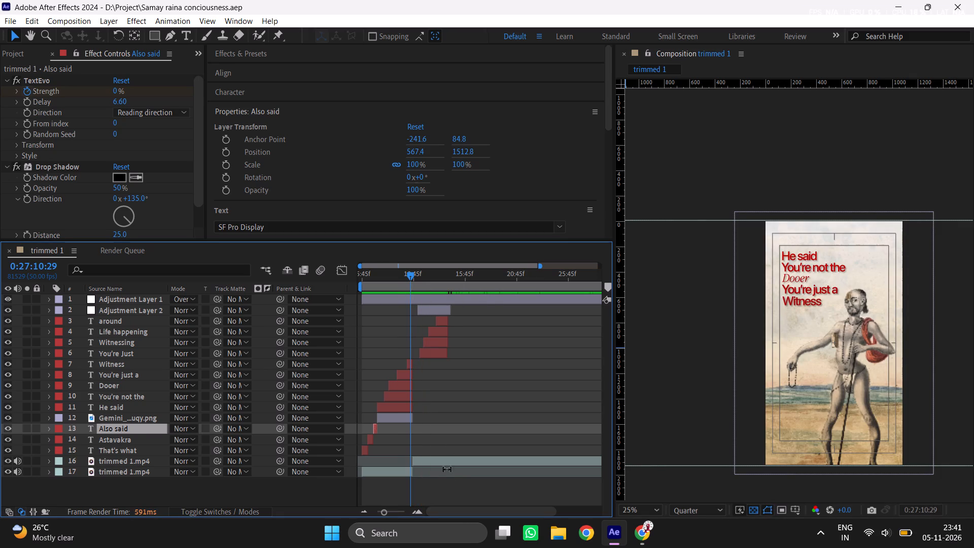
{"action": "left_click", "coordinate": [445, 461]}
{"action": "key", "text": "u"}
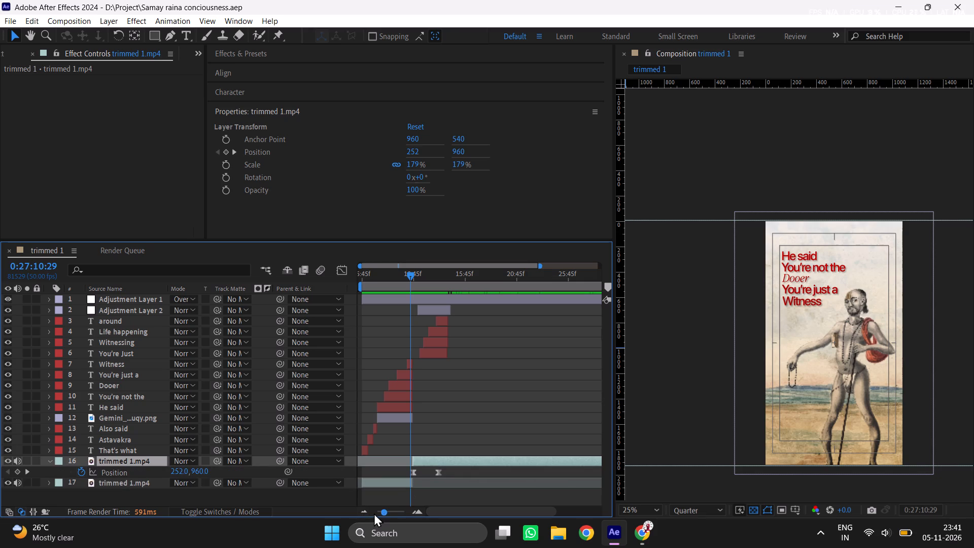
{"action": "left_click_drag", "start_coordinate": [382, 509], "coordinate": [401, 508]}
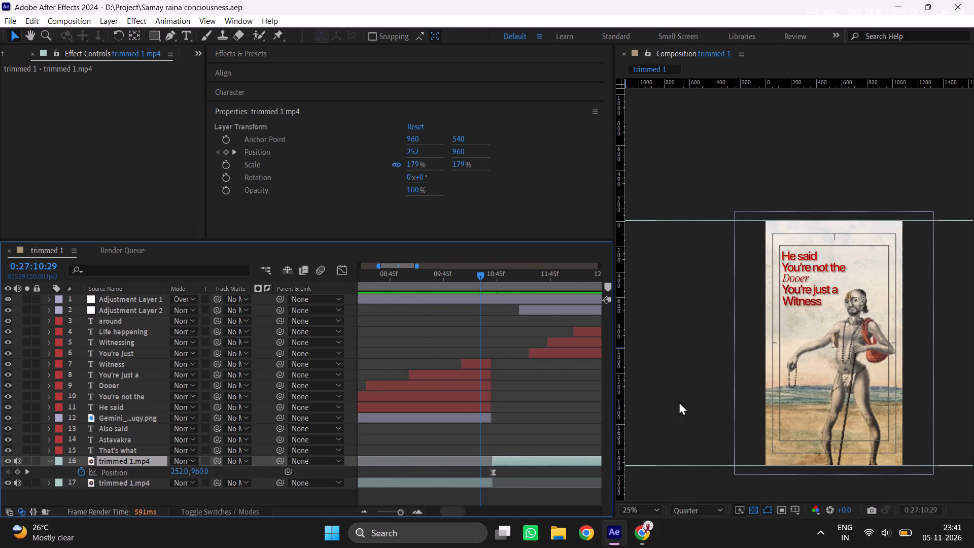
{"action": "middle_click_drag", "start_coordinate": [539, 387], "coordinate": [488, 388]}
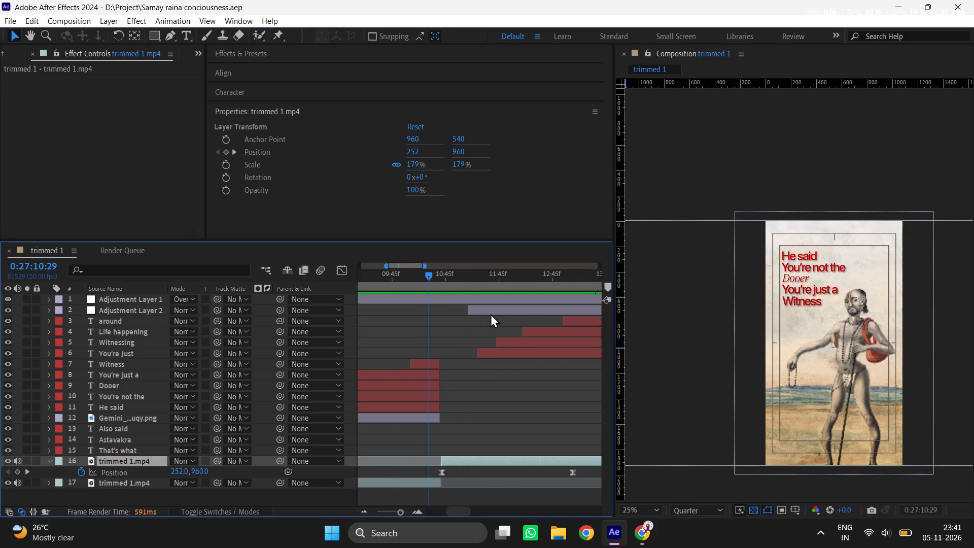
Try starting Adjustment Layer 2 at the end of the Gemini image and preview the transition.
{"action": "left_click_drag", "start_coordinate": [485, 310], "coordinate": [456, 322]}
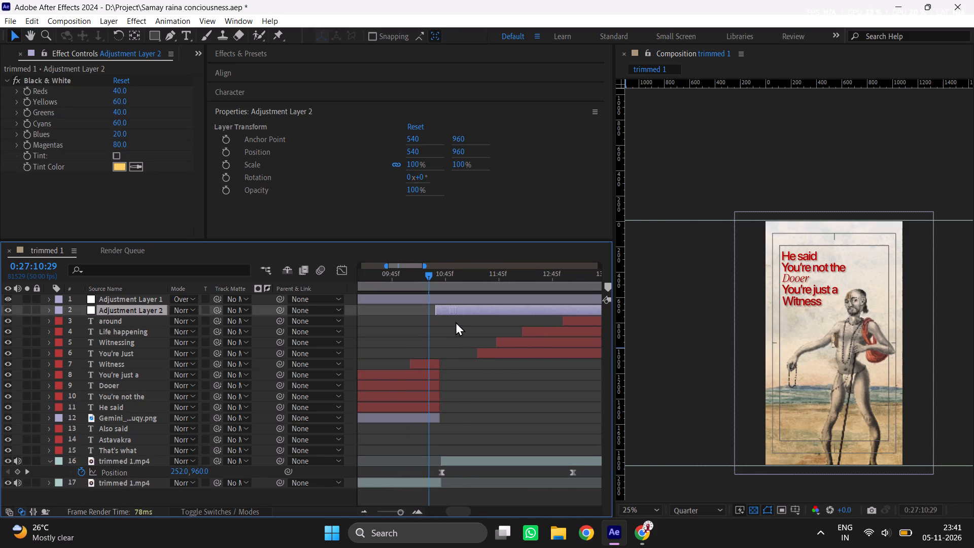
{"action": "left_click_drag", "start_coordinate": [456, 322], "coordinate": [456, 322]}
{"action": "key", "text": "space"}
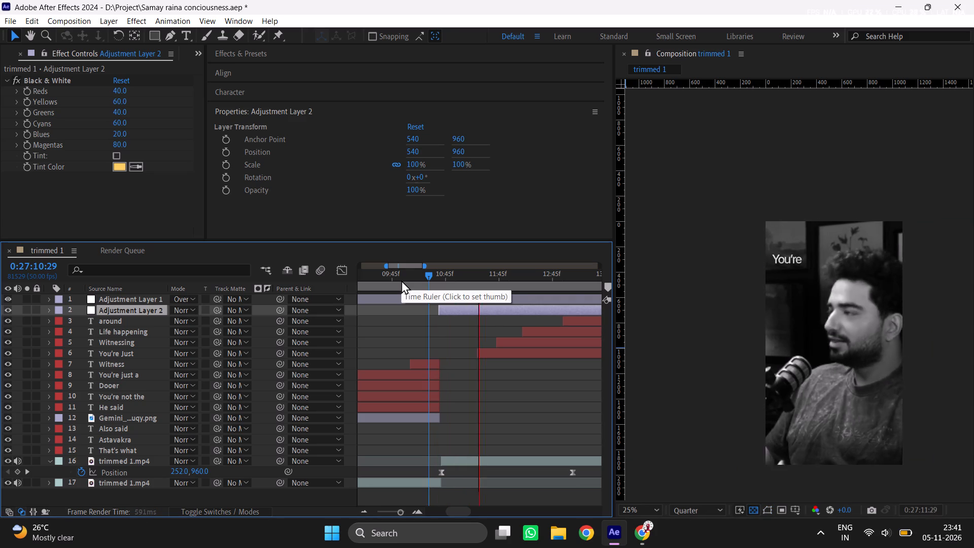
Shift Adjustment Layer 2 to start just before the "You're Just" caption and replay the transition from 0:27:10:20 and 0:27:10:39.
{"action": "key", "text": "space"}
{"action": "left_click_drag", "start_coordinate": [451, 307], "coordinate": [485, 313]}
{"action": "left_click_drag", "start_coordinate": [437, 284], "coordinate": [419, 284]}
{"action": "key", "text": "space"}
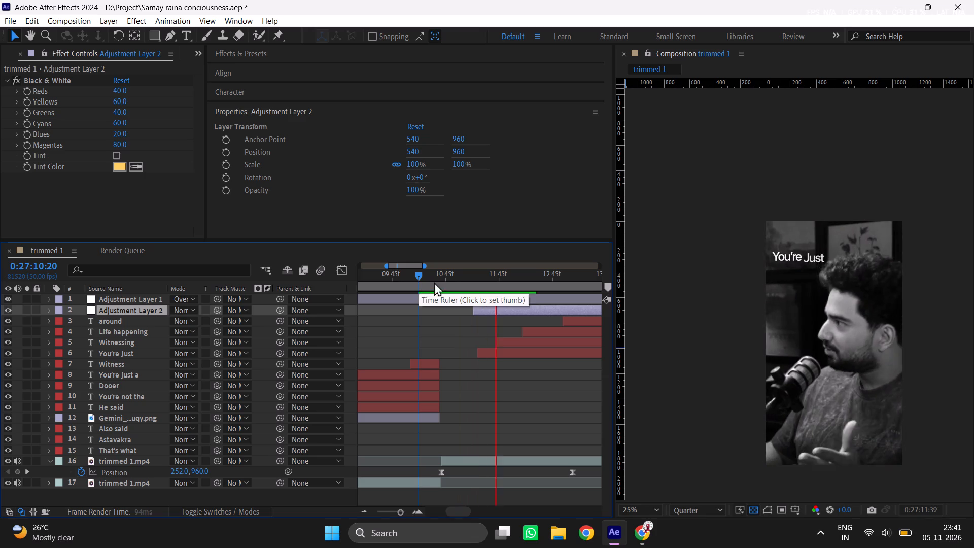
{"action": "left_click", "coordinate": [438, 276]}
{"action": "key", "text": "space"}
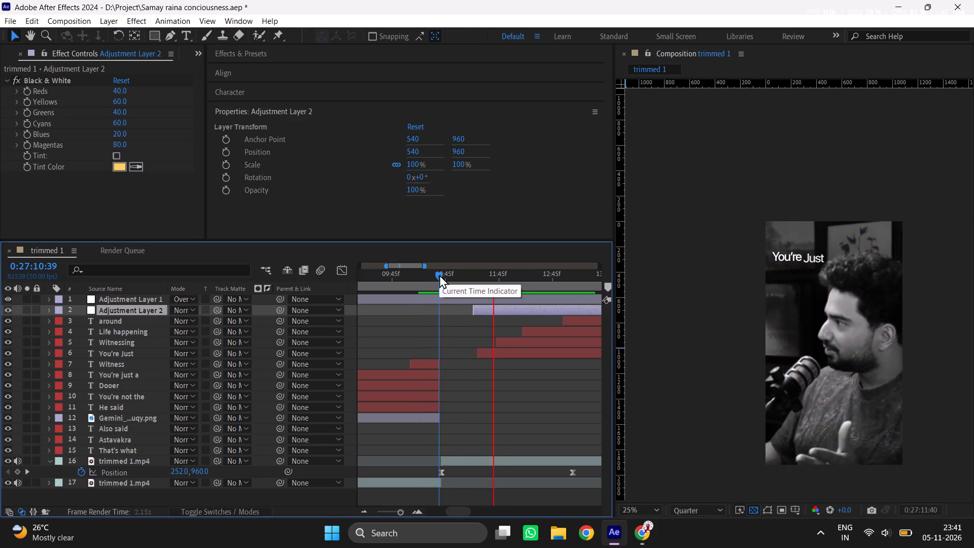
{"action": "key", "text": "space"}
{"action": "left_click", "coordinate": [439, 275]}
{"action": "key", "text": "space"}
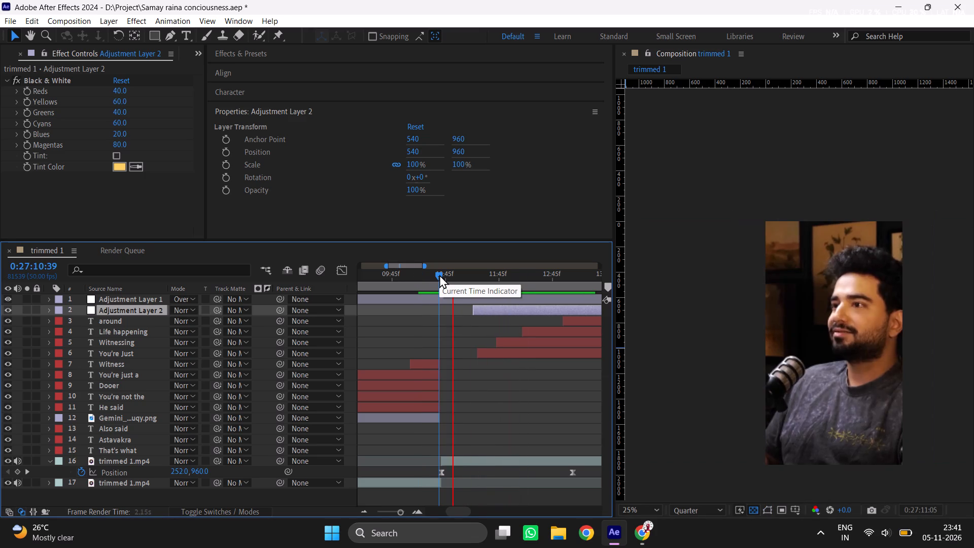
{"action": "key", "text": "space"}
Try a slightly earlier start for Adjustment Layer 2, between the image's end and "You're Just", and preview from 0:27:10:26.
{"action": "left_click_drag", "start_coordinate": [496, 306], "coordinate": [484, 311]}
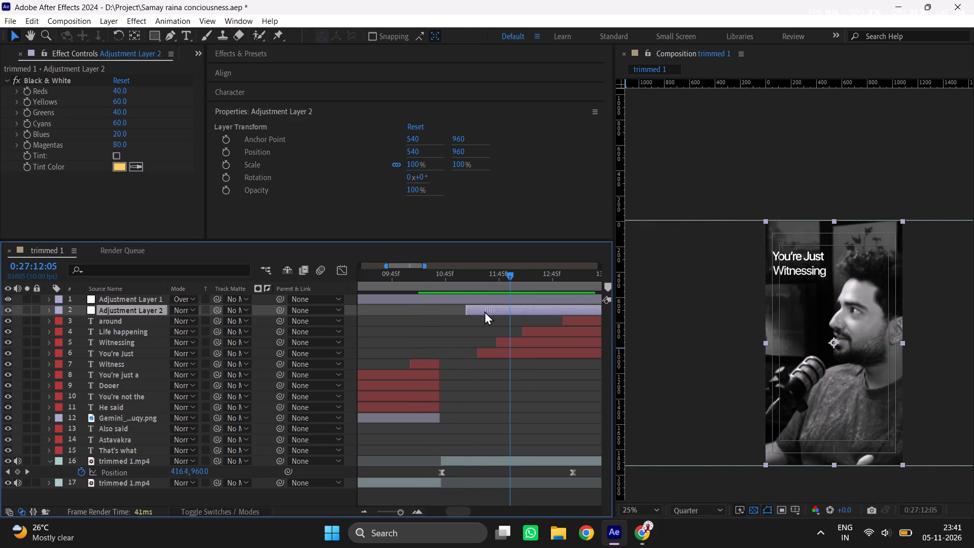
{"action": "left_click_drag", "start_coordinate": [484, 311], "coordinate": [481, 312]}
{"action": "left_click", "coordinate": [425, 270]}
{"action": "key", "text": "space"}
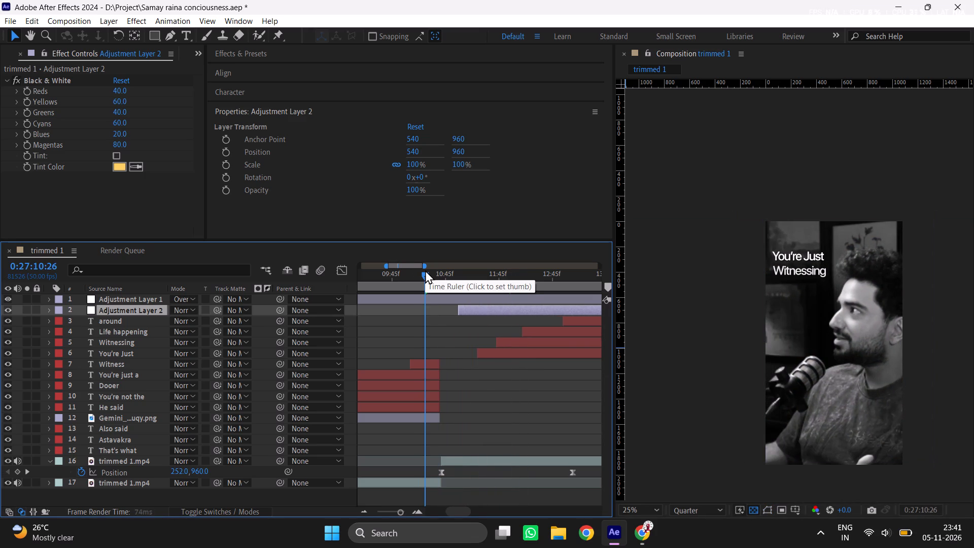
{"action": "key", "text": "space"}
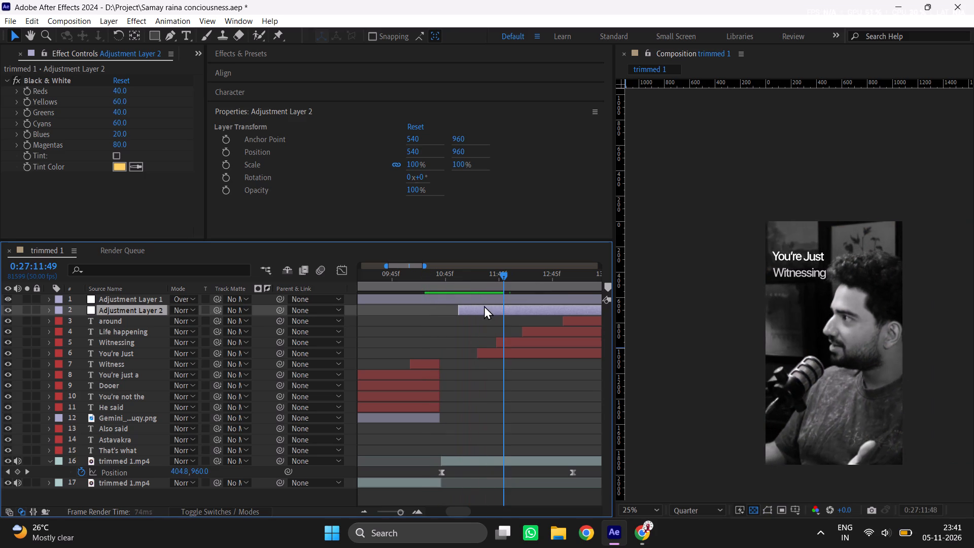
Find the peak of the second clip's Position speed graph and move Adjustment Layer 2 to start there, at 0:27:11:33.
{"action": "left_click", "coordinate": [137, 470]}
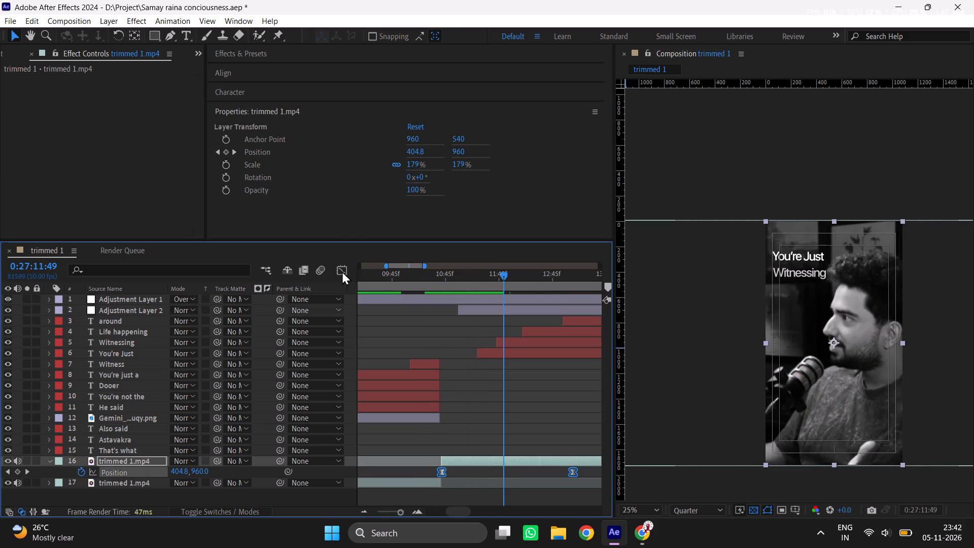
{"action": "left_click", "coordinate": [341, 282]}
{"action": "left_click", "coordinate": [342, 273]}
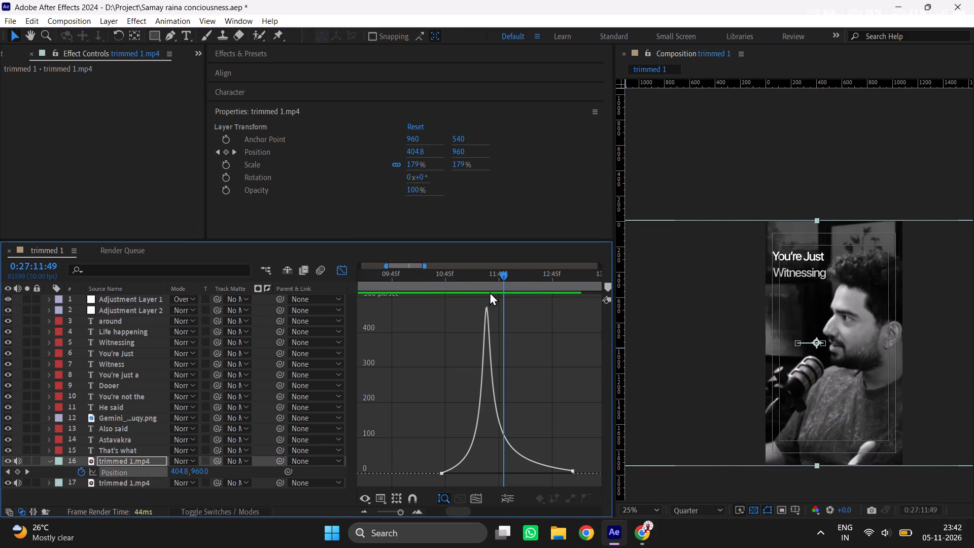
{"action": "left_click", "coordinate": [489, 285]}
{"action": "left_click", "coordinate": [336, 267]}
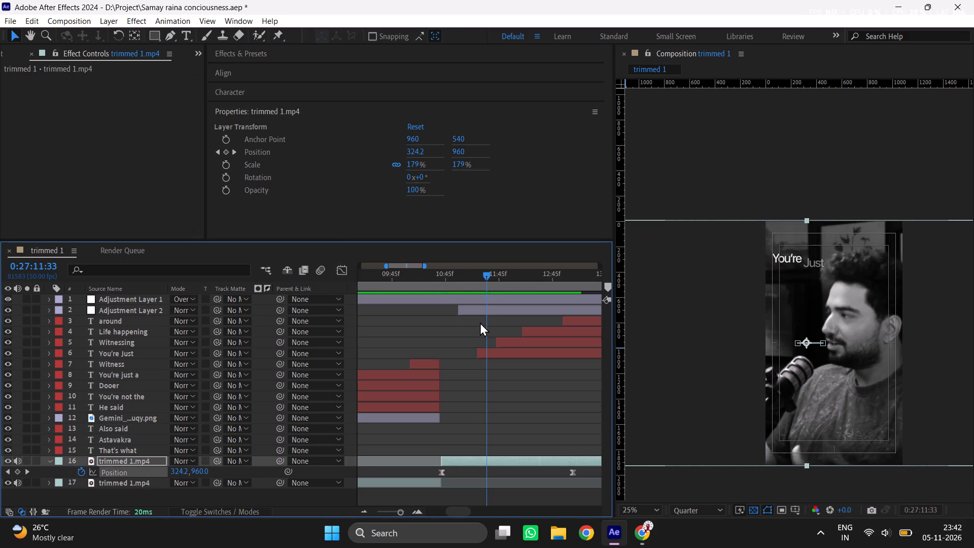
{"action": "left_click_drag", "start_coordinate": [481, 312], "coordinate": [509, 322]}
{"action": "left_click", "coordinate": [474, 383]}
Play back the black-and-white transition from 0:27:10:17 and again from 0:27:10:27, saving the project after each preview.
{"action": "left_click", "coordinate": [416, 282]}
{"action": "key", "text": "space"}
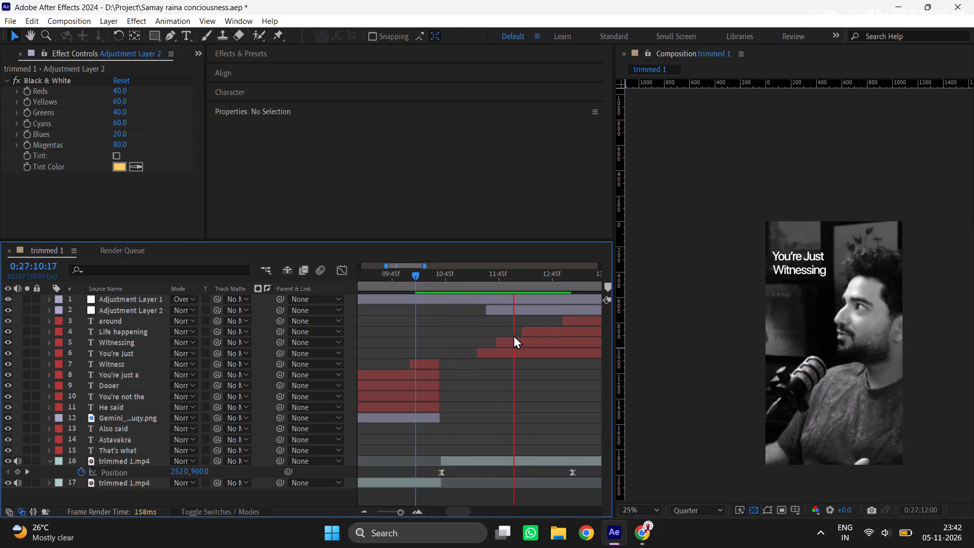
{"action": "key", "text": "space"}
{"action": "key", "text": "ctrl+s"}
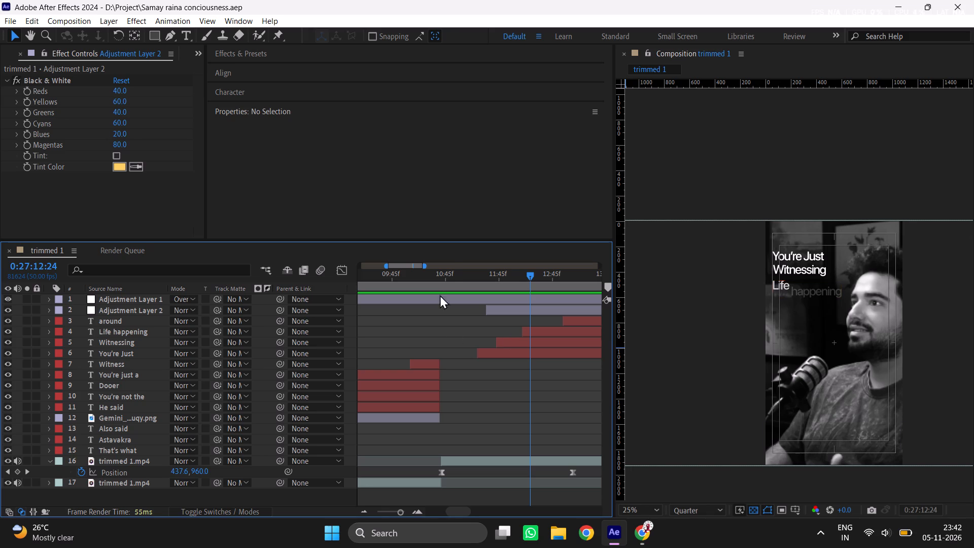
{"action": "left_click", "coordinate": [426, 279]}
{"action": "key", "text": "space"}
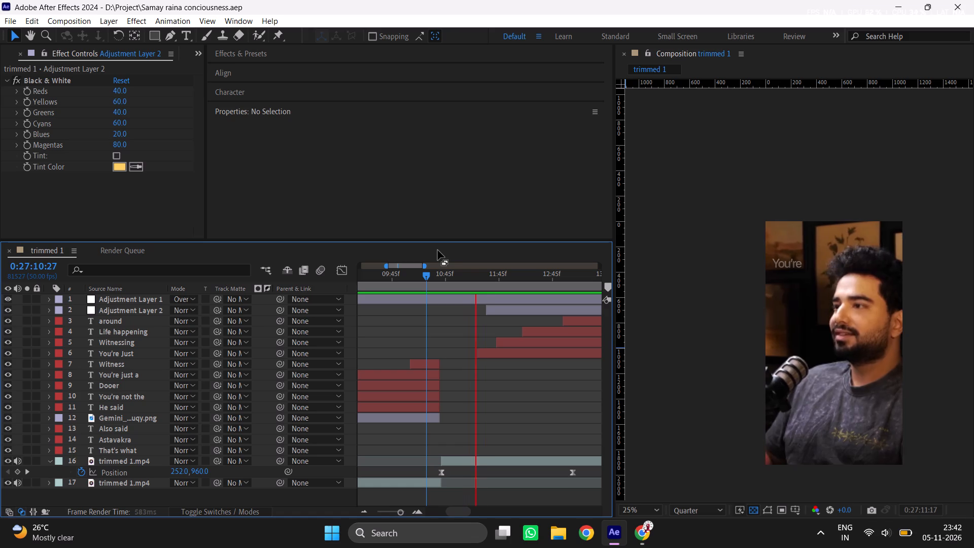
{"action": "key", "text": "space"}
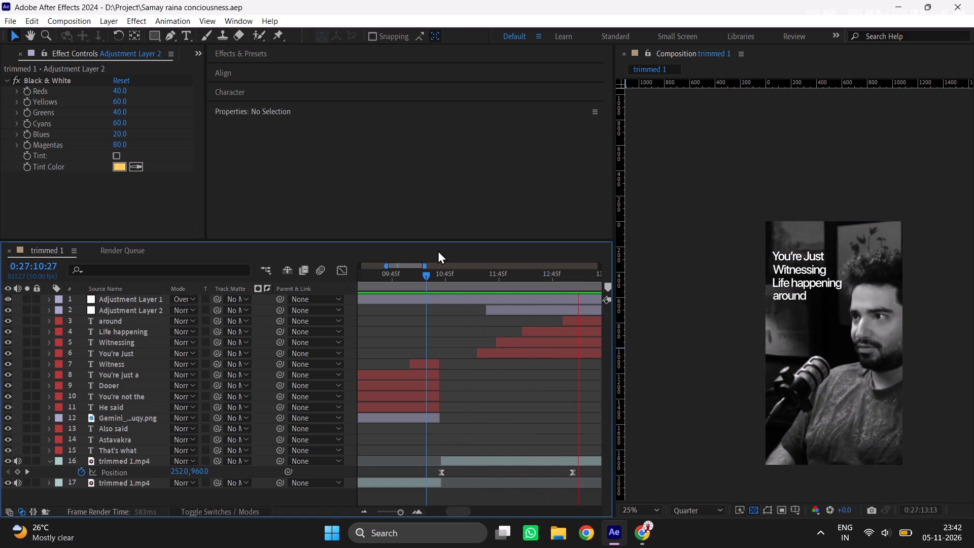
{"action": "key", "text": "ctrl+s"}
Play back the rest of the "You're Just Witnessing Life happening around" caption section up to 0:27:14:02.
{"action": "left_click", "coordinate": [512, 400]}
{"action": "key", "text": "space"}
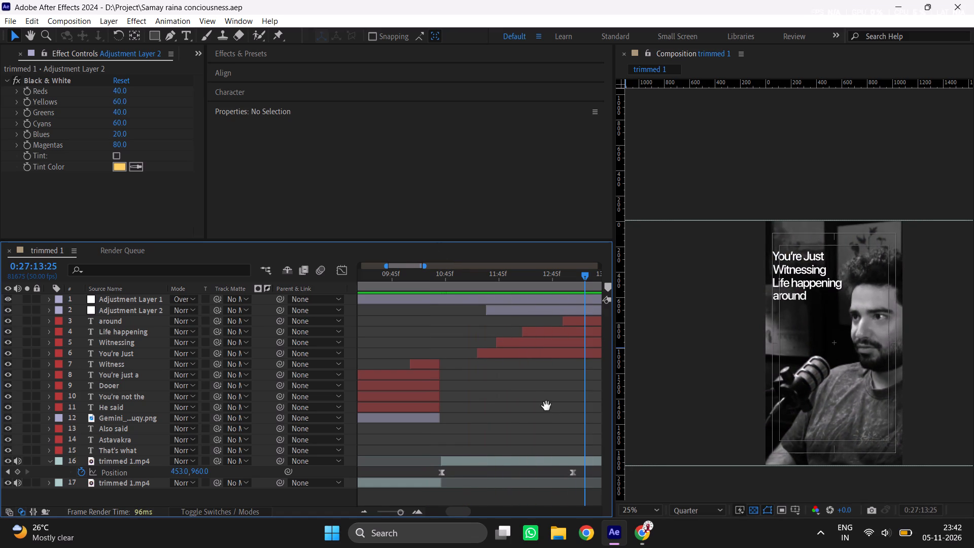
{"action": "key", "text": "space"}
Draw a straight horizontal Pen tool line across the full width of the "Life happening" caption, as a new shape layer.
{"action": "scroll", "coordinate": [791, 294], "scroll_direction": "up", "scroll_amount": 1}
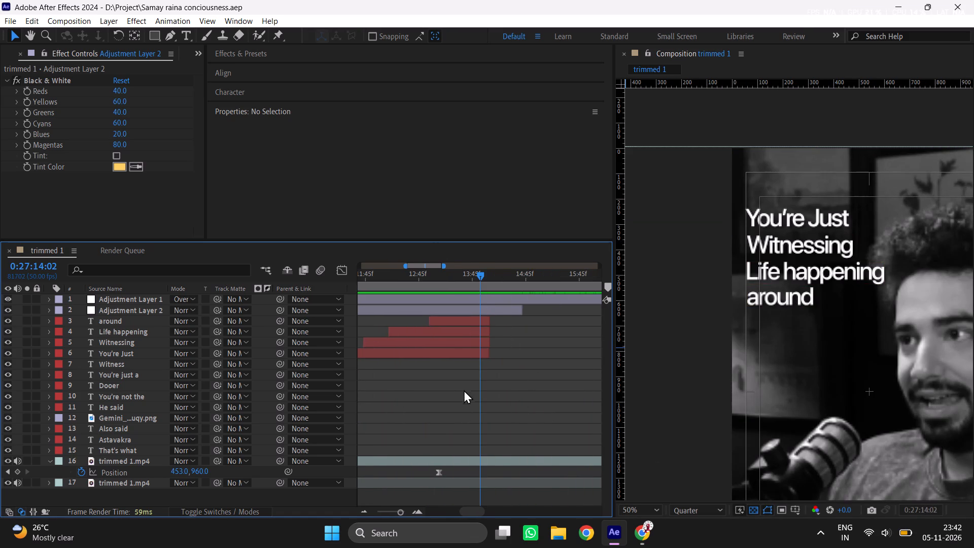
{"action": "middle_click_drag", "start_coordinate": [465, 391], "coordinate": [522, 397]}
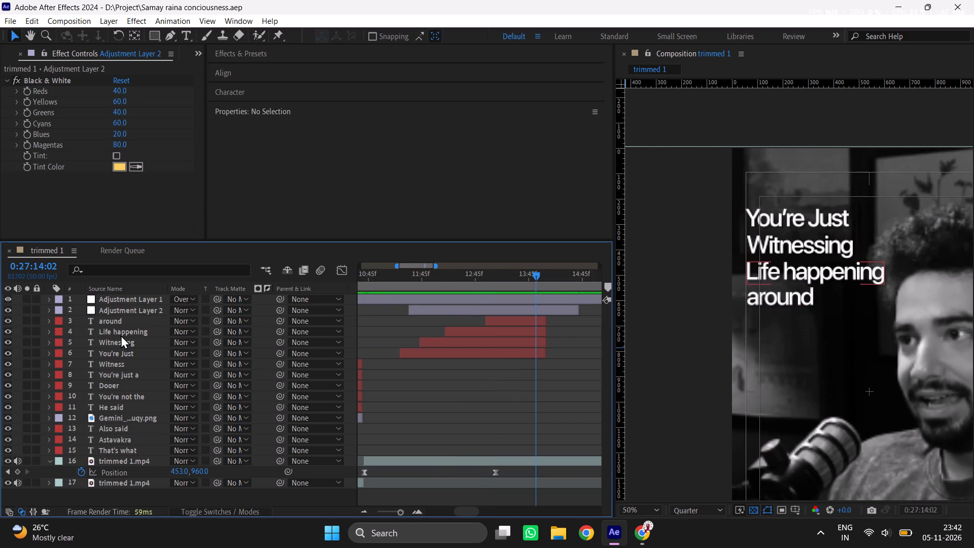
{"action": "left_click", "coordinate": [121, 335]}
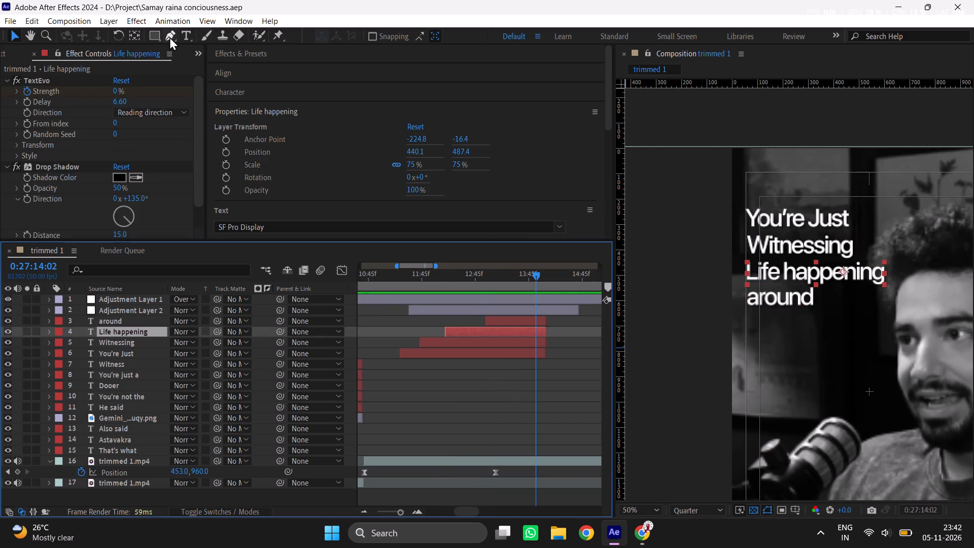
{"action": "left_click", "coordinate": [169, 37]}
{"action": "left_click", "coordinate": [441, 403]}
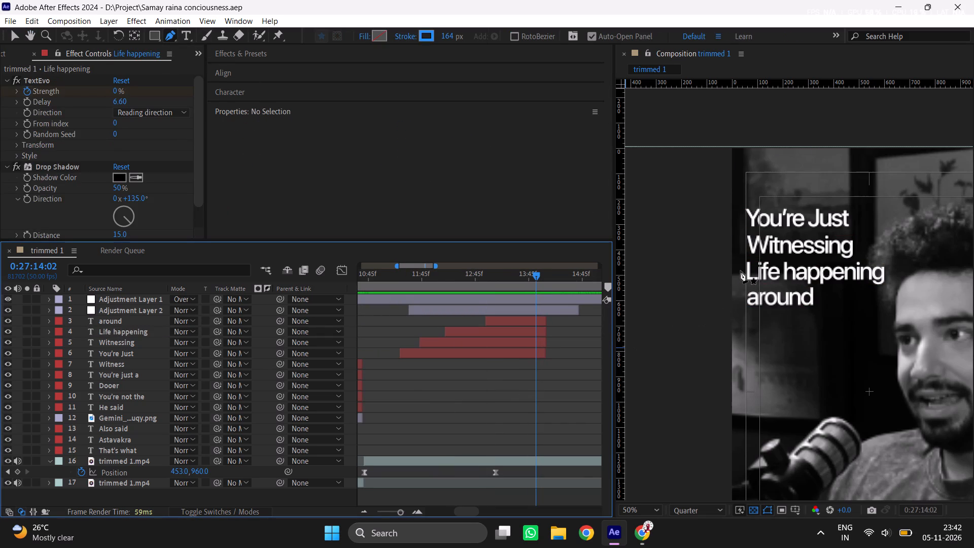
{"action": "left_click", "coordinate": [741, 271]}
{"action": "left_click", "coordinate": [892, 275], "text": "shift"}
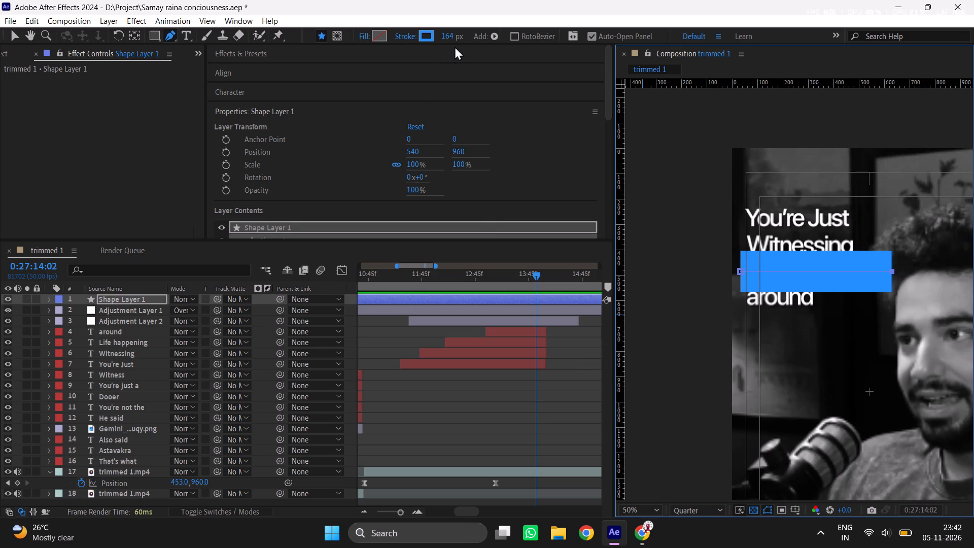
Set the new line's stroke width to 105 px so it covers the "Life happening" caption.
{"action": "left_click_drag", "start_coordinate": [445, 39], "coordinate": [414, 45]}
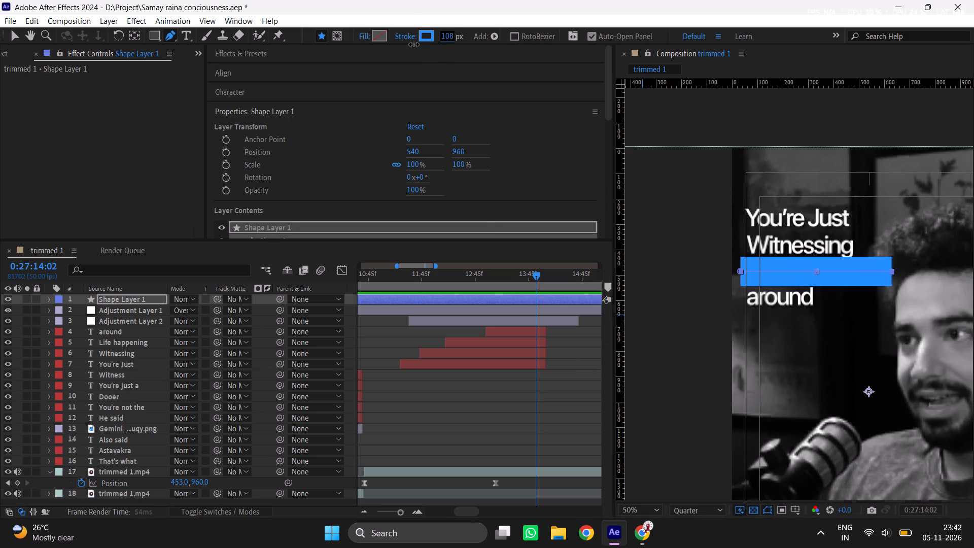
{"action": "left_click_drag", "start_coordinate": [414, 45], "coordinate": [410, 45]}
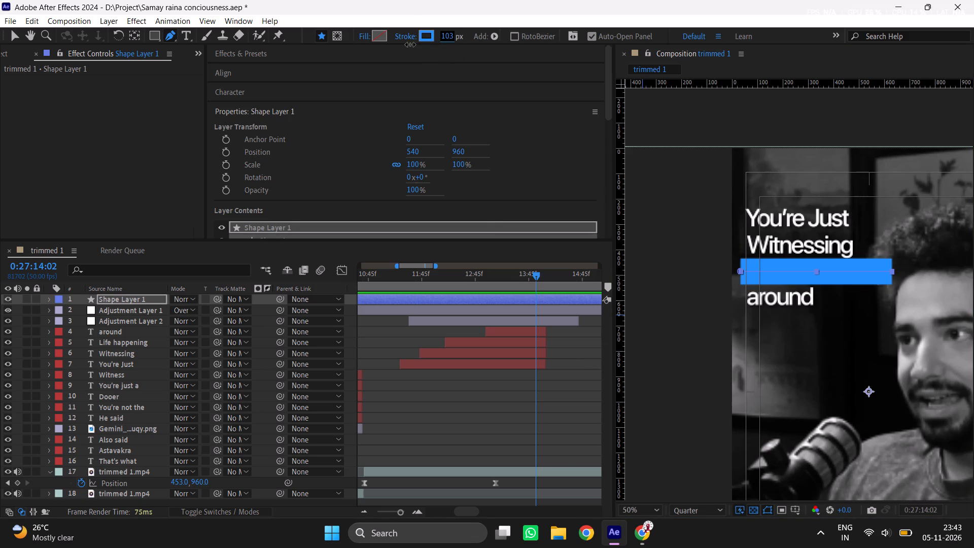
{"action": "left_click_drag", "start_coordinate": [410, 45], "coordinate": [399, 37]}
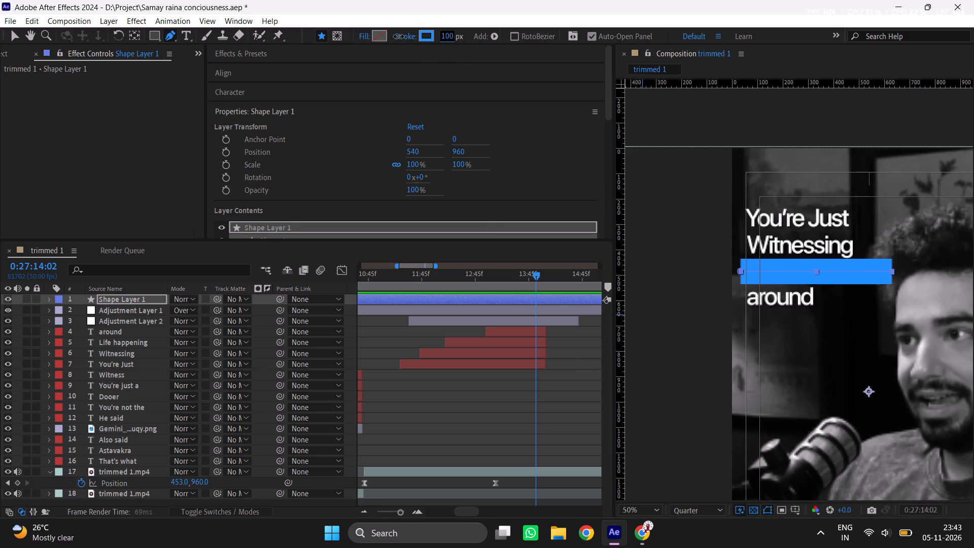
{"action": "left_click_drag", "start_coordinate": [399, 37], "coordinate": [396, 42]}
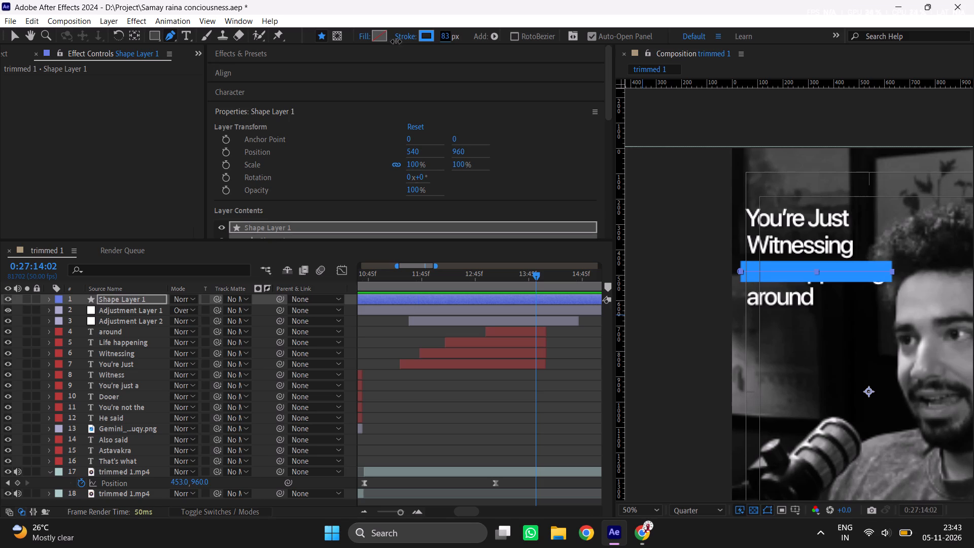
{"action": "left_click_drag", "start_coordinate": [396, 42], "coordinate": [407, 44]}
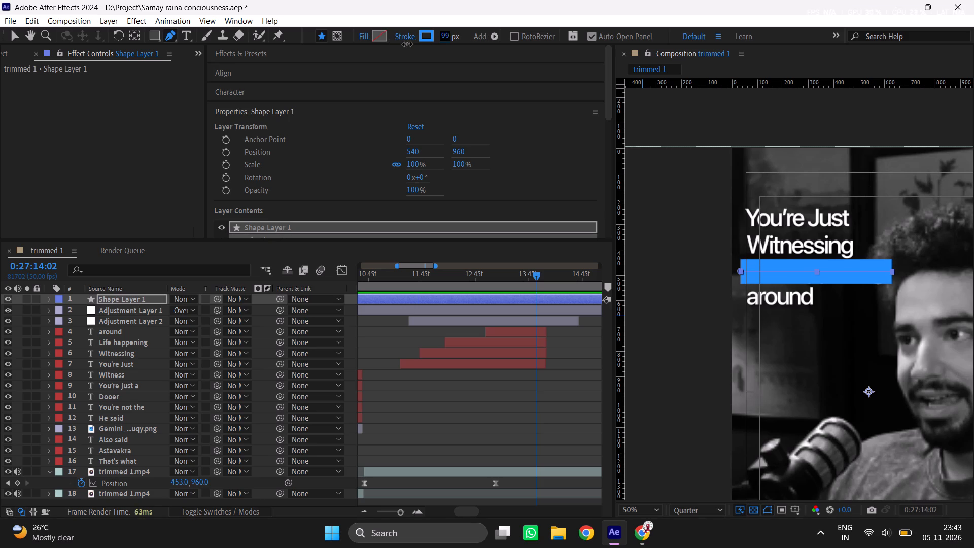
{"action": "left_click_drag", "start_coordinate": [407, 44], "coordinate": [413, 46]}
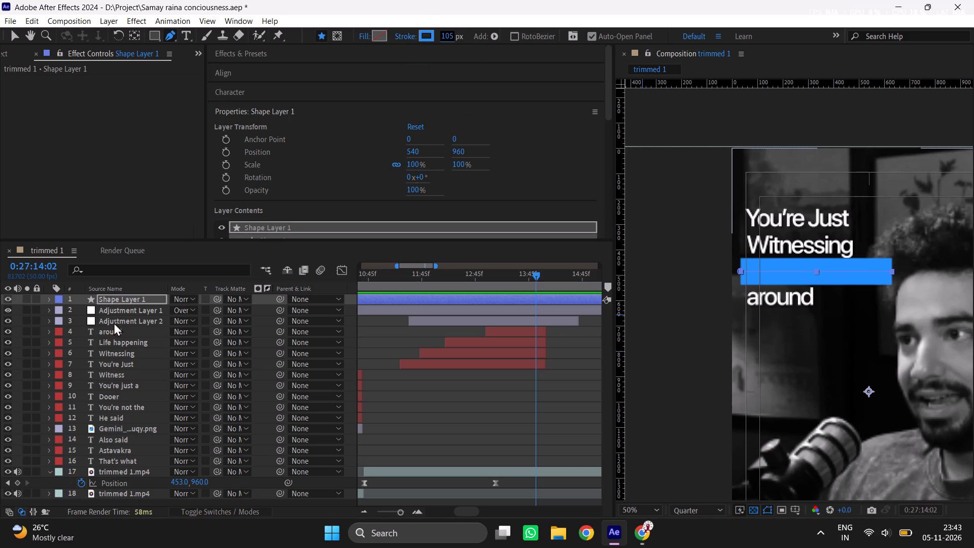
Reorder Shape Layer 1 to sit directly above the "Life happening" layer, beneath "around".
{"action": "left_click_drag", "start_coordinate": [125, 296], "coordinate": [126, 327]}
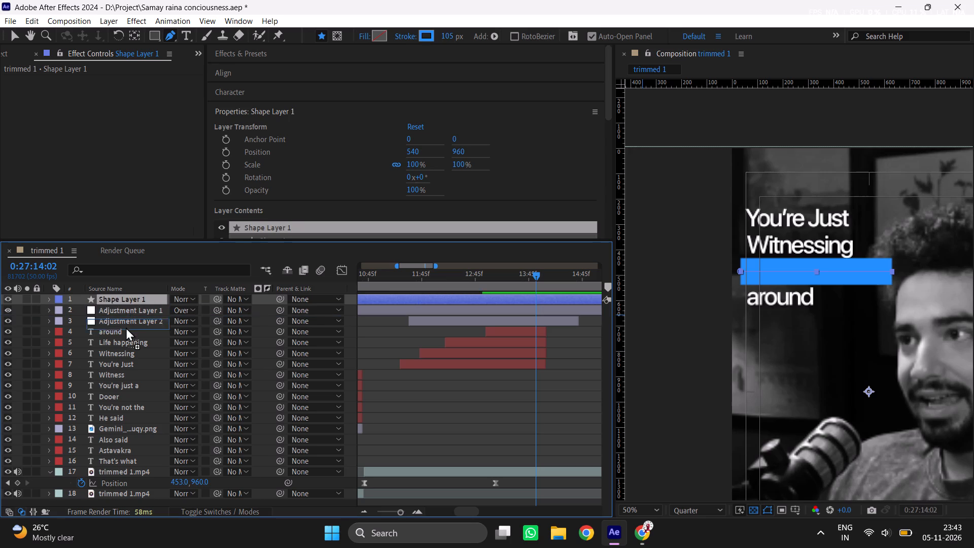
{"action": "left_click_drag", "start_coordinate": [126, 327], "coordinate": [123, 341]}
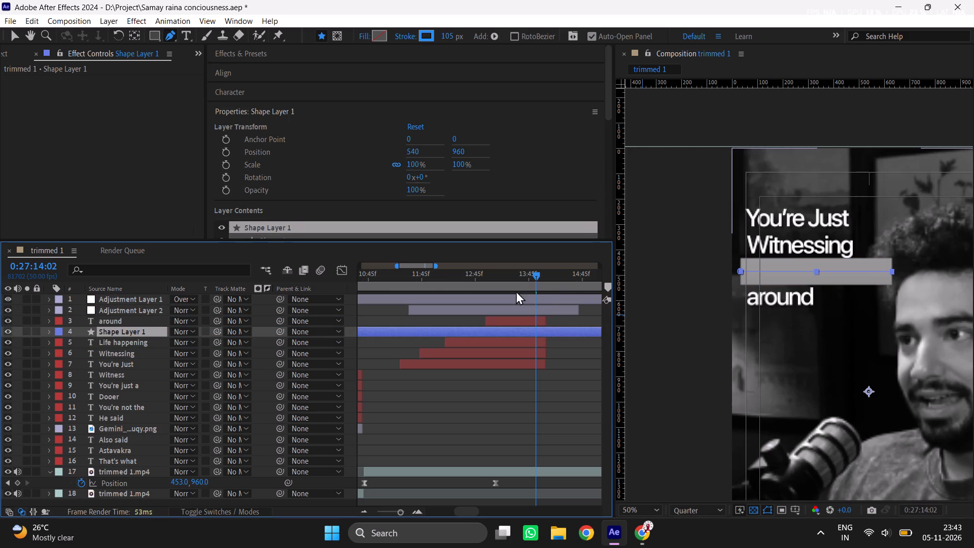
Split Shape Layer 1 at 0:27:14:12 and 0:27:12:16, deleting the outer pieces to match the "Life happening" caption's duration.
{"action": "left_click_drag", "start_coordinate": [538, 282], "coordinate": [547, 284]}
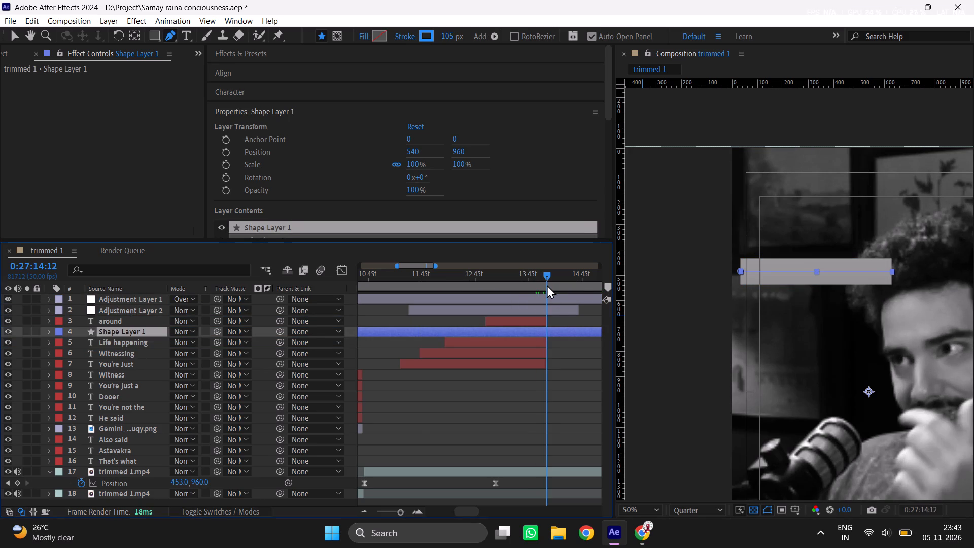
{"action": "key", "text": "ctrl+shift+d"}
{"action": "key", "text": "BackSpace"}
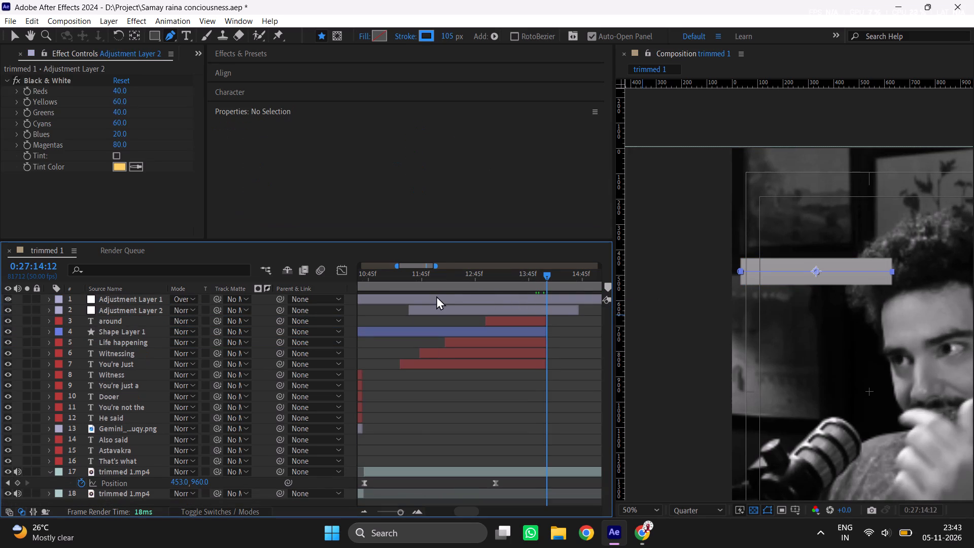
{"action": "left_click_drag", "start_coordinate": [457, 293], "coordinate": [446, 288]}
{"action": "left_click", "coordinate": [444, 286]}
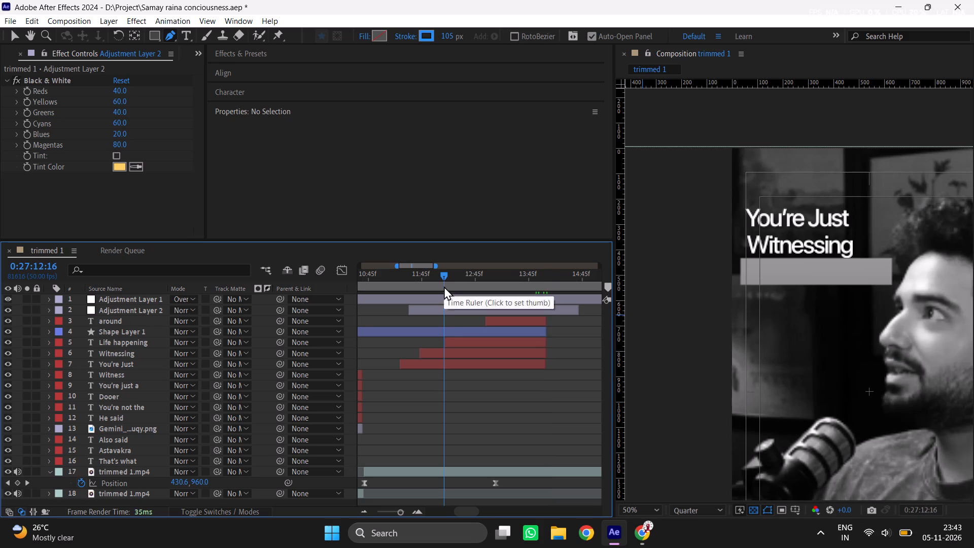
{"action": "left_click", "coordinate": [453, 329]}
{"action": "key", "text": "ctrl+shift+d"}
{"action": "left_click", "coordinate": [437, 341]}
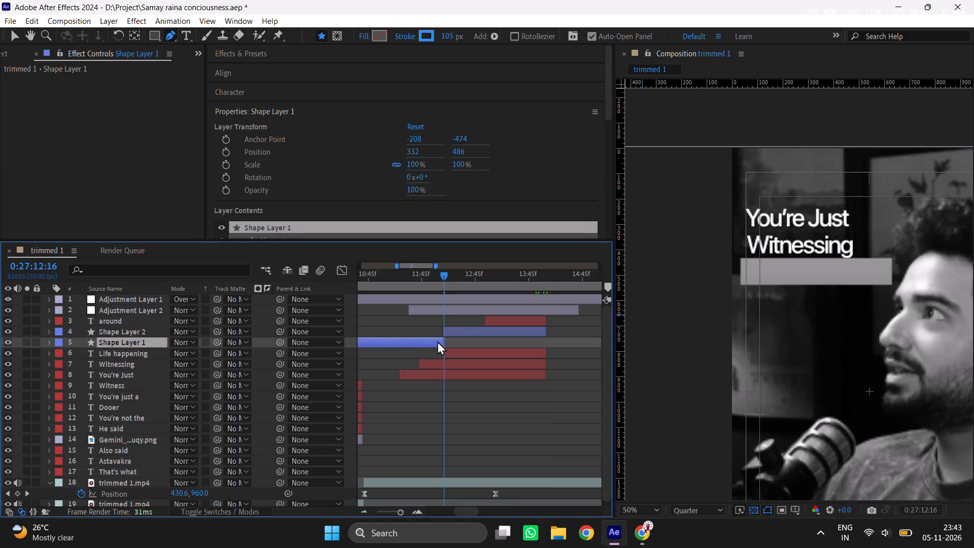
{"action": "key", "text": "BackSpace"}
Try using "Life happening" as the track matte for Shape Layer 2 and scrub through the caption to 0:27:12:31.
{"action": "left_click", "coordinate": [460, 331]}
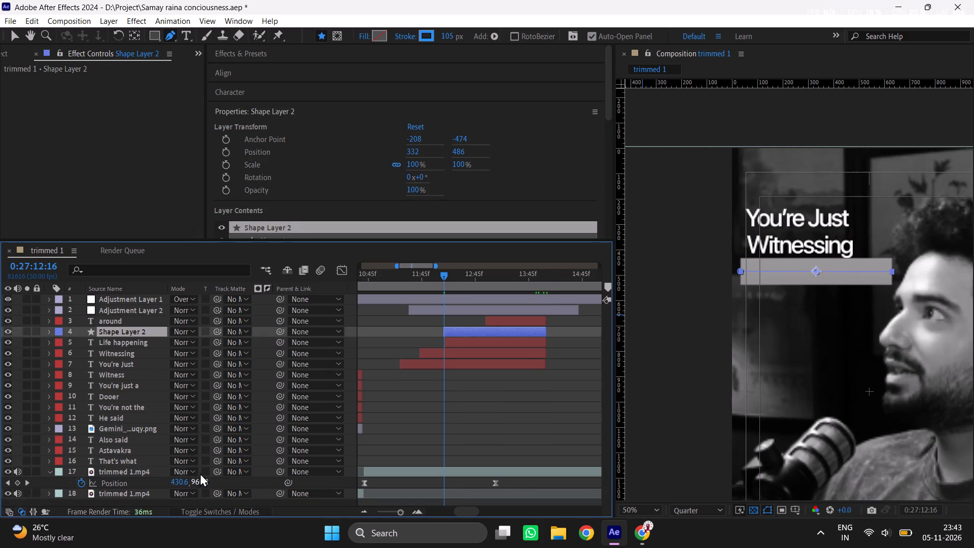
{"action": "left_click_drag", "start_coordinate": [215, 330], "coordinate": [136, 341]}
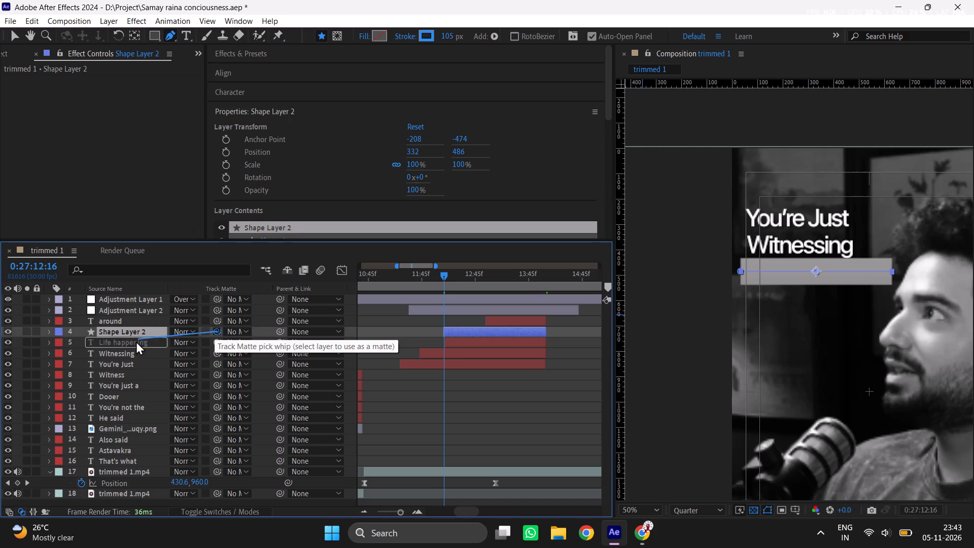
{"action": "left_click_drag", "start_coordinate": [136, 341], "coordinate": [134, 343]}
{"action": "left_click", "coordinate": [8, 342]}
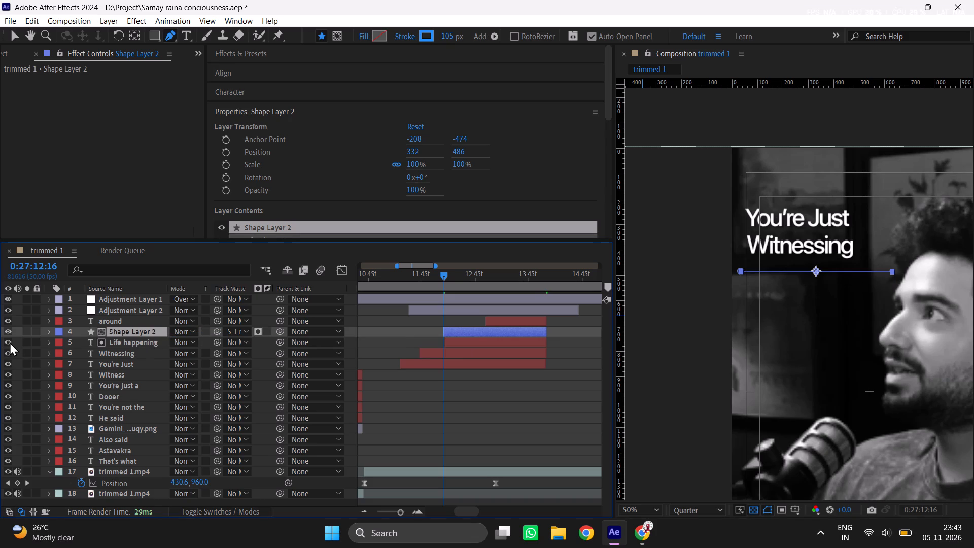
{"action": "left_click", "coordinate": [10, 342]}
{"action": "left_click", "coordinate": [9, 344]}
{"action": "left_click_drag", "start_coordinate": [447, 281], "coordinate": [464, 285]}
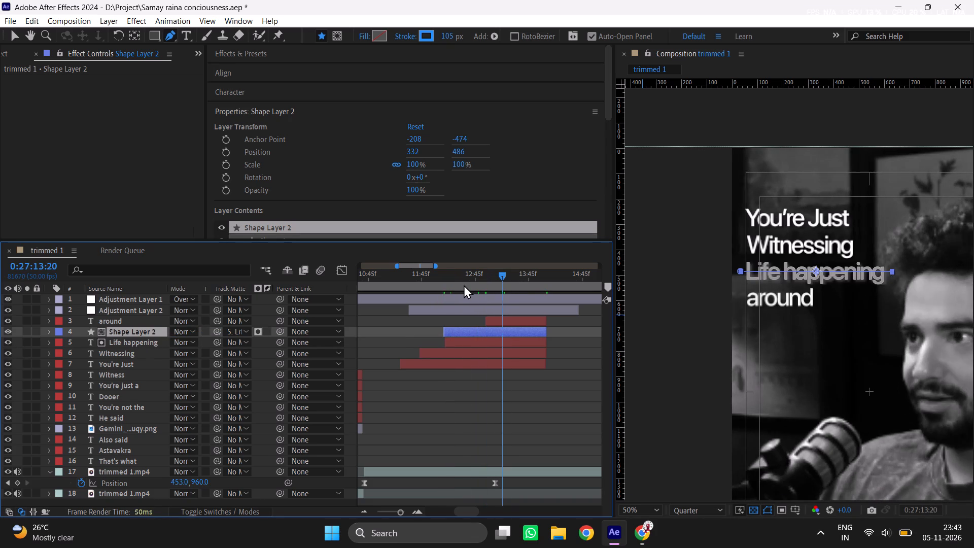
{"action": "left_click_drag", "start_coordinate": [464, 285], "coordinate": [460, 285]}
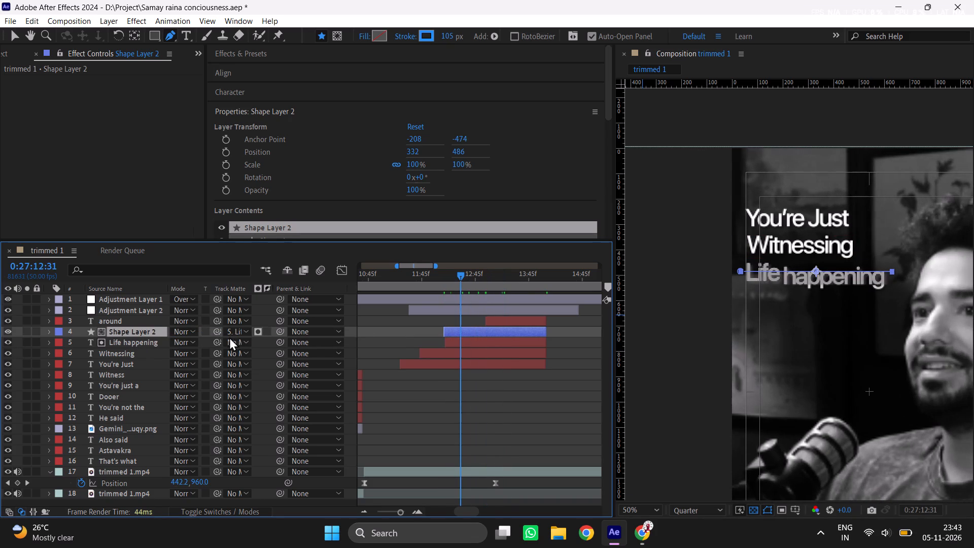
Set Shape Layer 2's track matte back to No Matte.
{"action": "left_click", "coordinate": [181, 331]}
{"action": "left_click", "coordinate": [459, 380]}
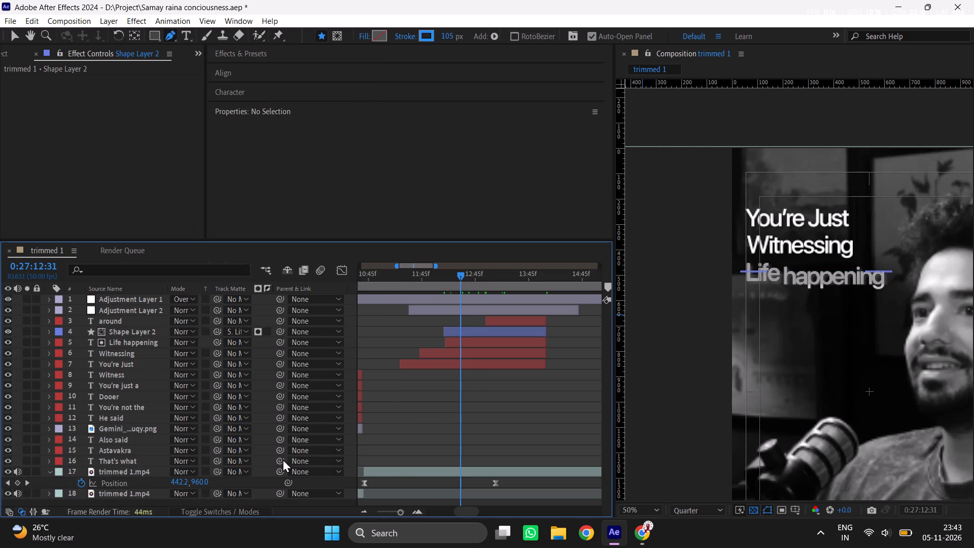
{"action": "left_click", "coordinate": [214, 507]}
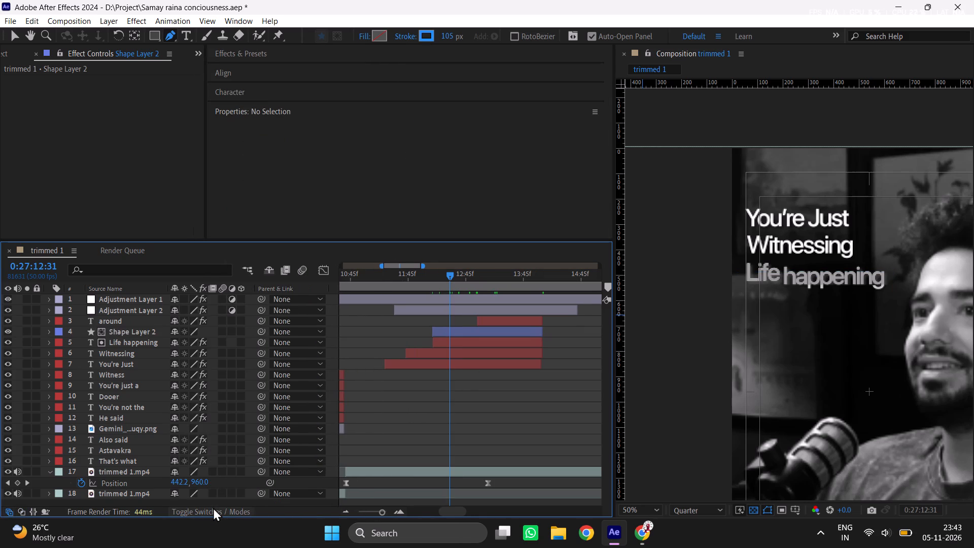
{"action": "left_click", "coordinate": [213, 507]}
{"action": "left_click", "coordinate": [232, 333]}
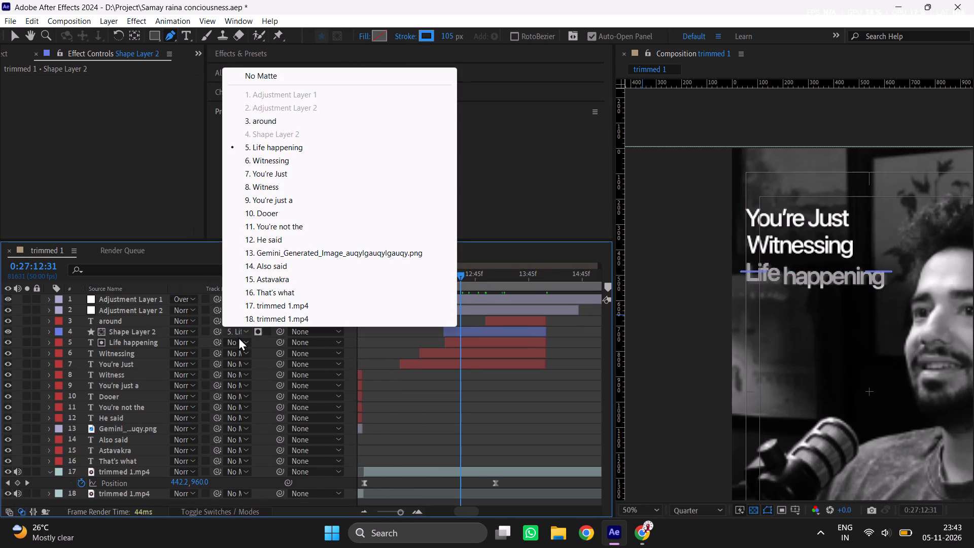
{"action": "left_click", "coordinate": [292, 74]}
Use Shape Layer 2 as the track matte for the "Life happening" caption and turn the matte layer's visibility back on.
{"action": "left_click", "coordinate": [119, 345]}
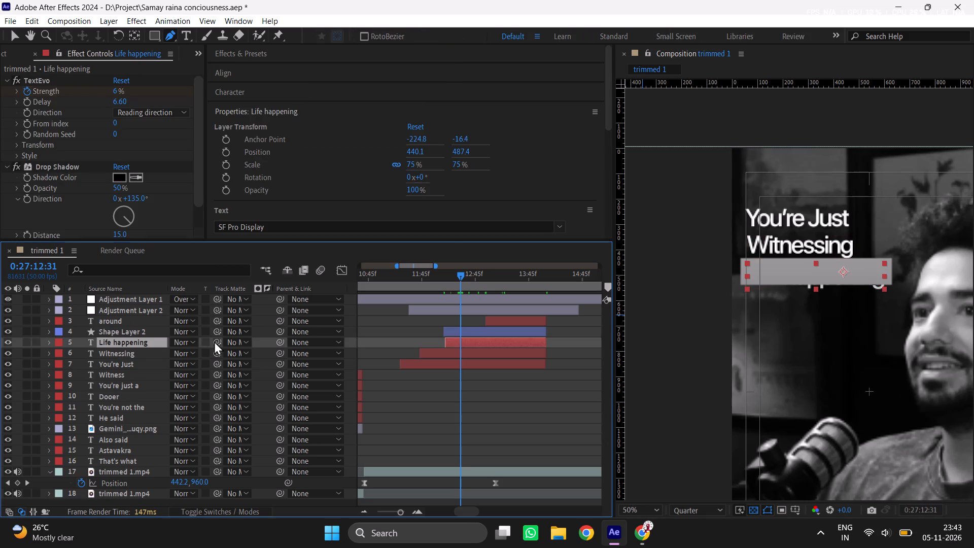
{"action": "left_click_drag", "start_coordinate": [214, 341], "coordinate": [140, 328]}
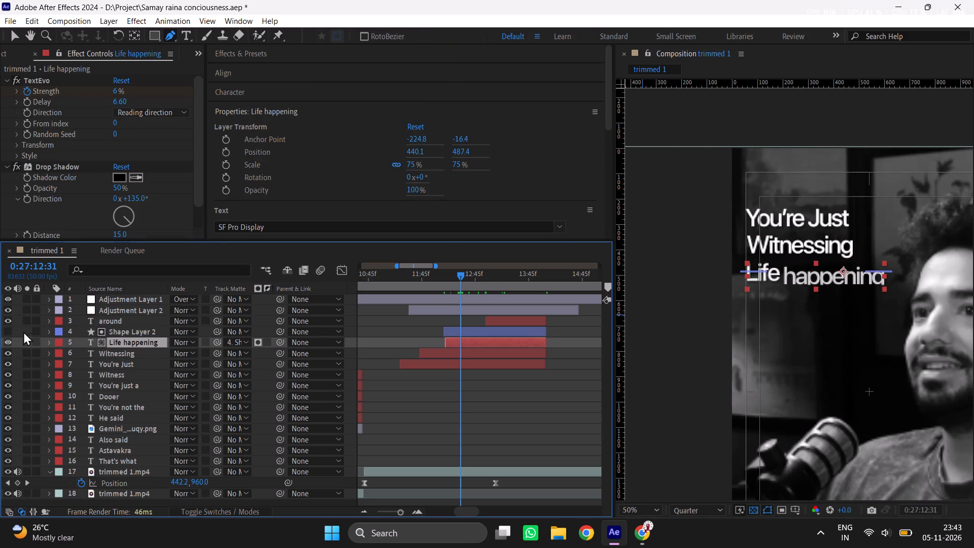
{"action": "left_click", "coordinate": [8, 333]}
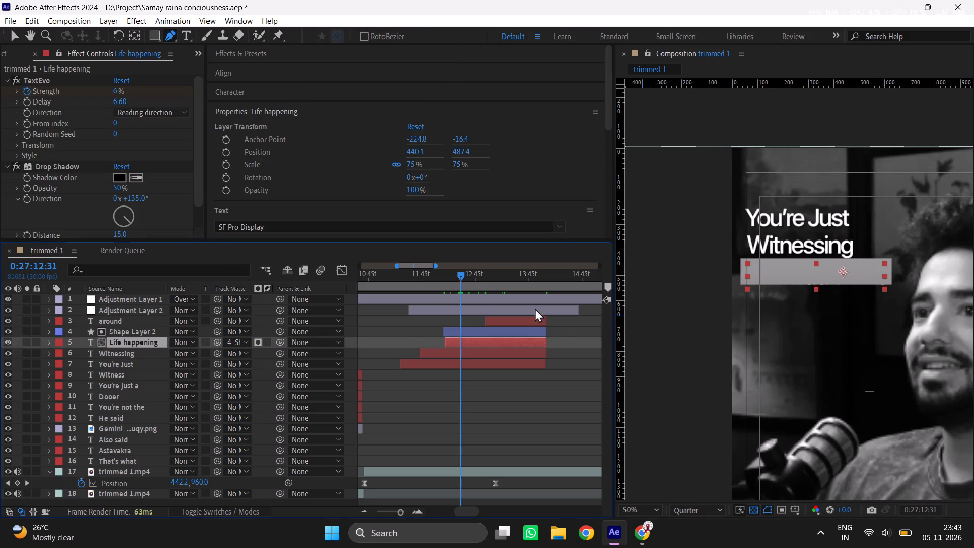
Add Trim Paths to Shape Layer 2 and keyframe its End at 0% at 0:27:12:31.
{"action": "left_click", "coordinate": [456, 332]}
{"action": "left_click", "coordinate": [455, 332]}
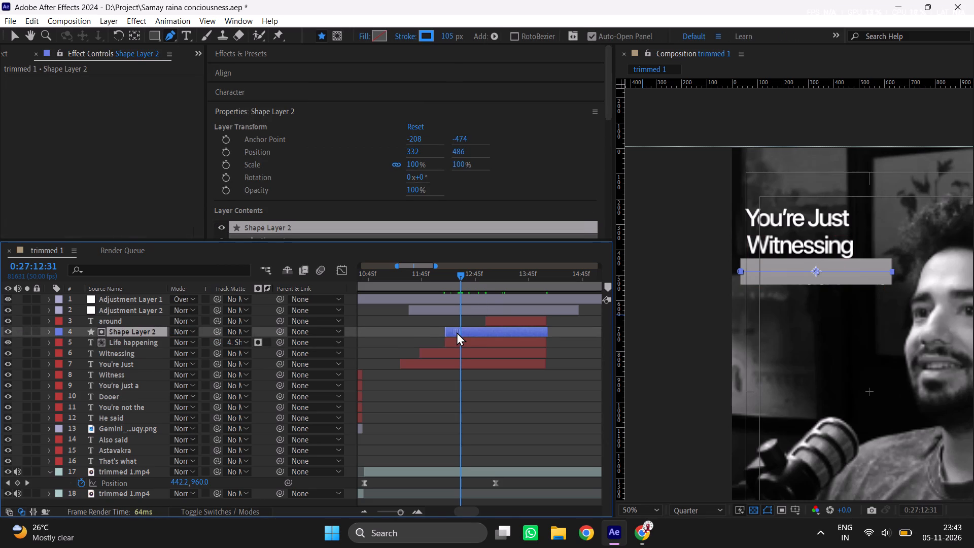
{"action": "left_click", "coordinate": [494, 38]}
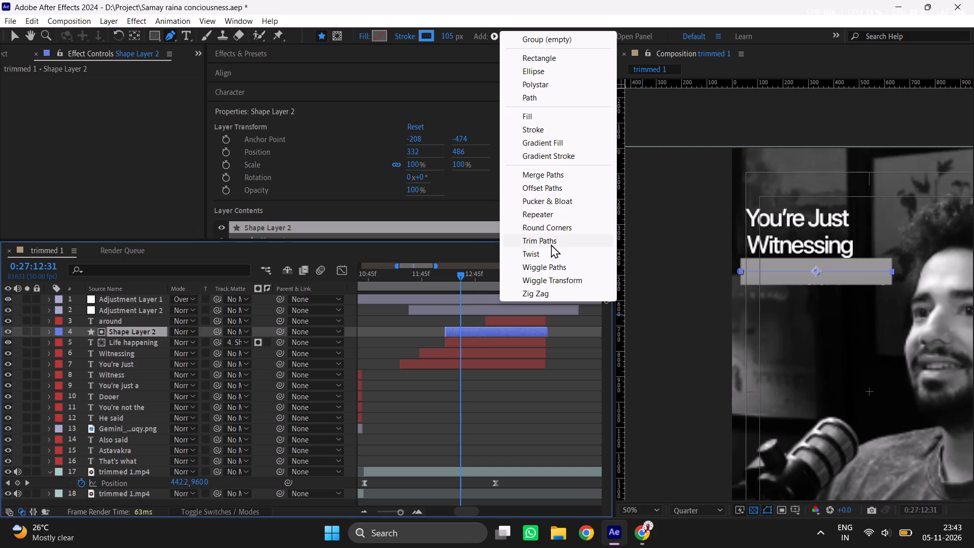
{"action": "left_click", "coordinate": [547, 243]}
{"action": "left_click", "coordinate": [71, 362]}
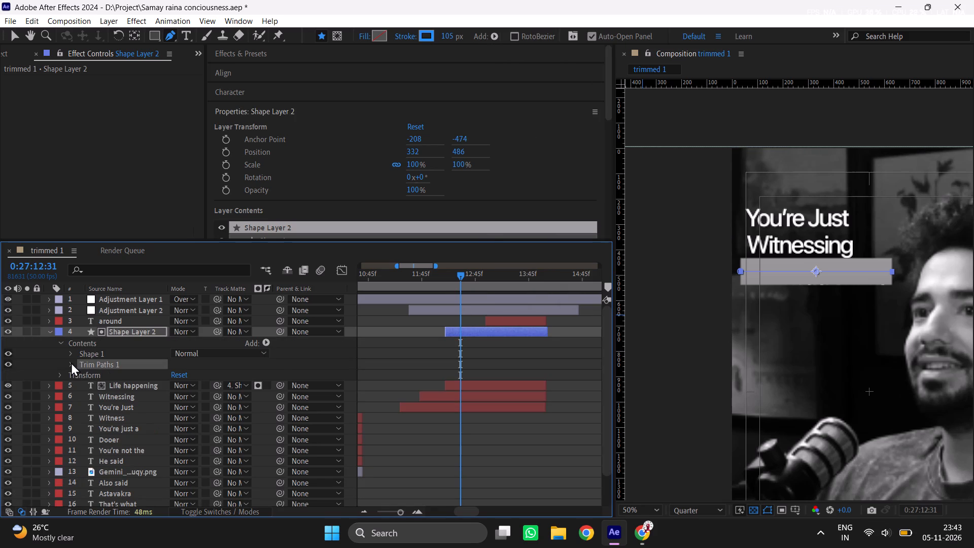
{"action": "left_click_drag", "start_coordinate": [177, 388], "coordinate": [147, 388]}
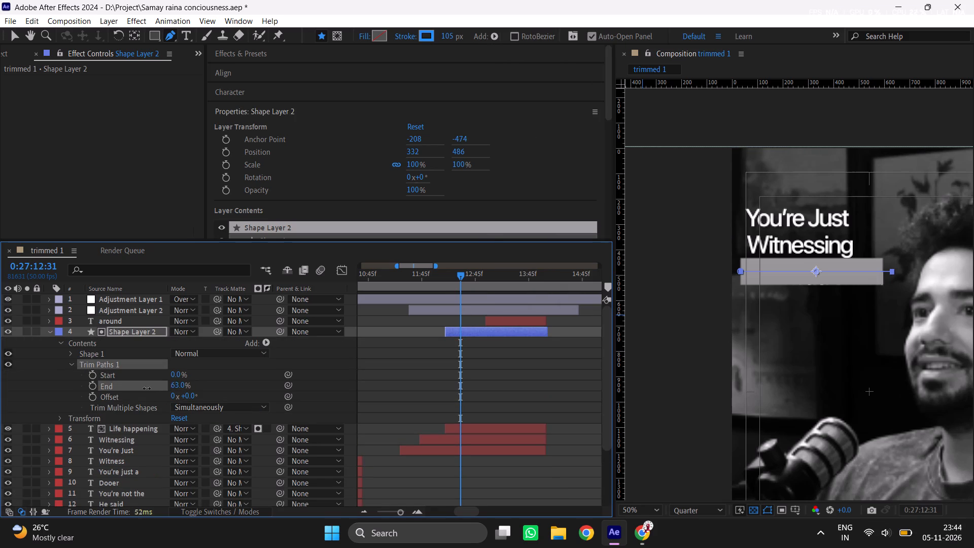
{"action": "left_click_drag", "start_coordinate": [147, 388], "coordinate": [67, 391]}
{"action": "left_click", "coordinate": [92, 387]}
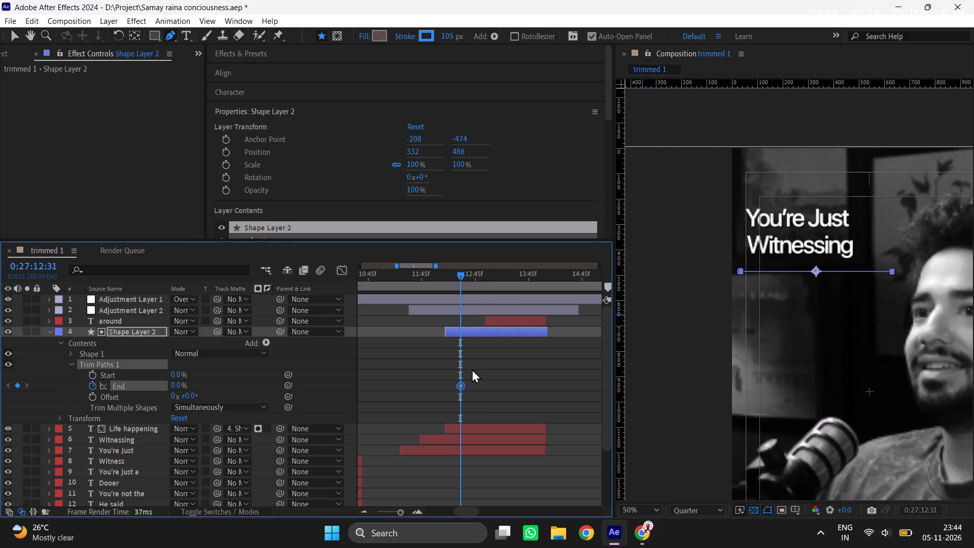
Move Shape Layer 2's 0% Trim Paths End keyframe to the layer's start and keyframe End at 100% at 0:27:13:01.
{"action": "left_click_drag", "start_coordinate": [460, 386], "coordinate": [449, 386]}
{"action": "left_click_drag", "start_coordinate": [449, 386], "coordinate": [444, 384]}
{"action": "left_click", "coordinate": [481, 281]}
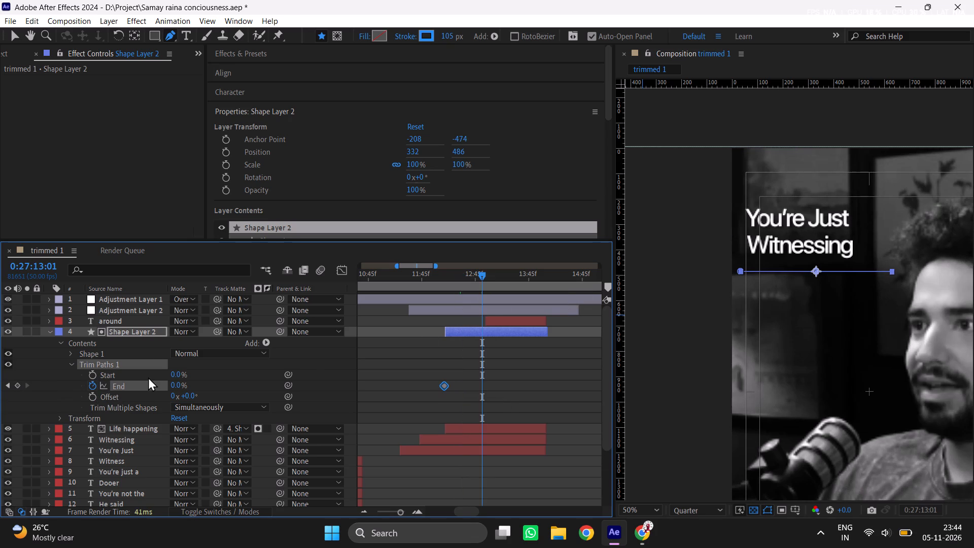
{"action": "left_click_drag", "start_coordinate": [178, 387], "coordinate": [434, 354]}
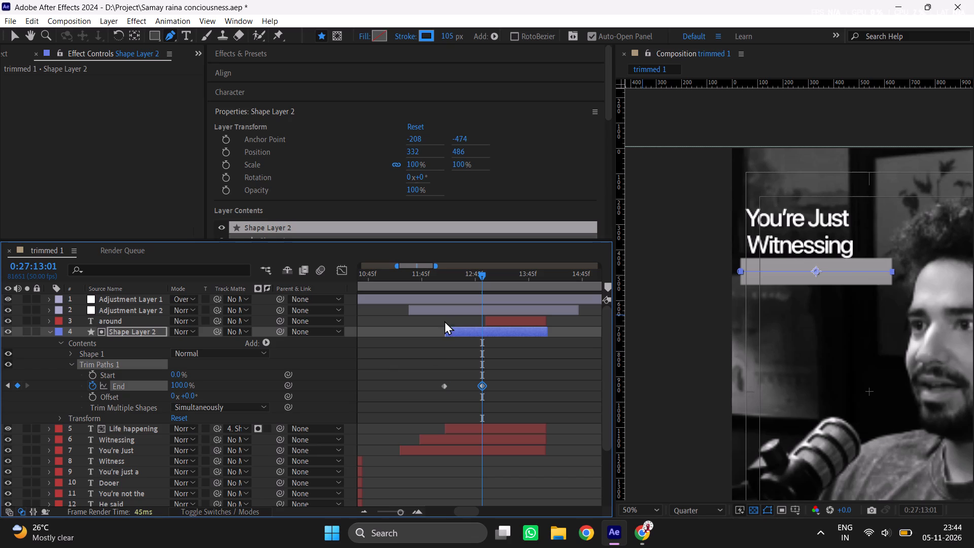
{"action": "left_click", "coordinate": [440, 284]}
{"action": "key", "text": "space"}
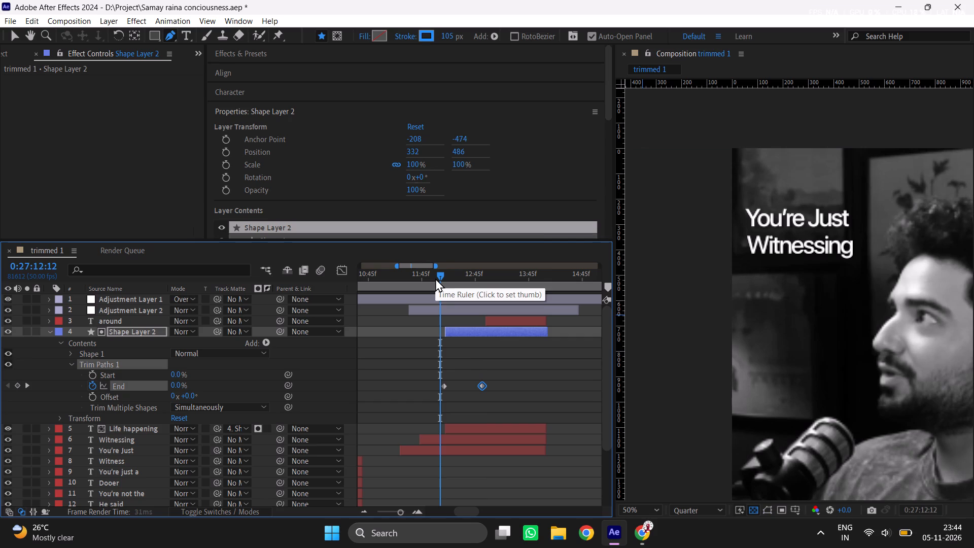
{"action": "key", "text": "space"}
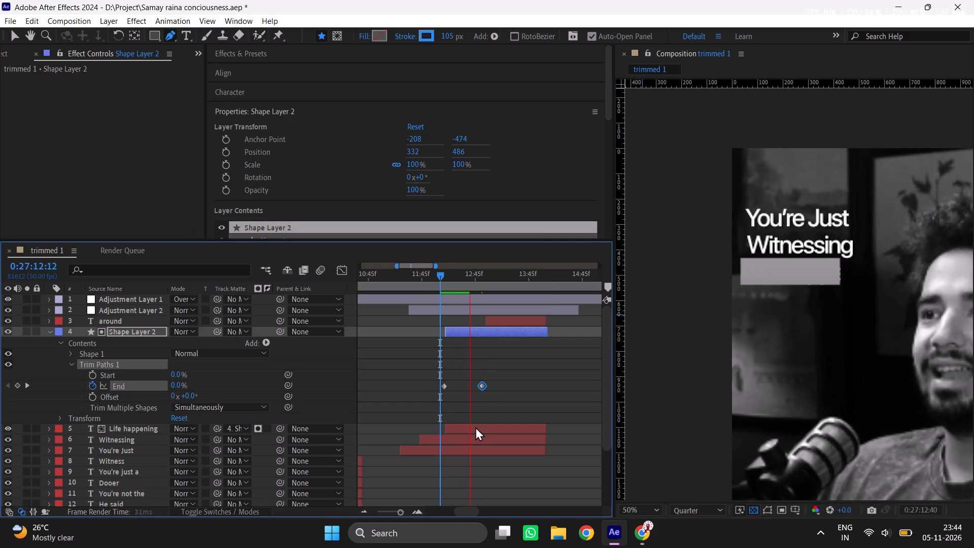
{"action": "left_click", "coordinate": [478, 428]}
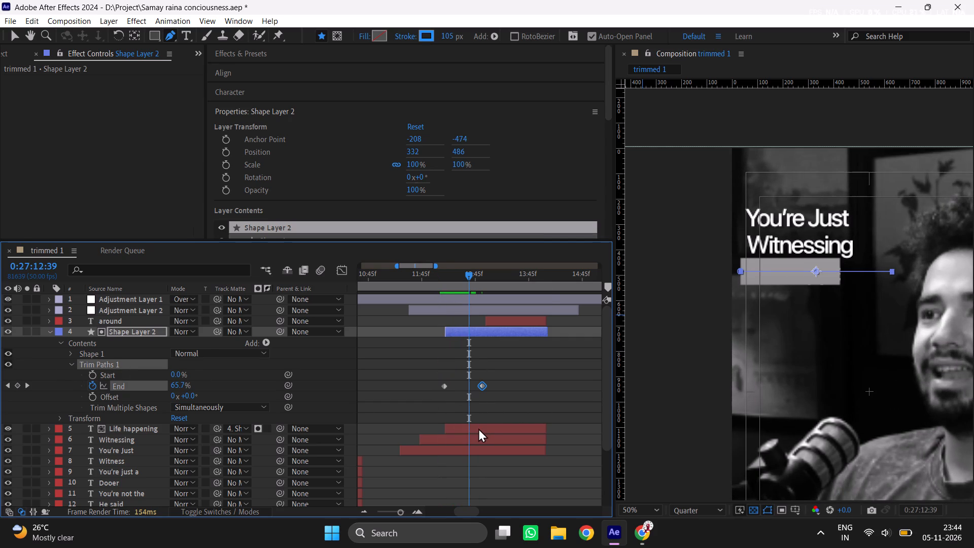
Place Shape Layer 2 directly below the "Life happening" layer in the stacking order and save the project.
{"action": "left_click_drag", "start_coordinate": [125, 331], "coordinate": [145, 426]}
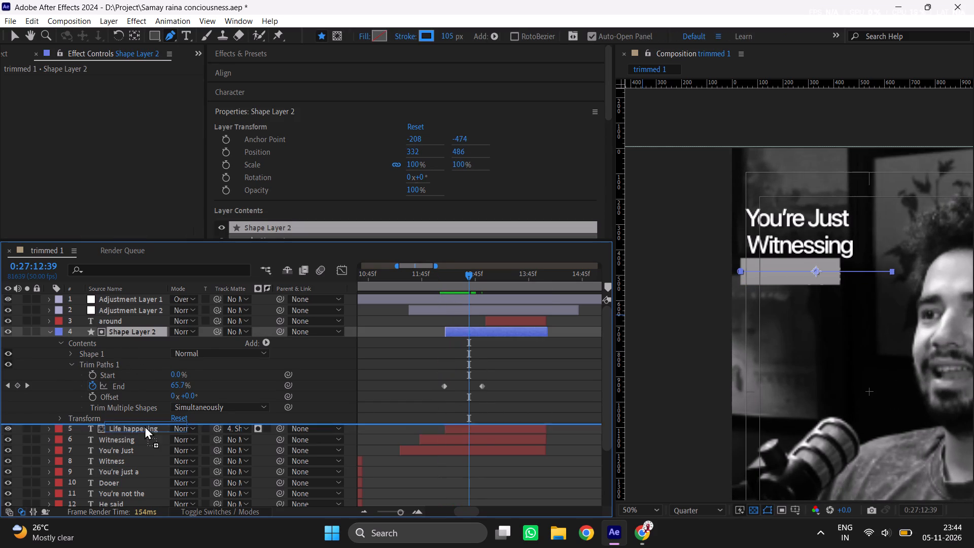
{"action": "left_click_drag", "start_coordinate": [145, 426], "coordinate": [144, 430]}
{"action": "left_click", "coordinate": [505, 378]}
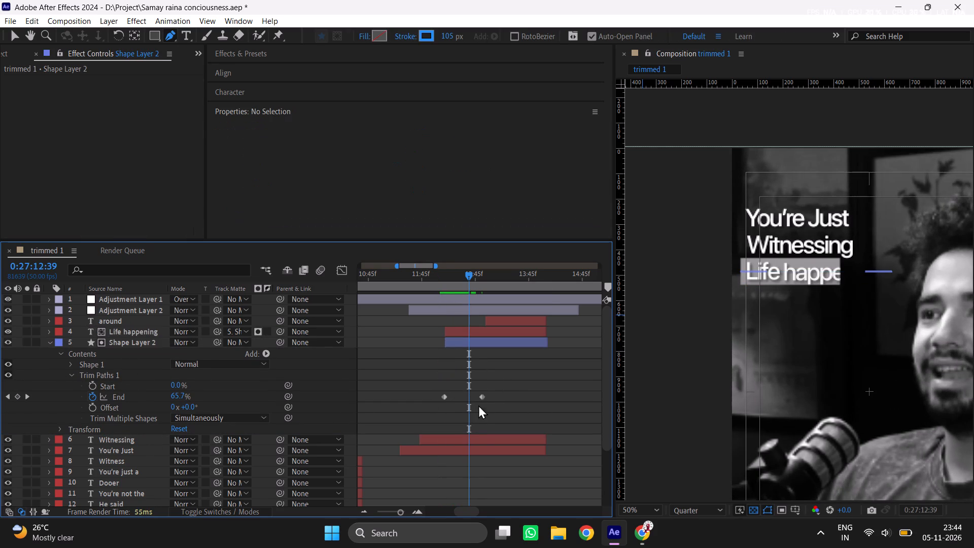
{"action": "key", "text": "ctrl+s"}
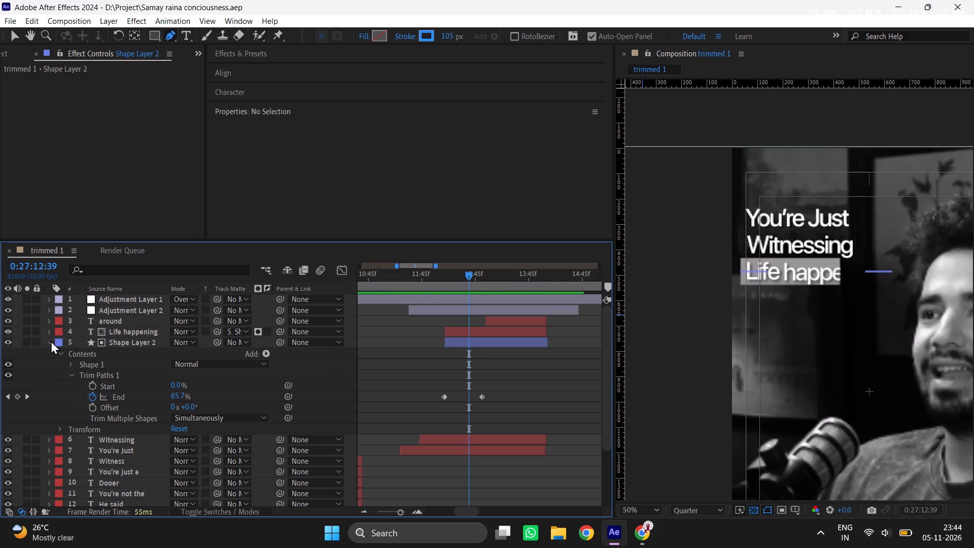
Move Shape Layer 2's 100% End keyframe earlier, just past the caption's last Strength keyframe, and apply Easy Ease to both End keyframes.
{"action": "left_click", "coordinate": [49, 341]}
{"action": "left_click", "coordinate": [484, 333]}
{"action": "left_click", "coordinate": [482, 339], "text": "shift"}
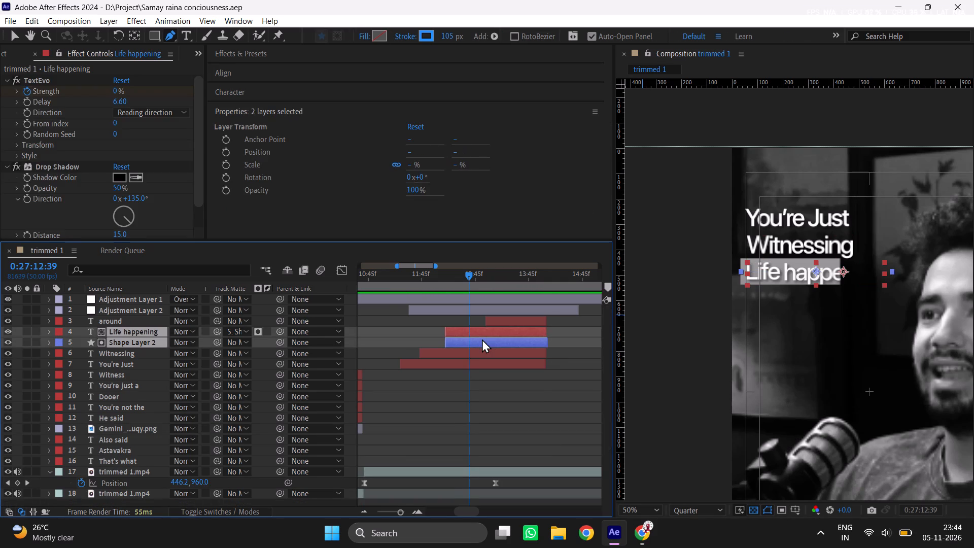
{"action": "key", "text": "u"}
{"action": "left_click_drag", "start_coordinate": [482, 374], "coordinate": [472, 379]}
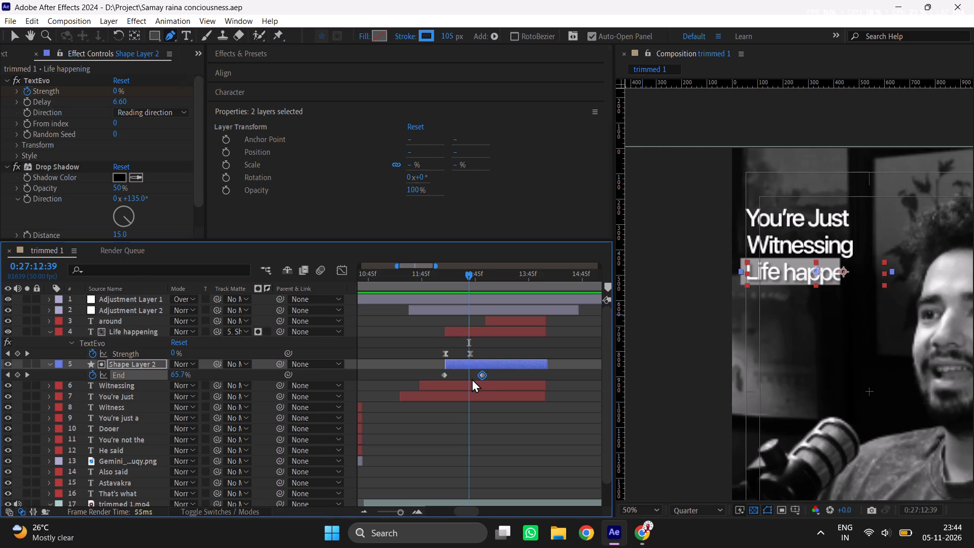
{"action": "left_click_drag", "start_coordinate": [472, 379], "coordinate": [473, 381]}
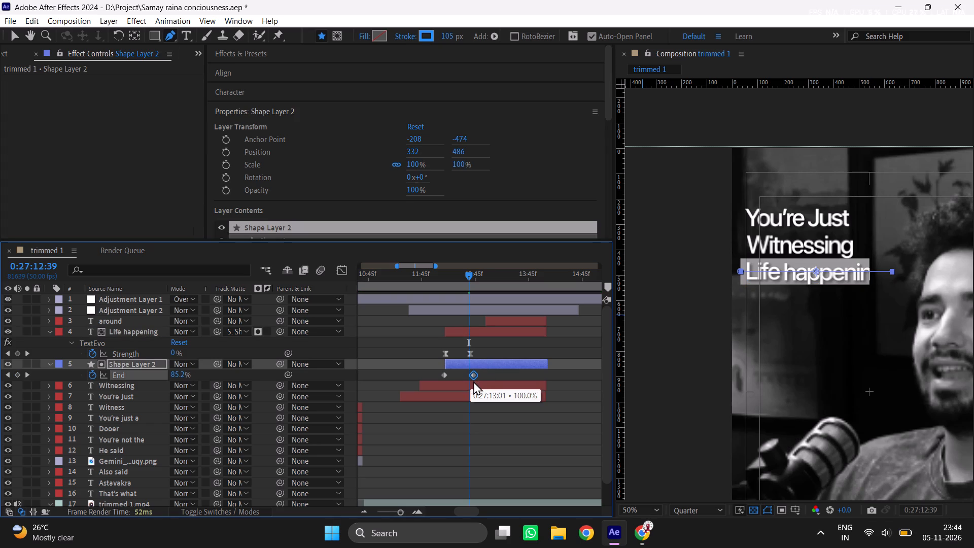
{"action": "left_click_drag", "start_coordinate": [473, 381], "coordinate": [476, 380]}
{"action": "left_click_drag", "start_coordinate": [485, 376], "coordinate": [422, 377]}
{"action": "key", "text": "F9"}
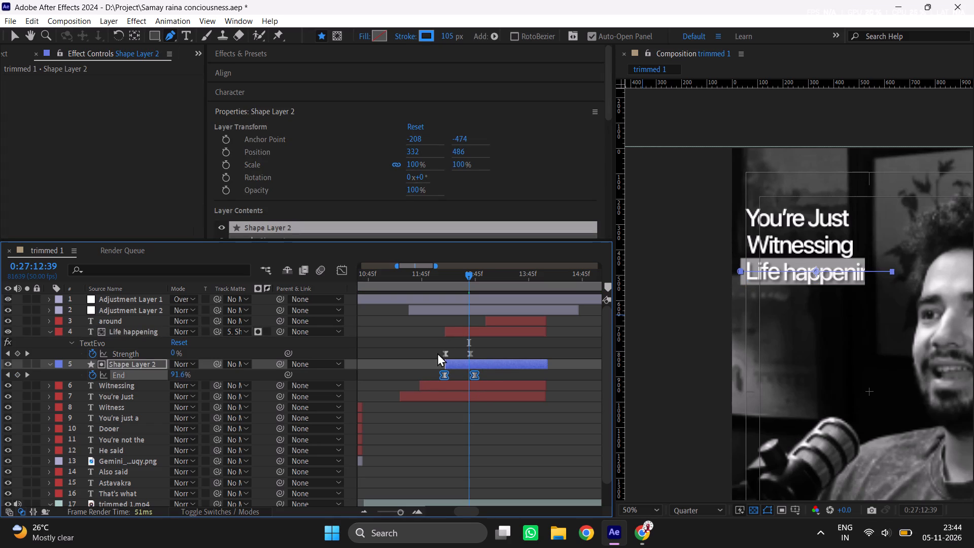
{"action": "left_click", "coordinate": [431, 292]}
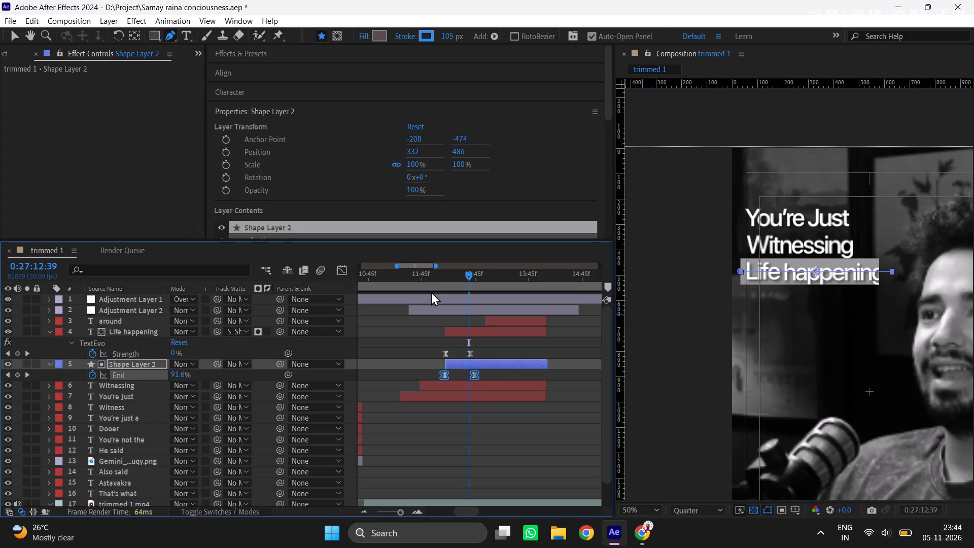
Move "Life happening" and Shape Layer 2 together above Adjustment Layer 2 in the stacking order and save the project.
{"action": "left_click", "coordinate": [486, 332], "text": "shift"}
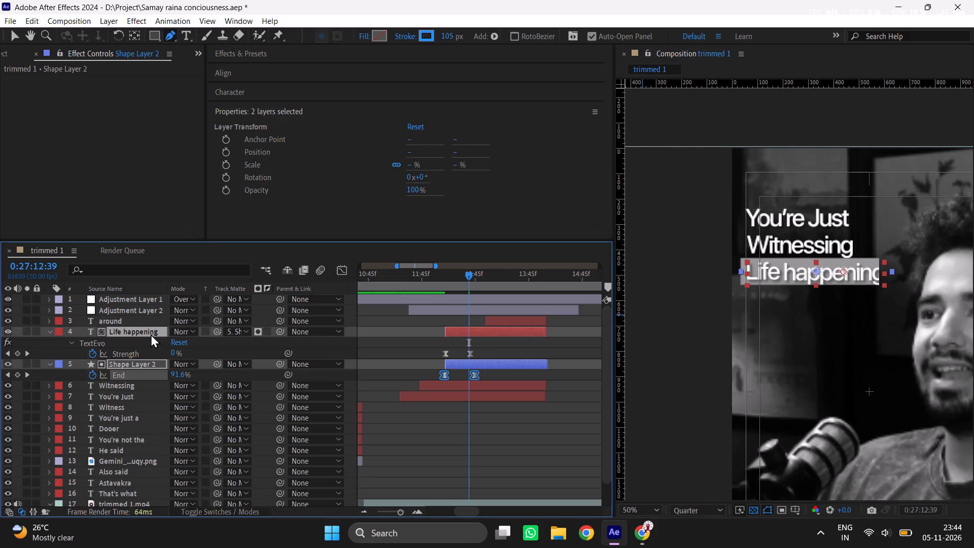
{"action": "left_click_drag", "start_coordinate": [151, 334], "coordinate": [155, 306]}
{"action": "left_click", "coordinate": [452, 430]}
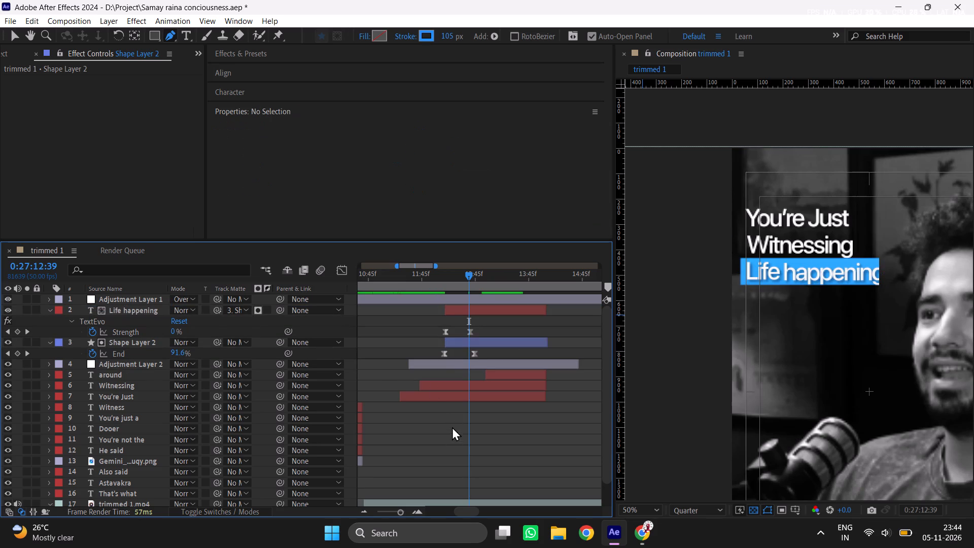
{"action": "left_click", "coordinate": [413, 282]}
{"action": "key", "text": "ctrl+s"}
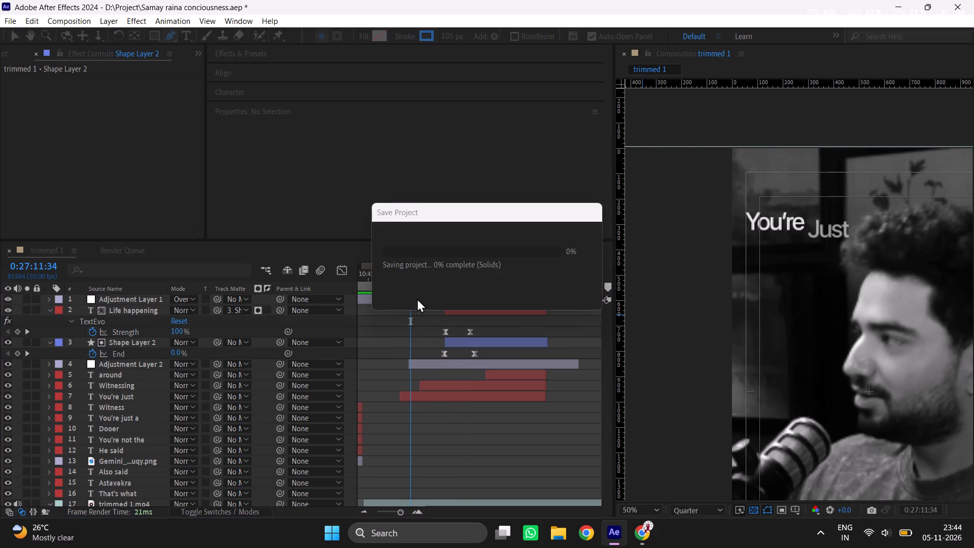
Collapse the expanded properties of all layers in the trimmed 1 composition.
{"action": "key", "text": "ctrl+a"}
{"action": "left_click", "coordinate": [48, 310]}
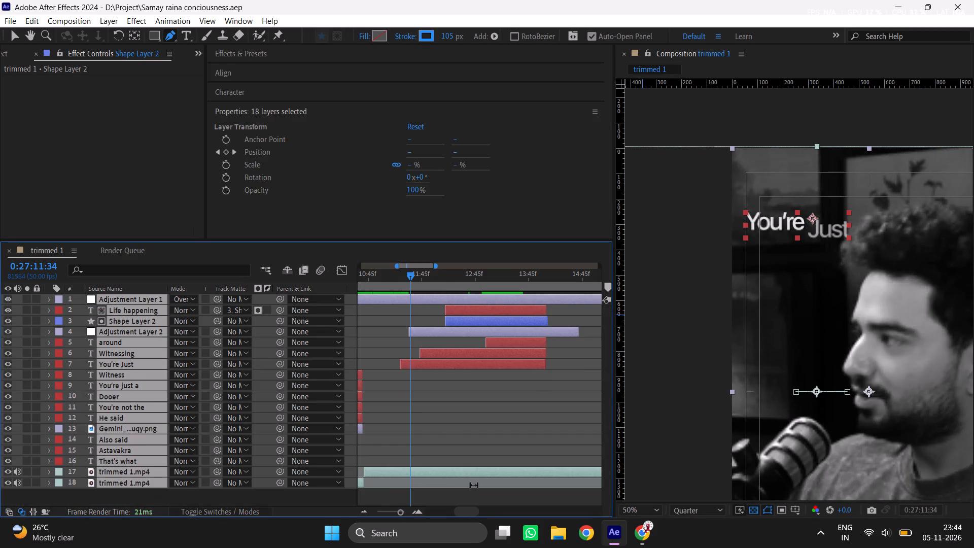
Play back the trimmed 1 composition from near its beginning to review the captions and the "Life happening" highlight animation.
{"action": "left_click_drag", "start_coordinate": [398, 513], "coordinate": [358, 511]}
{"action": "left_click_drag", "start_coordinate": [381, 272], "coordinate": [358, 286]}
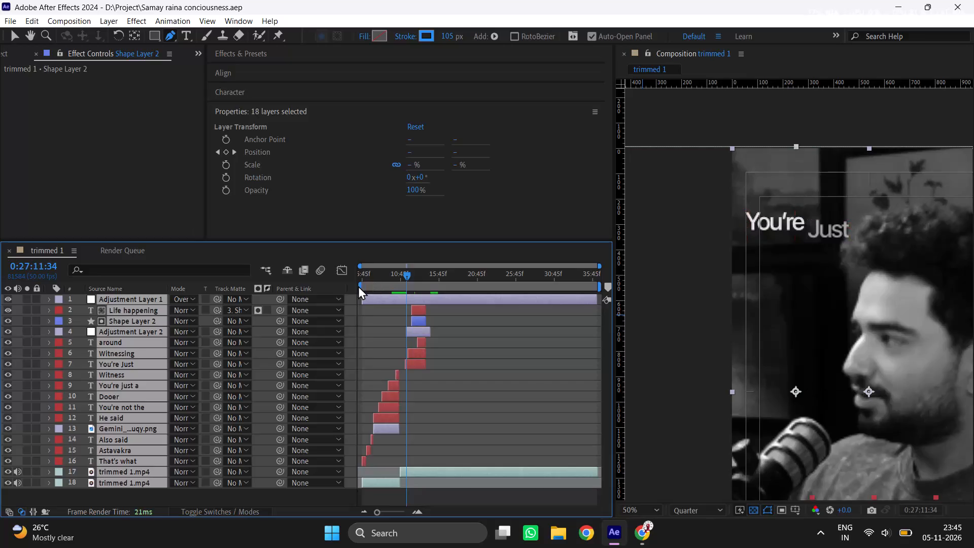
{"action": "left_click_drag", "start_coordinate": [358, 286], "coordinate": [326, 287]}
{"action": "key", "text": "space"}
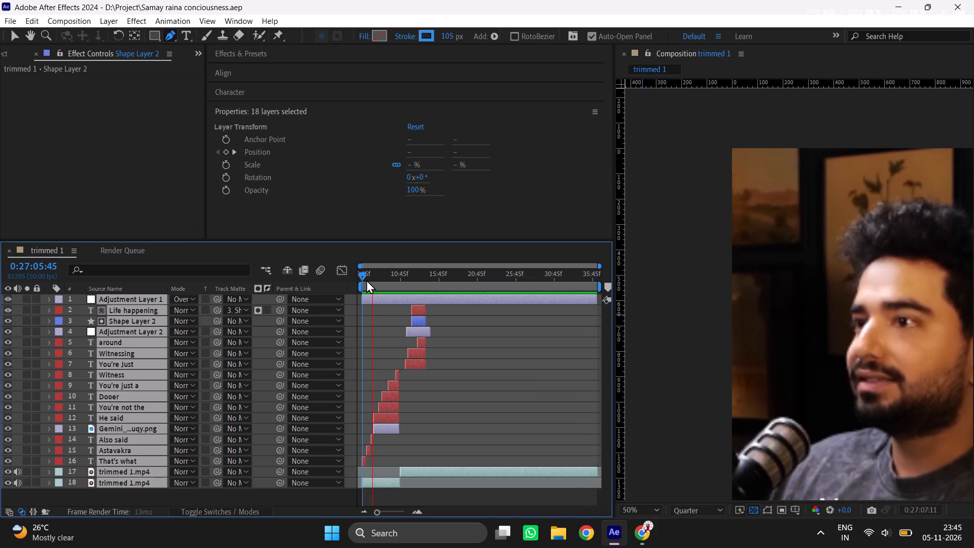
{"action": "left_click", "coordinate": [366, 280]}
{"action": "key", "text": "space"}
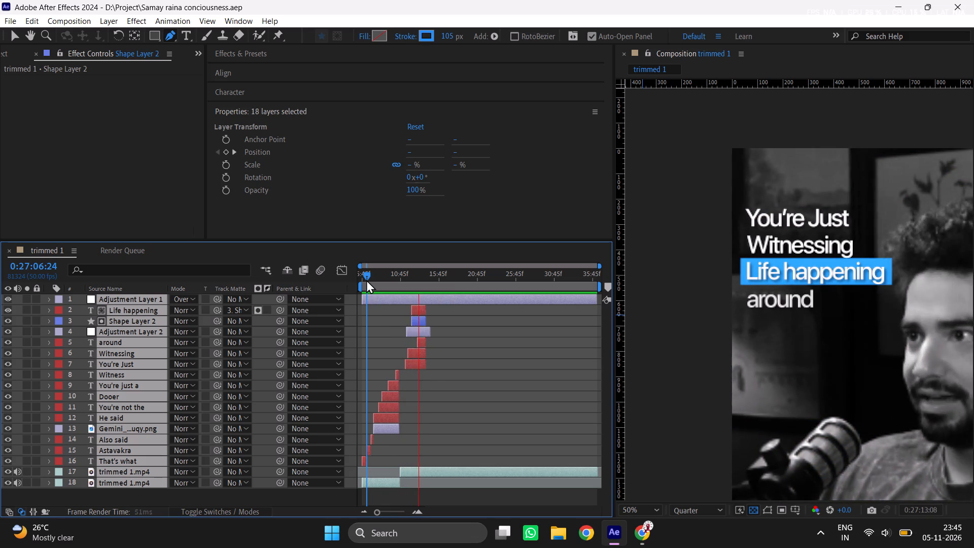
{"action": "key", "text": "space"}
Save the project and deselect all layers.
{"action": "key", "text": "ctrl+s"}
{"action": "left_click", "coordinate": [528, 396]}
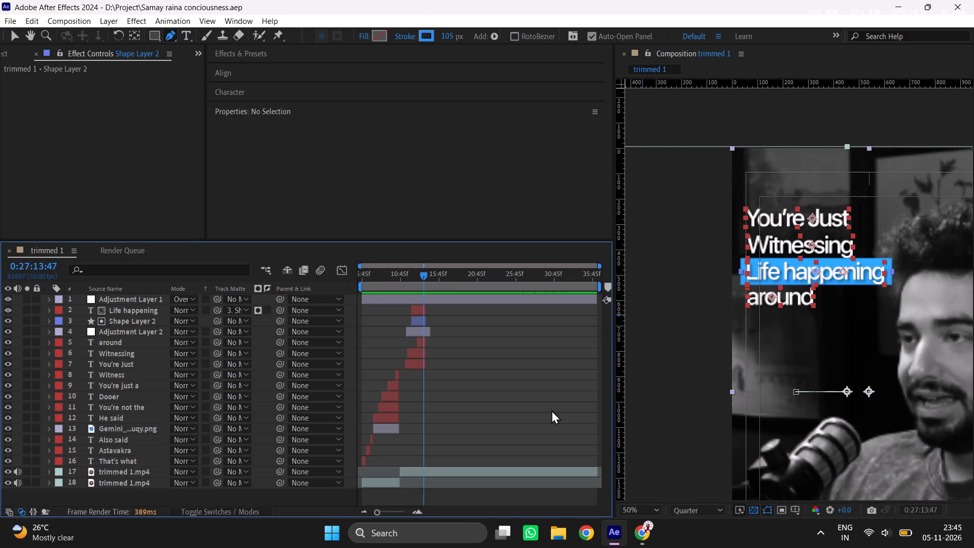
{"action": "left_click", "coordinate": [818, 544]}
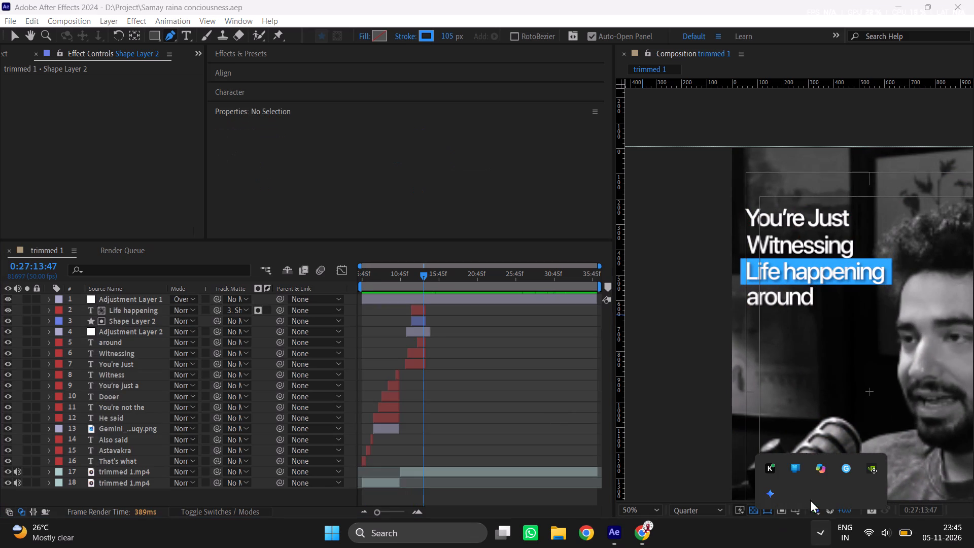
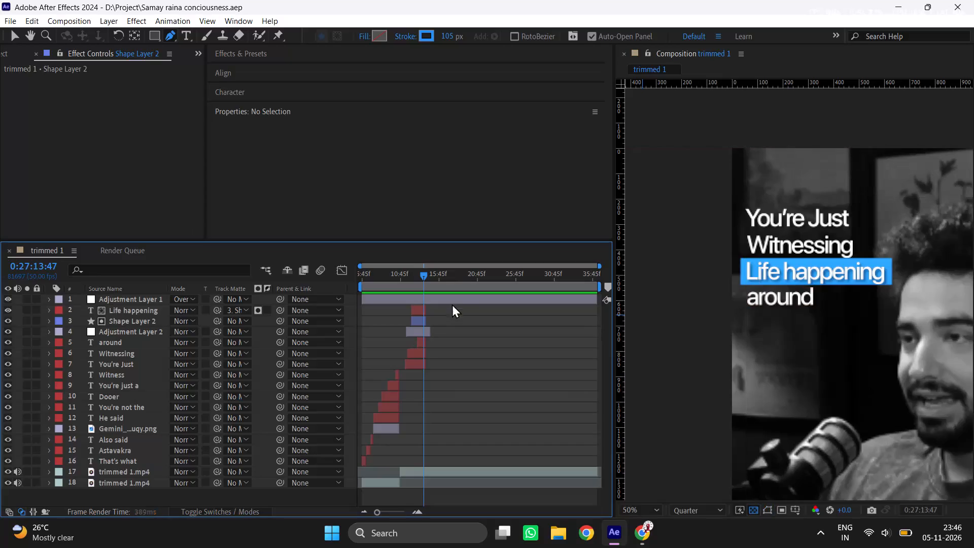
Play back the black-and-white section to review the captions and the point where the "Life happening" highlight ends.
{"action": "key", "text": "space"}
{"action": "scroll", "coordinate": [771, 333], "scroll_direction": "down", "scroll_amount": 1}
{"action": "left_click", "coordinate": [568, 329]}
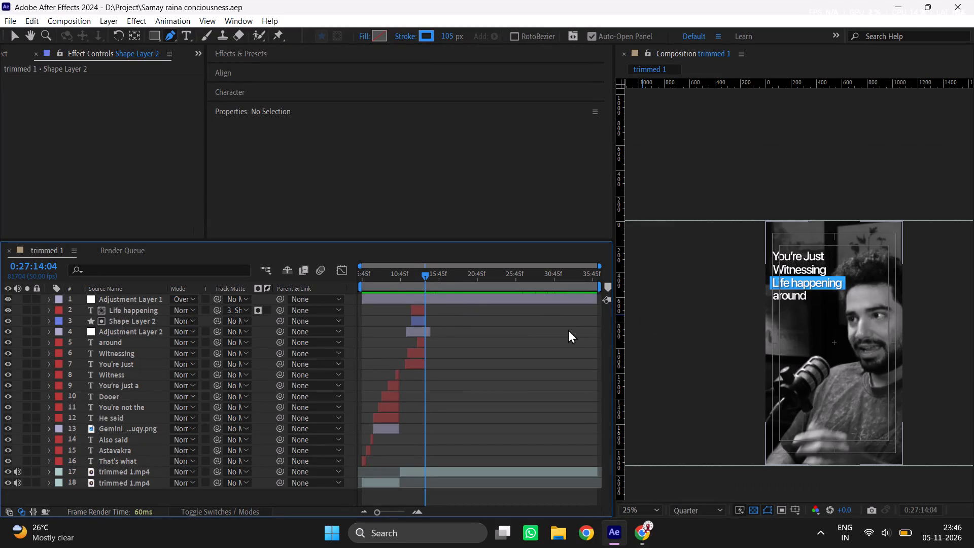
{"action": "left_click", "coordinate": [397, 282]}
{"action": "key", "text": "space"}
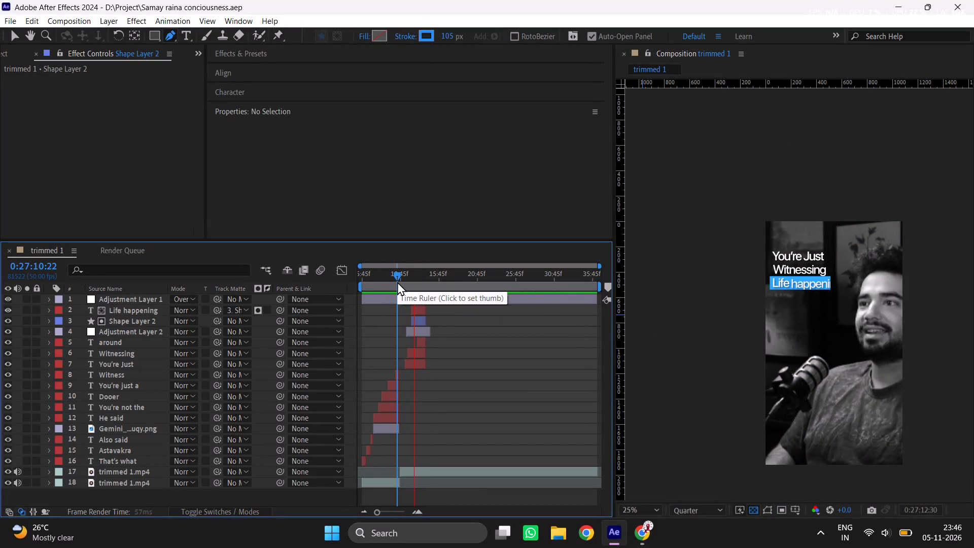
{"action": "key", "text": "space"}
{"action": "key", "text": "space"}
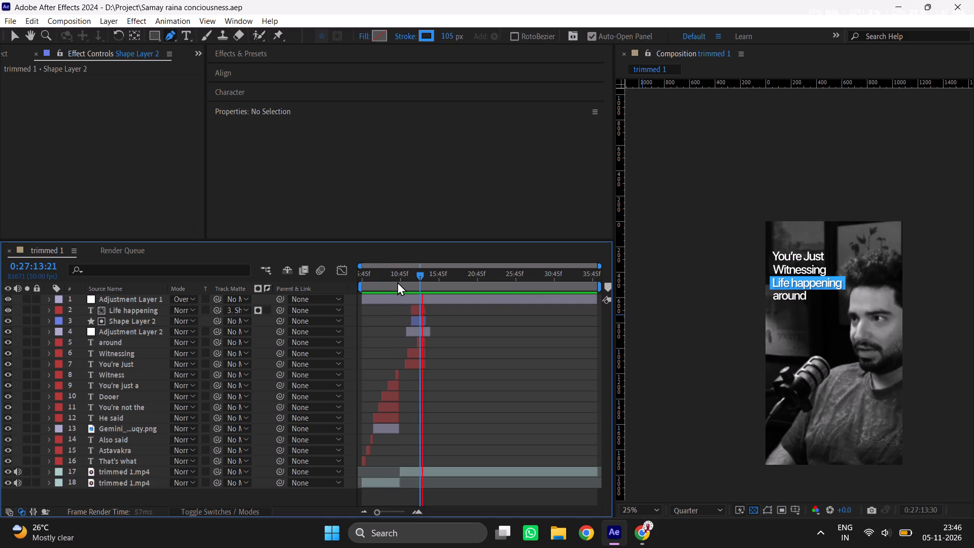
{"action": "key", "text": "space"}
{"action": "key", "text": "space"}
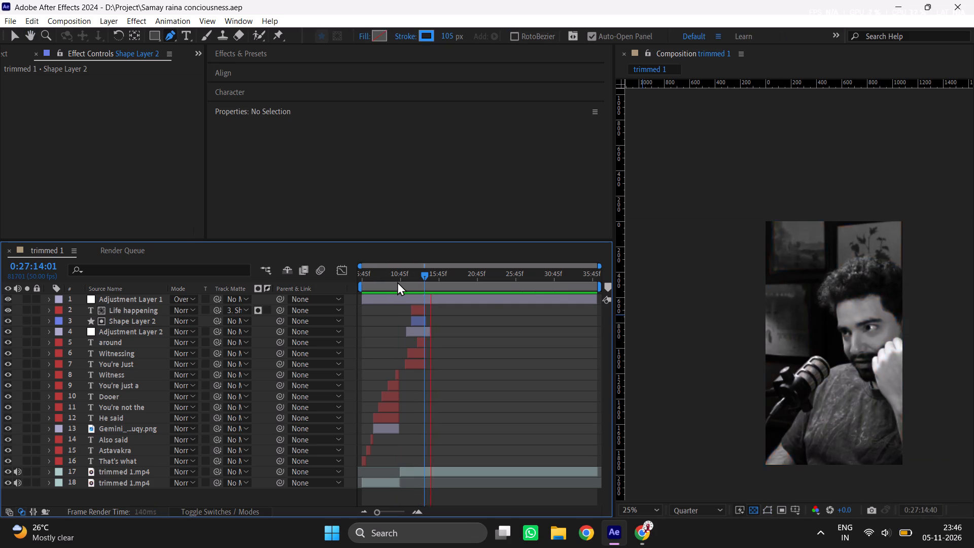
{"action": "key", "text": "space"}
Save the project, and add a new adjustment layer at the top of the stack that starts at 0:27:13:41.
{"action": "left_click", "coordinate": [423, 283]}
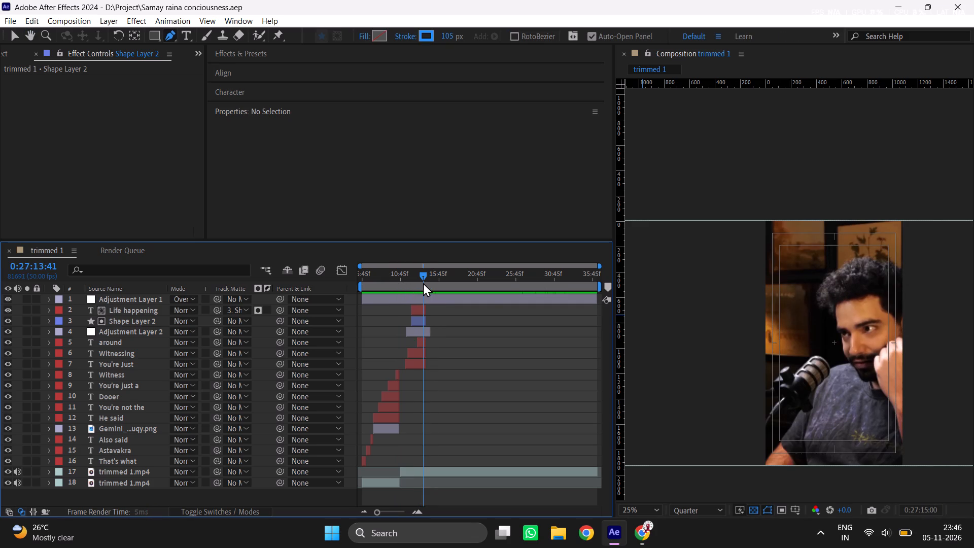
{"action": "key", "text": "ctrl+s"}
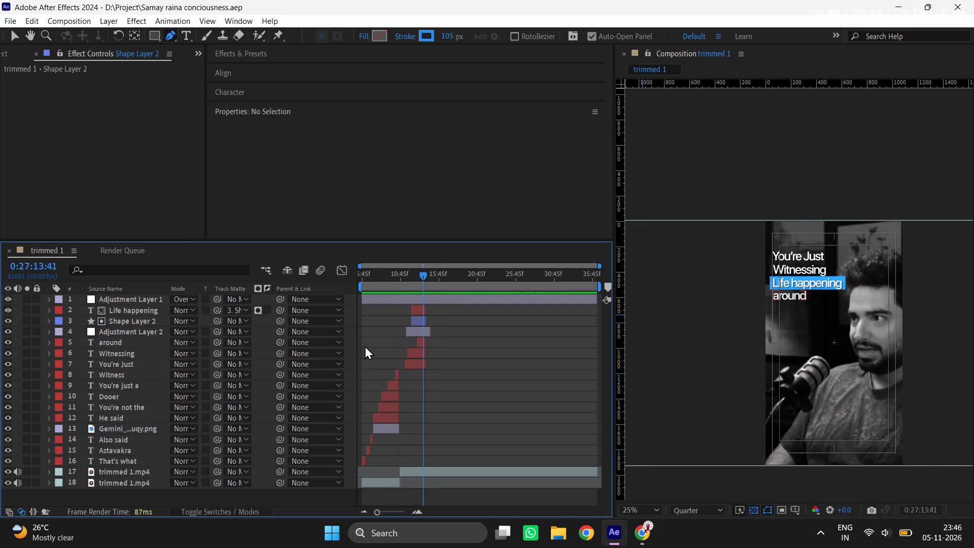
{"action": "right_click", "coordinate": [358, 336]}
{"action": "left_click", "coordinate": [294, 499]}
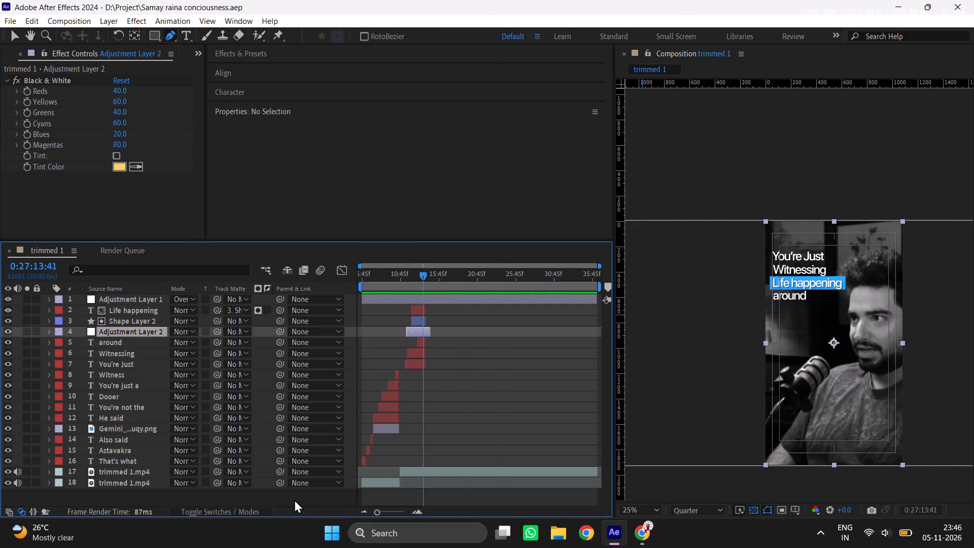
{"action": "right_click", "coordinate": [296, 494]}
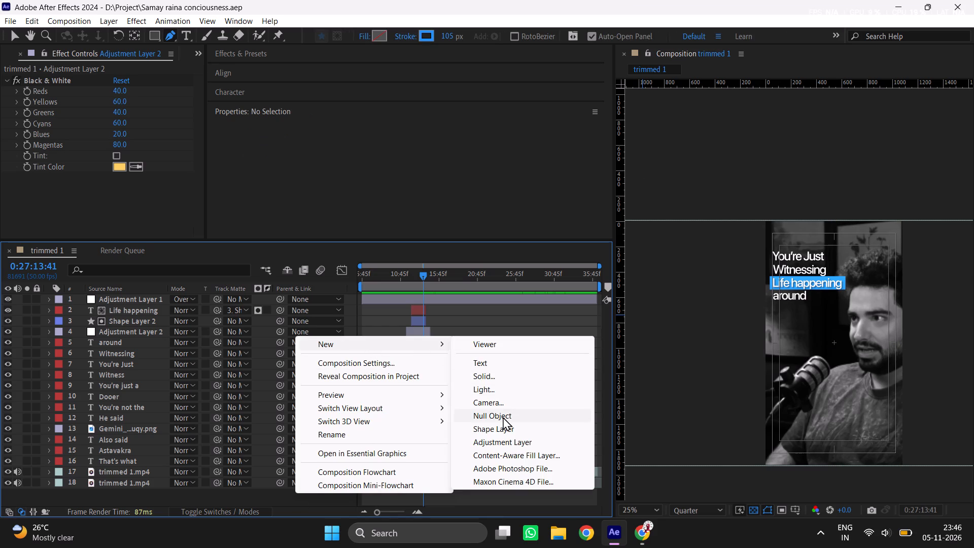
{"action": "left_click", "coordinate": [501, 437]}
{"action": "key", "text": "ctrl+shift+d"}
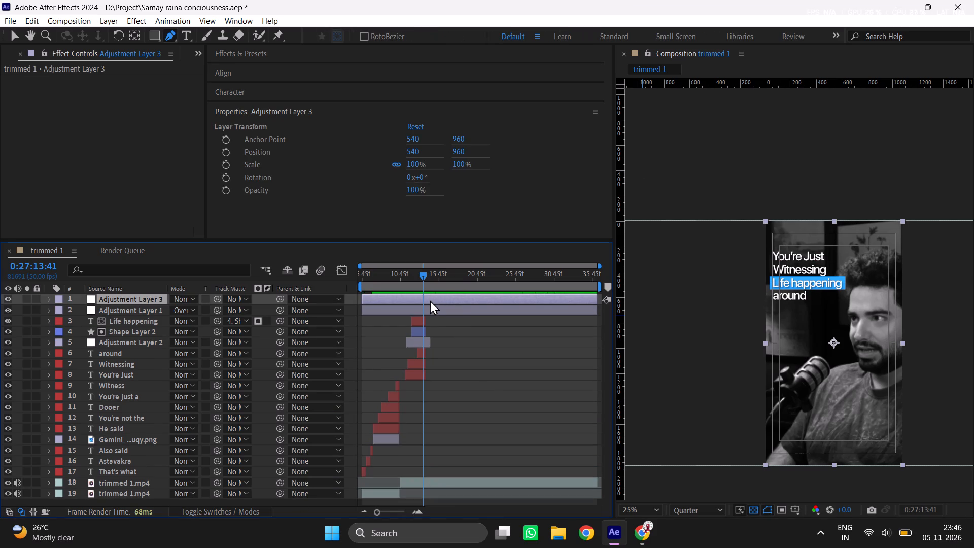
{"action": "left_click", "coordinate": [419, 311]}
{"action": "key", "text": "backslash"}
{"action": "key", "text": "BackSpace"}
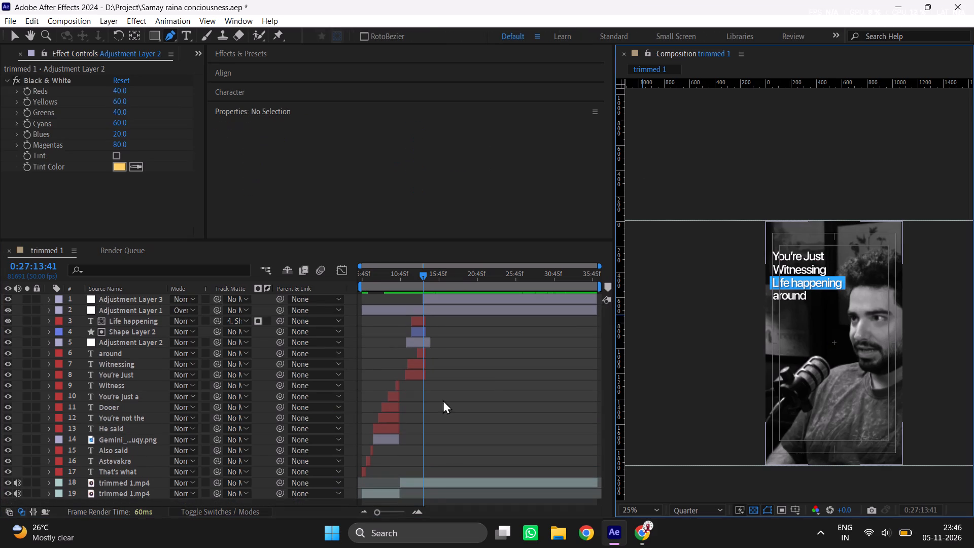
Split Adjustment Layer 3 at 0:27:14:31 and delete the part after the split.
{"action": "double_click", "coordinate": [415, 507]}
{"action": "left_click", "coordinate": [493, 400]}
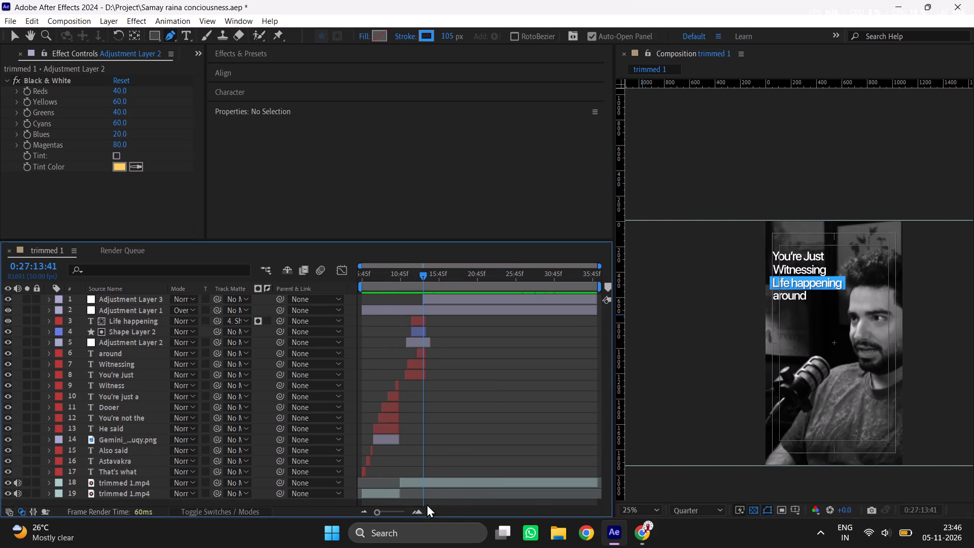
{"action": "triple_click", "coordinate": [420, 506]}
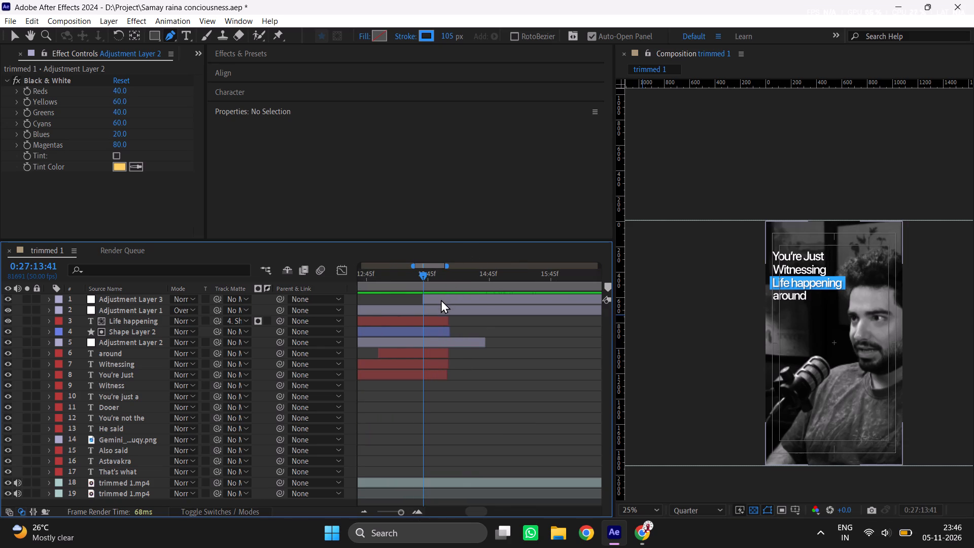
{"action": "left_click", "coordinate": [441, 299]}
{"action": "key", "text": "ctrl+shift+Right"}
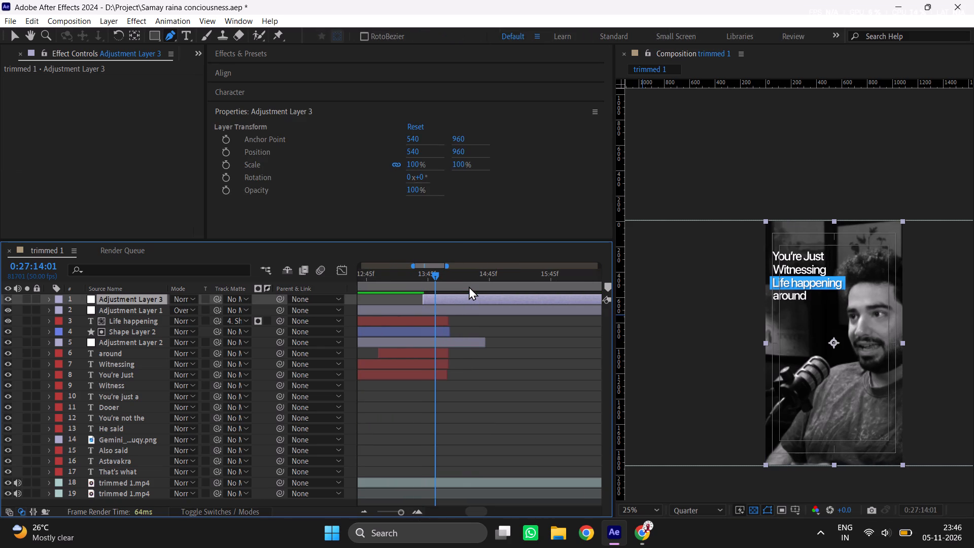
{"action": "key", "text": "ctrl+shift+Right"}
{"action": "key", "text": "ctrl+shift+Right"}
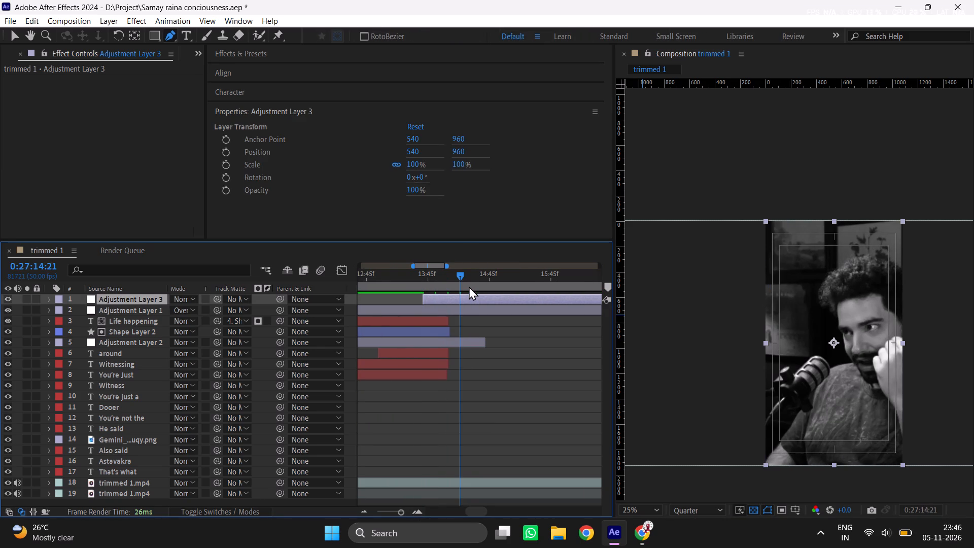
{"action": "key", "text": "ctrl+shift+Right"}
{"action": "key", "text": "ctrl+shift+d"}
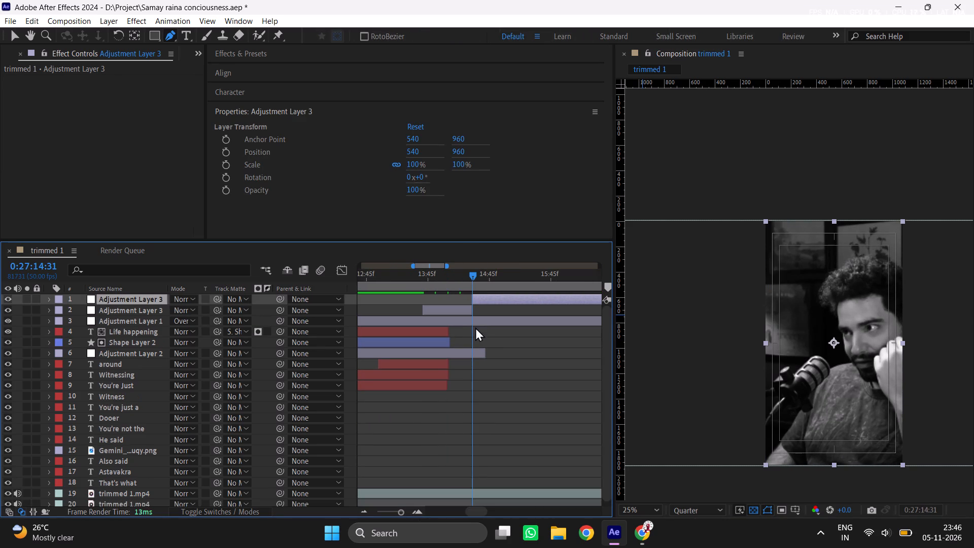
{"action": "key", "text": "BackSpace"}
Align the ends of "You're Just", "Witnessing", "around", "Life happening" and Shape Layer 2 at 0:27:14:11.
{"action": "left_click", "coordinate": [448, 277]}
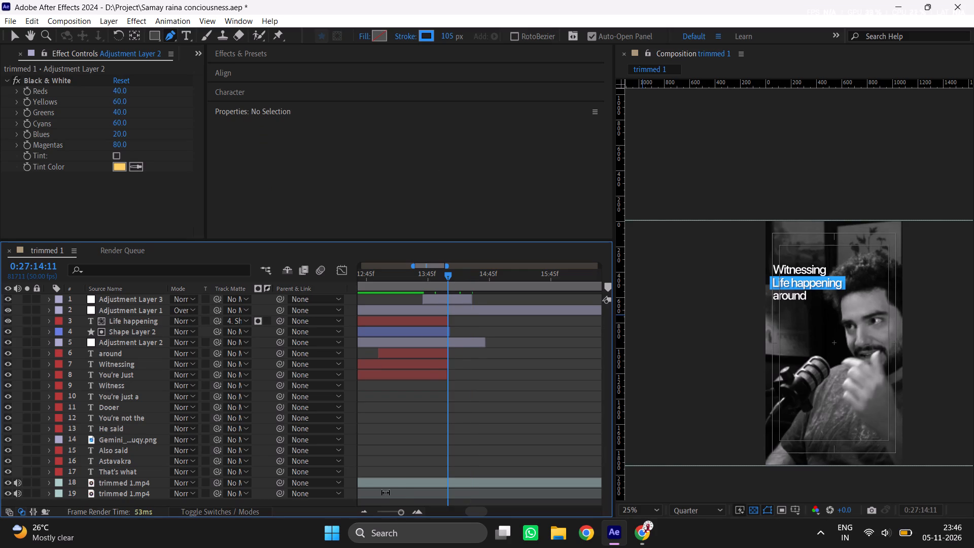
{"action": "left_click_drag", "start_coordinate": [398, 512], "coordinate": [428, 507]}
{"action": "left_click", "coordinate": [454, 415]}
{"action": "triple_click", "coordinate": [422, 515]}
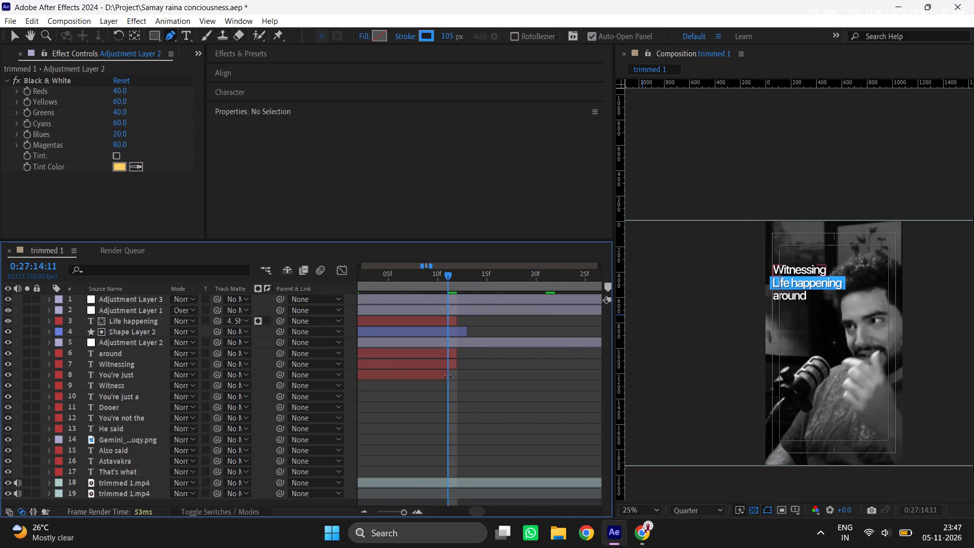
{"action": "left_click_drag", "start_coordinate": [448, 375], "coordinate": [457, 374]}
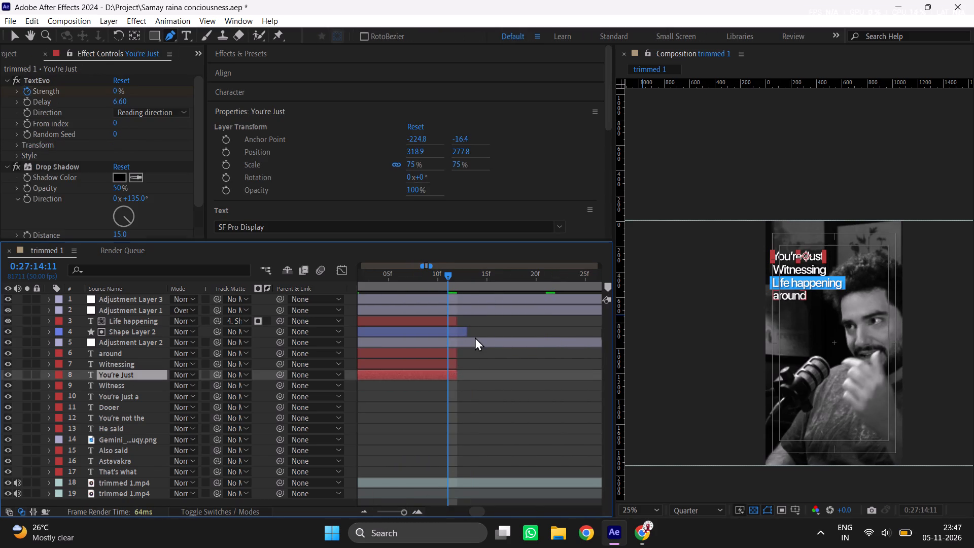
{"action": "left_click_drag", "start_coordinate": [469, 336], "coordinate": [448, 333]}
{"action": "left_click_drag", "start_coordinate": [455, 325], "coordinate": [453, 325]}
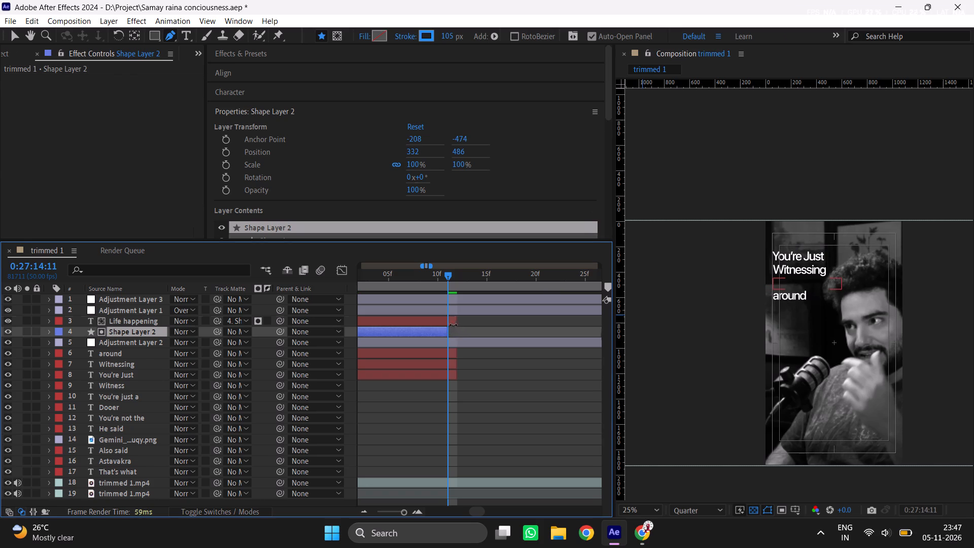
{"action": "left_click_drag", "start_coordinate": [453, 325], "coordinate": [450, 325]}
{"action": "left_click", "coordinate": [455, 353]}
{"action": "left_click", "coordinate": [449, 374], "text": "shift"}
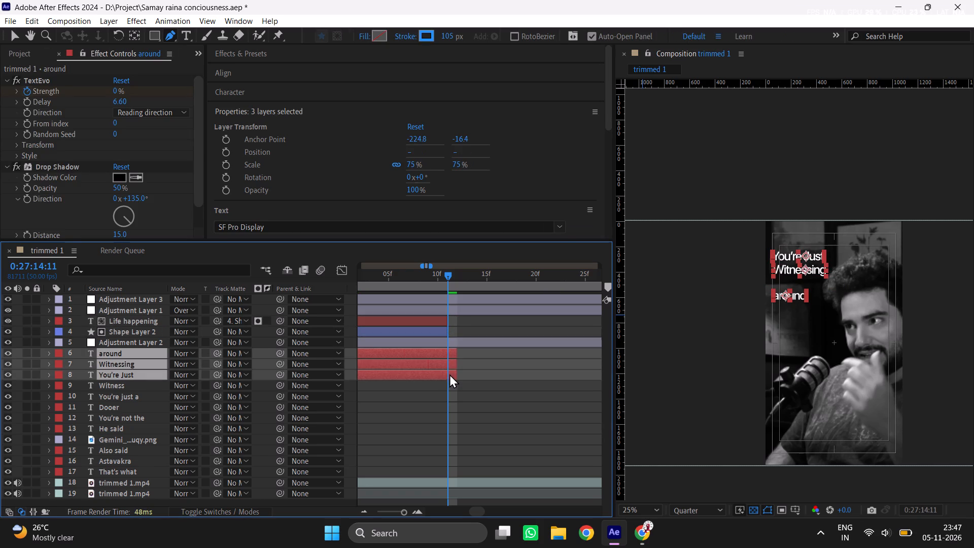
{"action": "left_click_drag", "start_coordinate": [459, 373], "coordinate": [451, 374]}
{"action": "left_click", "coordinate": [470, 395]}
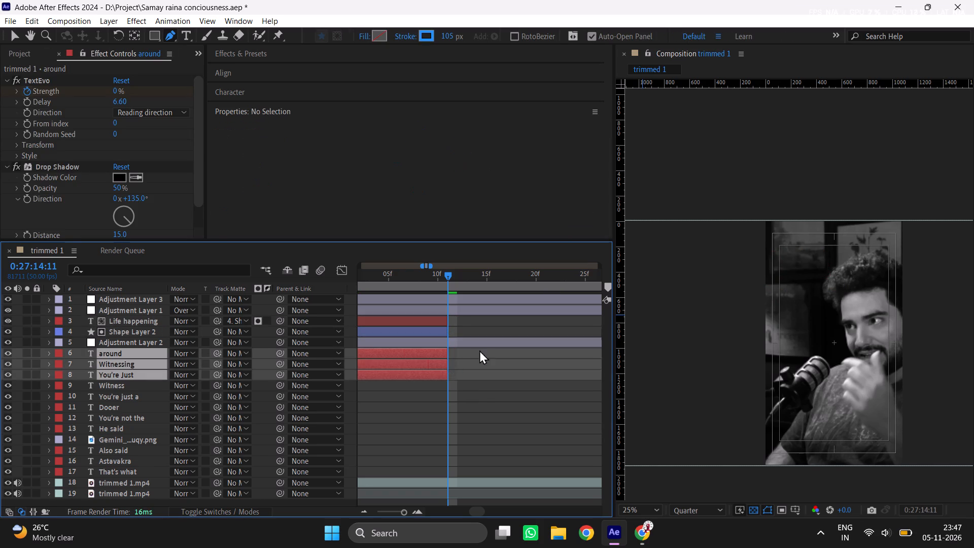
Split the black-and-white Adjustment Layer 2 at 0:27:14:11 and delete the part after the split.
{"action": "left_click", "coordinate": [479, 340]}
{"action": "left_click_drag", "start_coordinate": [408, 513], "coordinate": [397, 514]}
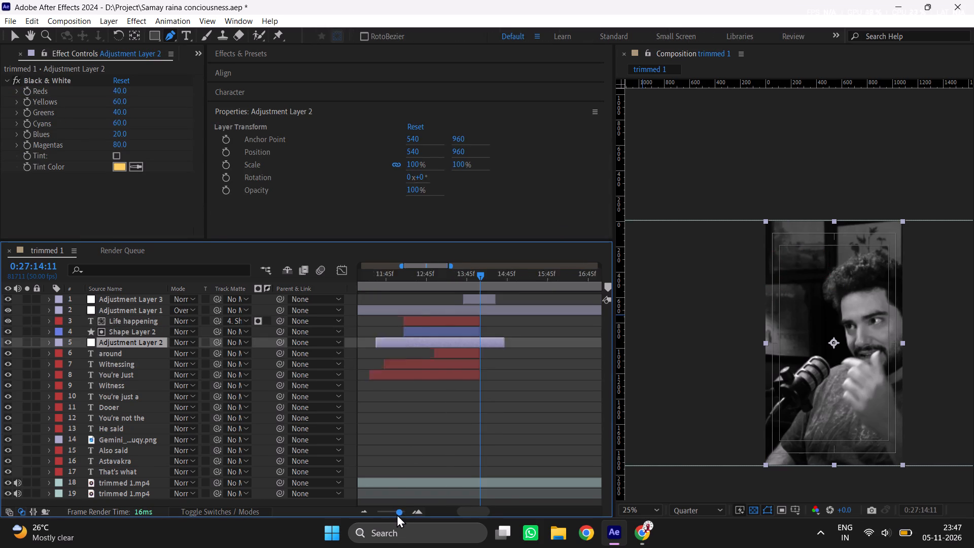
{"action": "left_click_drag", "start_coordinate": [397, 514], "coordinate": [396, 514]}
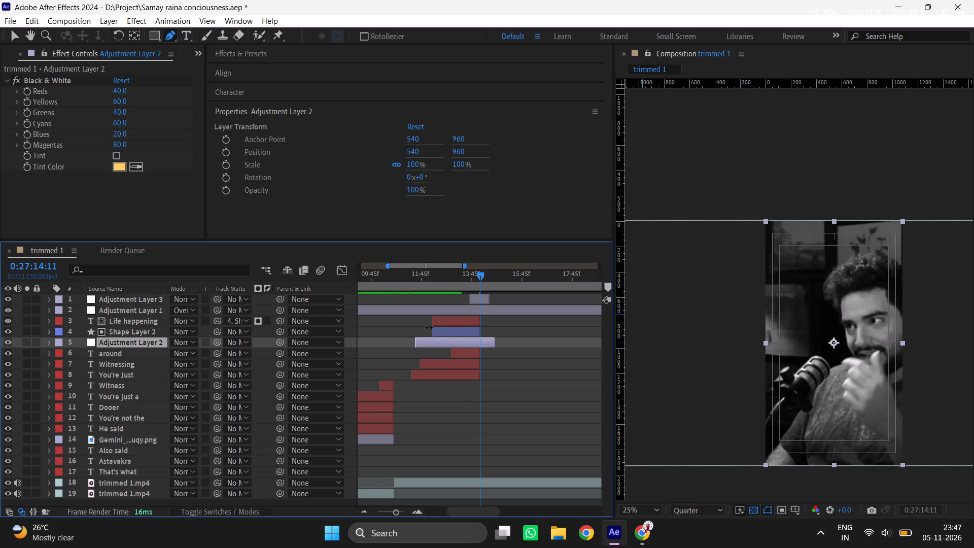
{"action": "key", "text": "ctrl+shift+d"}
{"action": "key", "text": "BackSpace"}
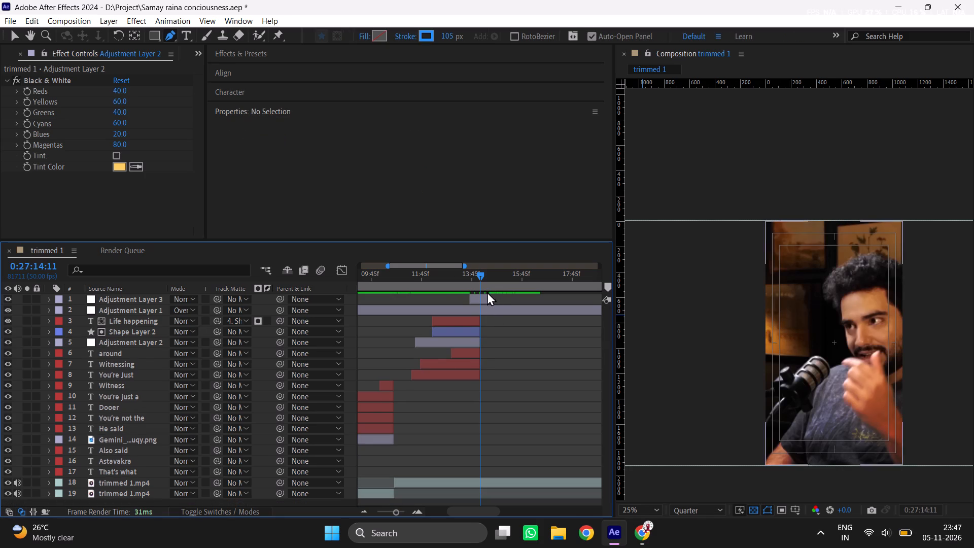
Play back the end of the black-and-white section repeatedly to check the timing of the switch back to colour.
{"action": "left_click", "coordinate": [450, 273]}
{"action": "key", "text": "space"}
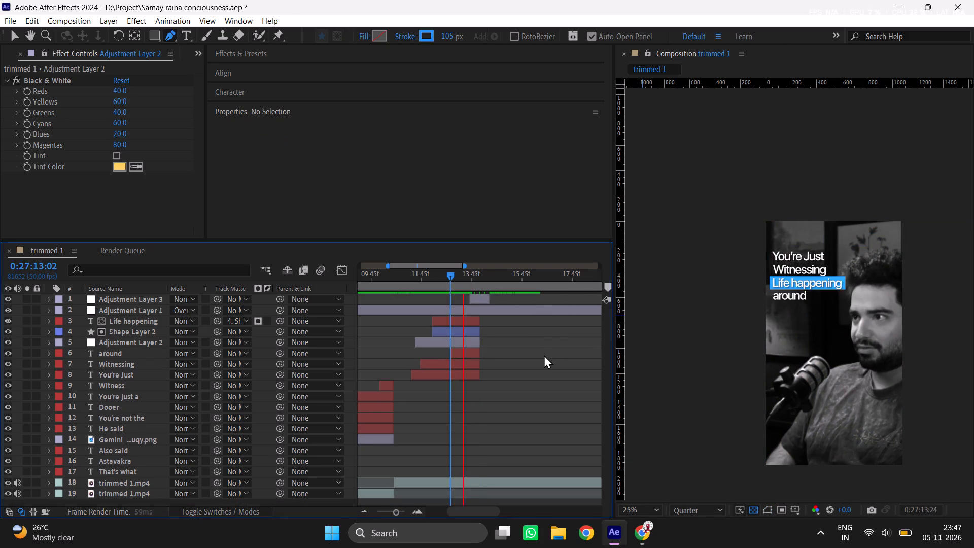
{"action": "left_click", "coordinate": [454, 273]}
{"action": "key", "text": "space"}
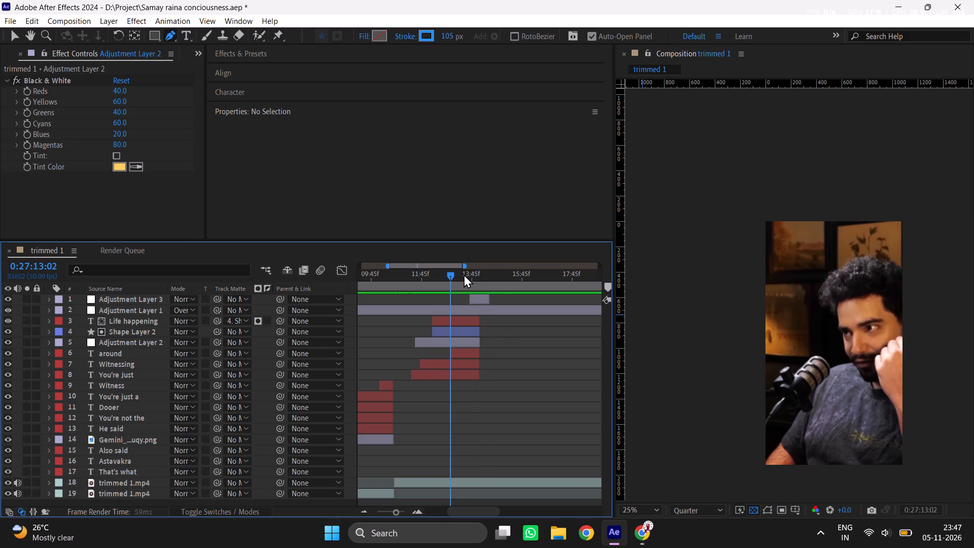
{"action": "left_click", "coordinate": [465, 278]}
{"action": "key", "text": "space"}
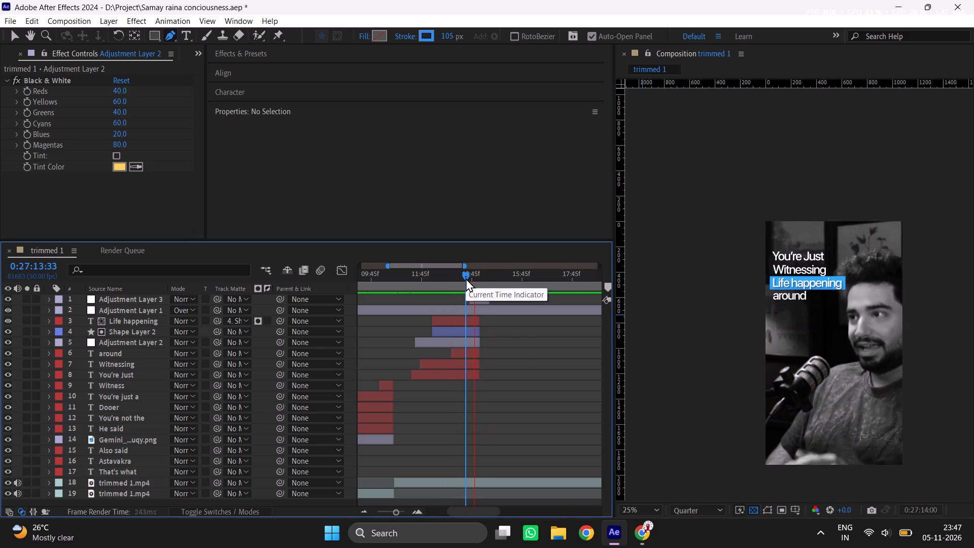
{"action": "left_click", "coordinate": [466, 278]}
{"action": "key", "text": "space"}
Trim the ends of the four caption layers, Shape Layer 2 and Adjustment Layer 2 together to 0:27:13:48.
{"action": "left_click_drag", "start_coordinate": [469, 279], "coordinate": [474, 278]}
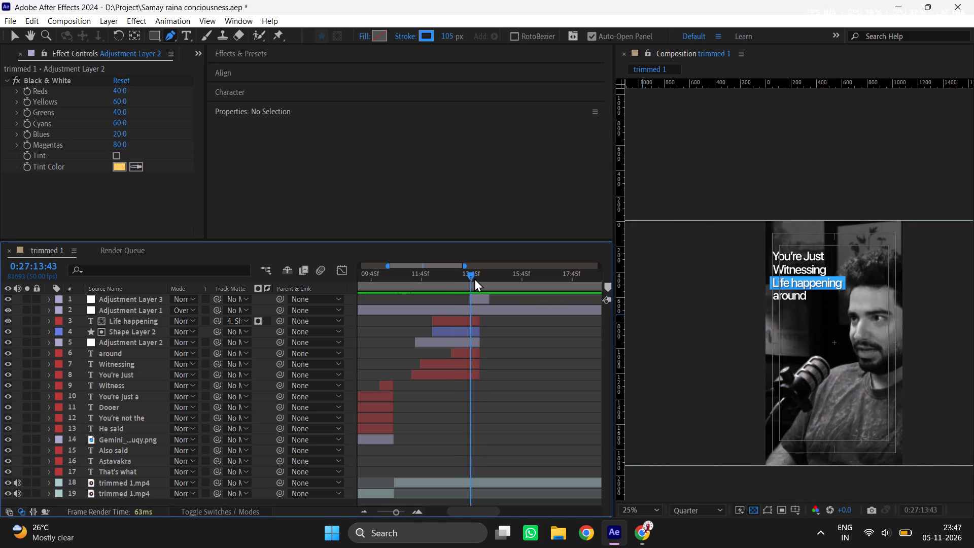
{"action": "left_click_drag", "start_coordinate": [474, 278], "coordinate": [477, 278]}
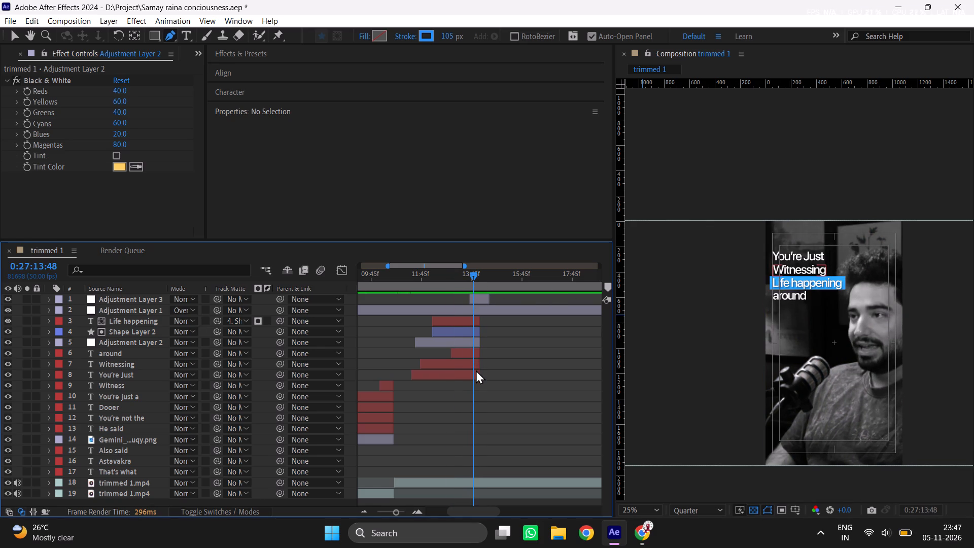
{"action": "left_click", "coordinate": [476, 370], "text": "shift"}
{"action": "left_click", "coordinate": [481, 320], "text": "shift"}
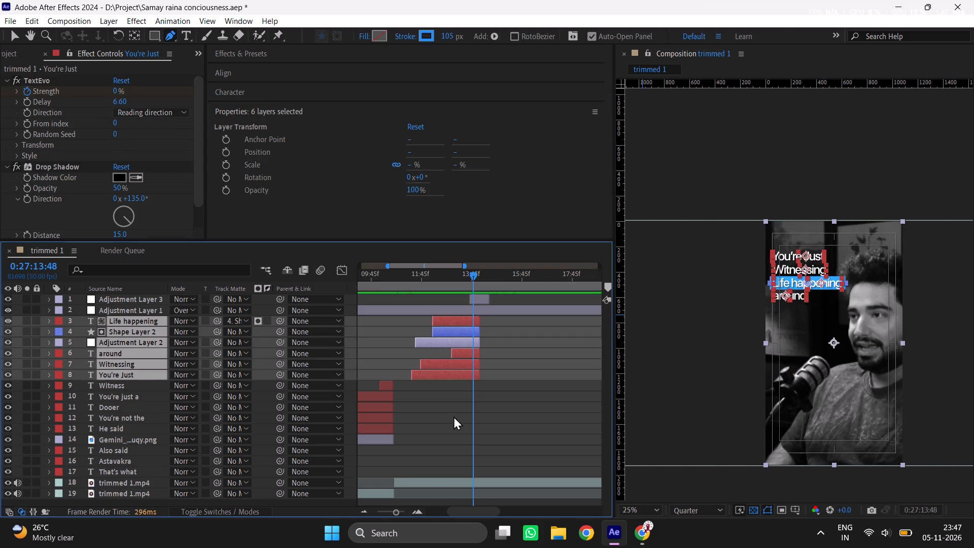
{"action": "triple_click", "coordinate": [419, 510]}
{"action": "left_click", "coordinate": [419, 510]}
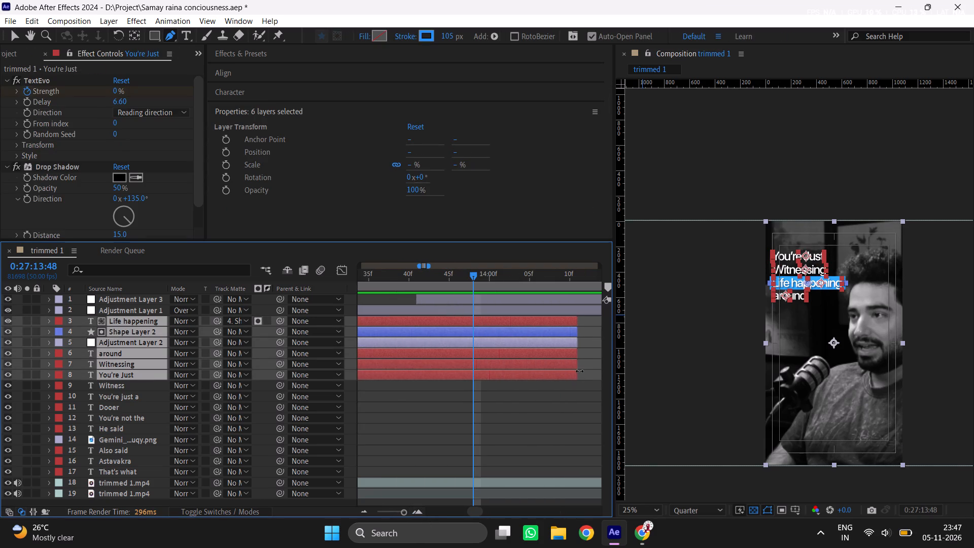
{"action": "left_click_drag", "start_coordinate": [579, 371], "coordinate": [472, 369]}
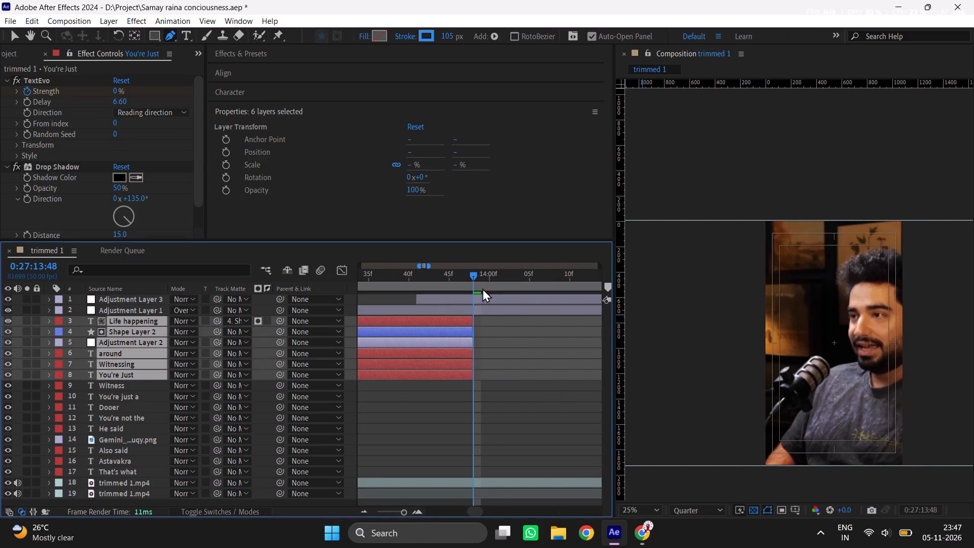
Shift Adjustment Layer 3 slightly earlier so it is centred over the cut at 0:27:13:48, and save the project.
{"action": "left_click", "coordinate": [490, 301]}
{"action": "left_click_drag", "start_coordinate": [405, 516], "coordinate": [408, 489]}
{"action": "left_click_drag", "start_coordinate": [495, 300], "coordinate": [486, 305]}
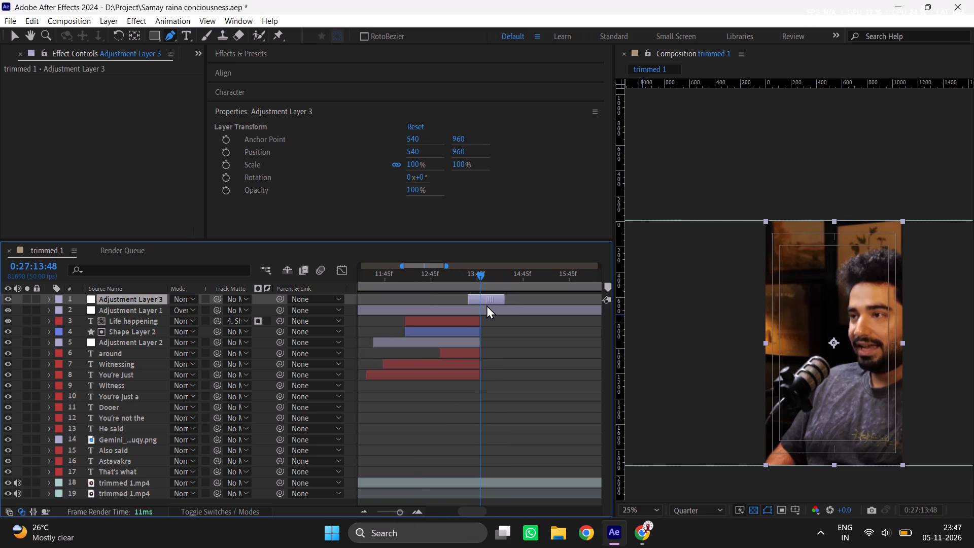
{"action": "left_click_drag", "start_coordinate": [486, 305], "coordinate": [484, 308]}
{"action": "left_click", "coordinate": [510, 373]}
{"action": "key", "text": "ctrl+s"}
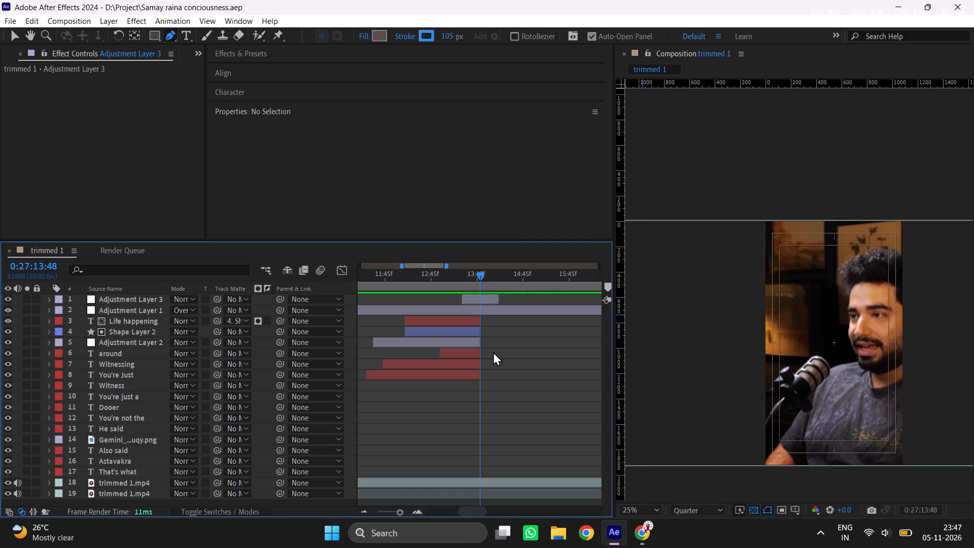
Play back the cut from the black-and-white section to colour to check its timing.
{"action": "left_click", "coordinate": [418, 279]}
{"action": "key", "text": "space"}
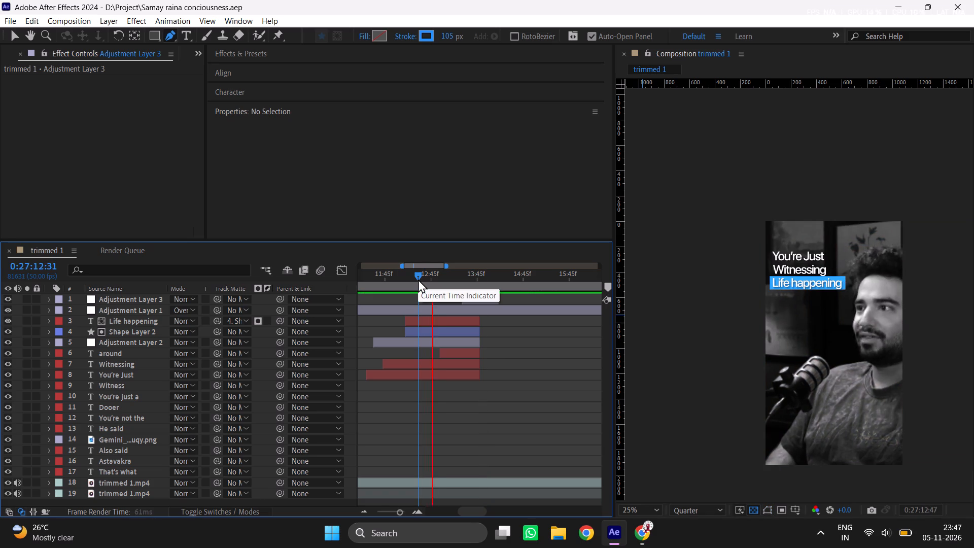
{"action": "key", "text": "space"}
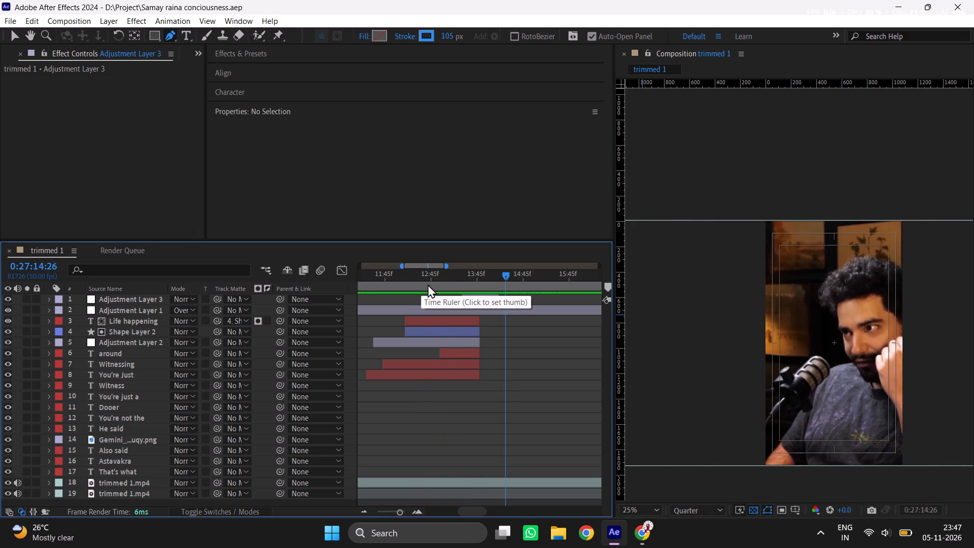
{"action": "left_click", "coordinate": [459, 278]}
{"action": "key", "text": "space"}
{"action": "key", "text": "space"}
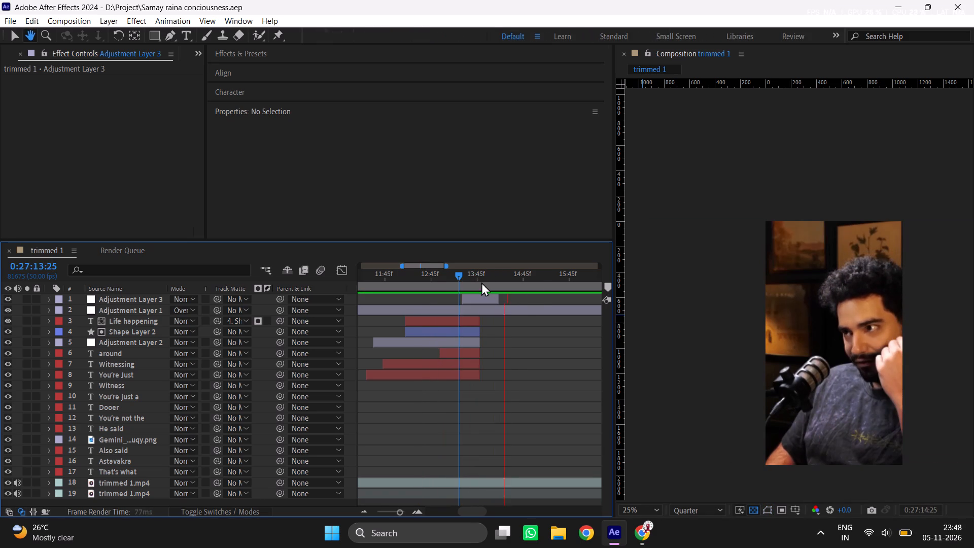
Apply the S_Shake effect to Adjustment Layer 3 over the cut to colour, and save the project.
{"action": "left_click", "coordinate": [485, 299]}
{"action": "left_click", "coordinate": [478, 286]}
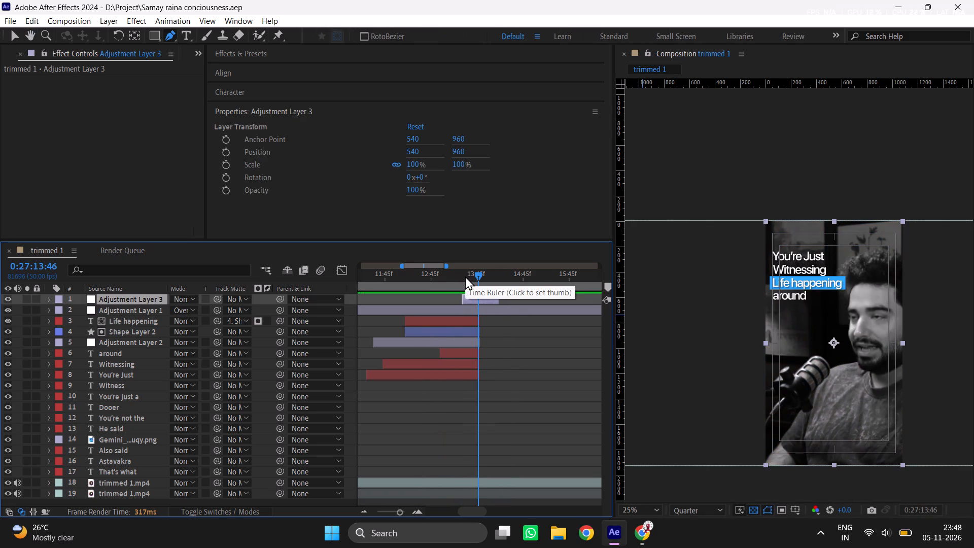
{"action": "key", "text": "ctrl+space"}
{"action": "type", "text": "s_s"}
{"action": "type", "text": "hake"}
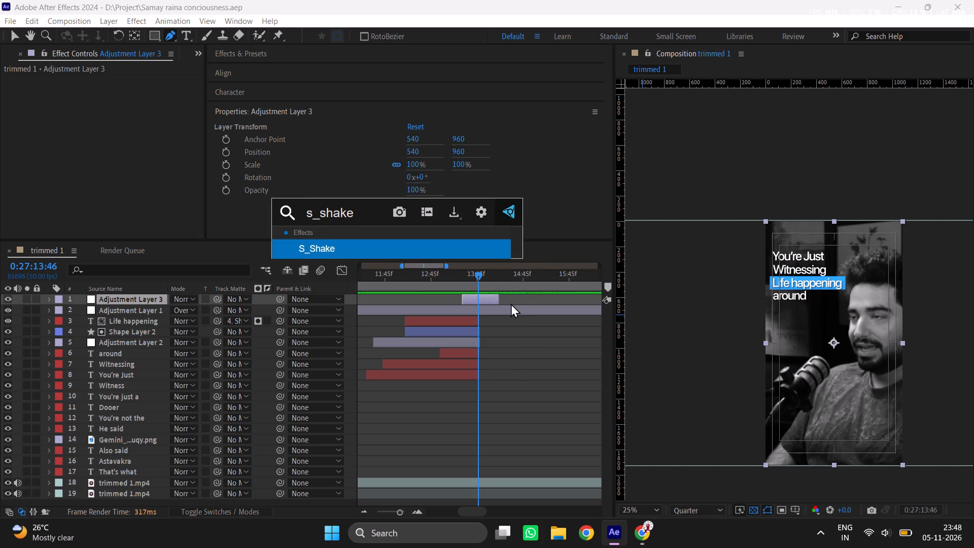
{"action": "key", "text": "Return"}
{"action": "key", "text": "ctrl+s"}
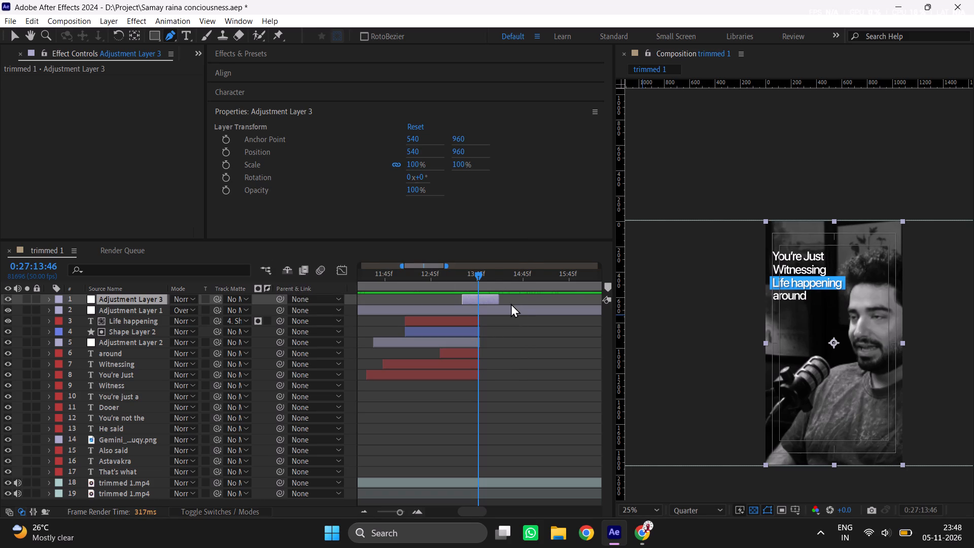
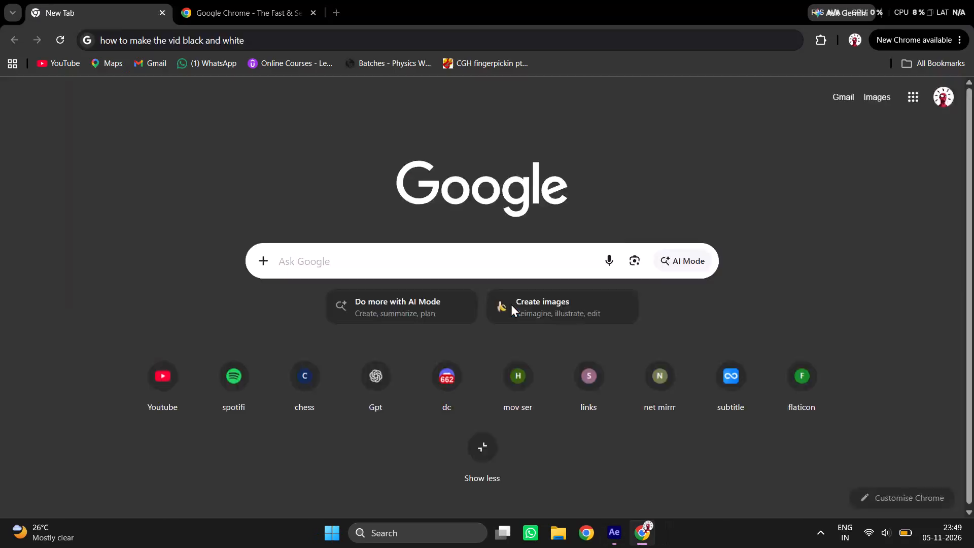
Switch to After Effects and keyframe Adjustment Layer 3's S_Shake Amplitude at 1 on 0:27:13:46 and at 0 on 0:27:13:26.
{"action": "left_click", "coordinate": [622, 537]}
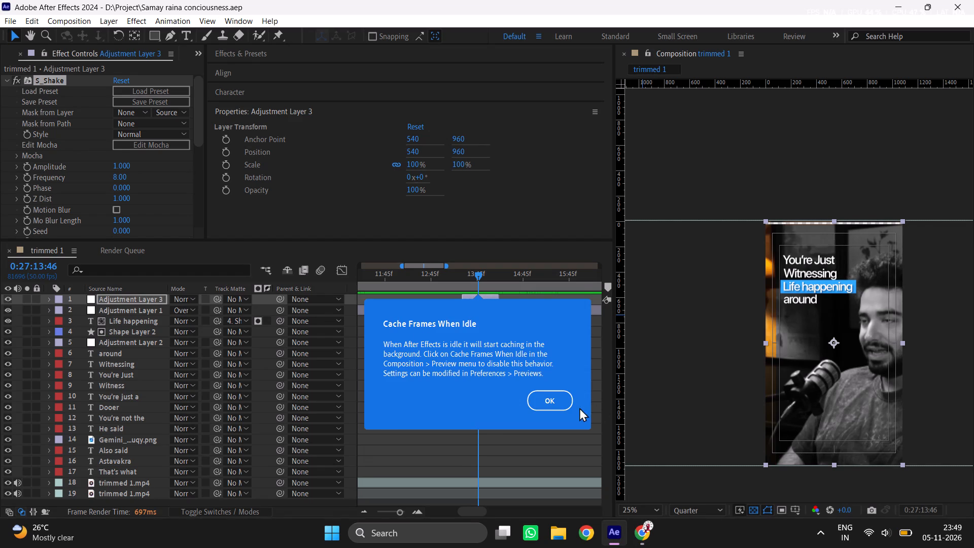
{"action": "left_click", "coordinate": [562, 406]}
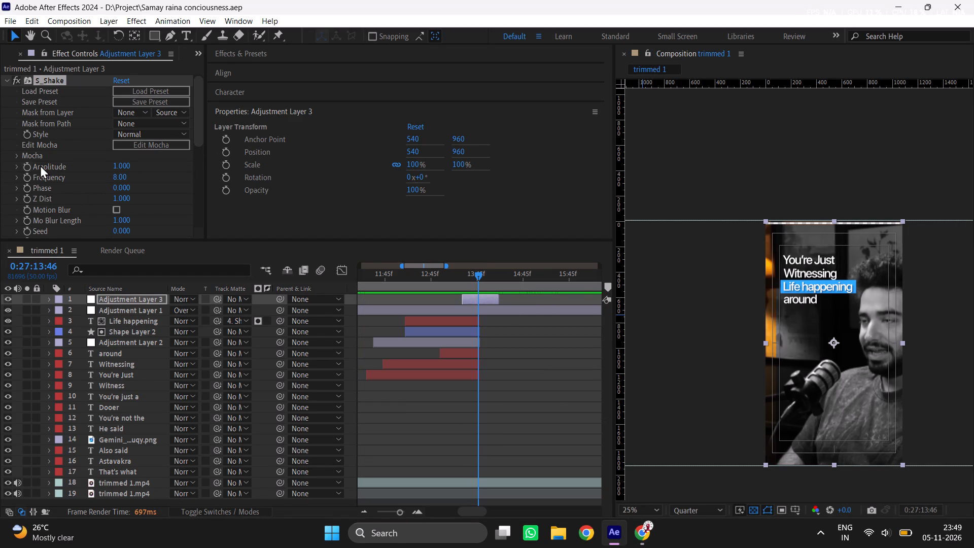
{"action": "left_click", "coordinate": [26, 167]}
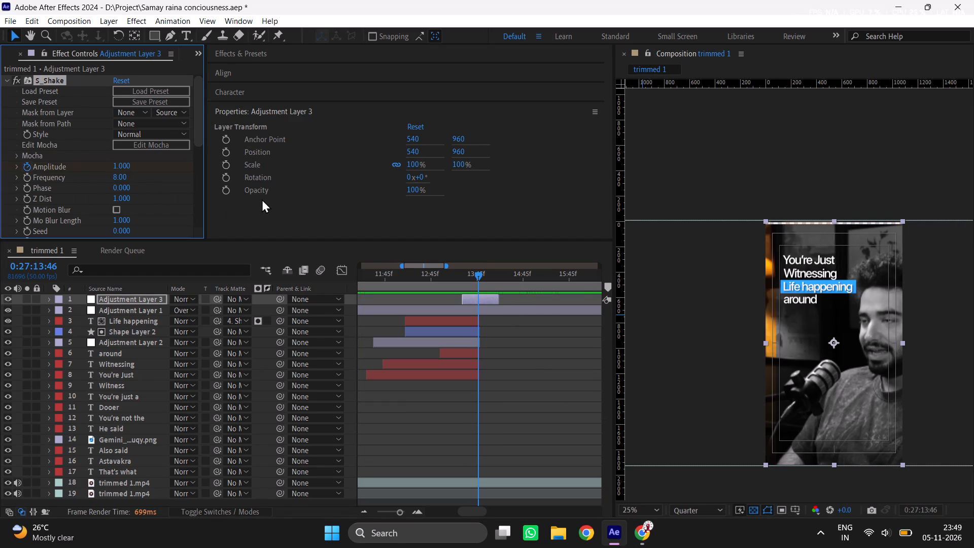
{"action": "key", "text": "ctrl+shift+Left"}
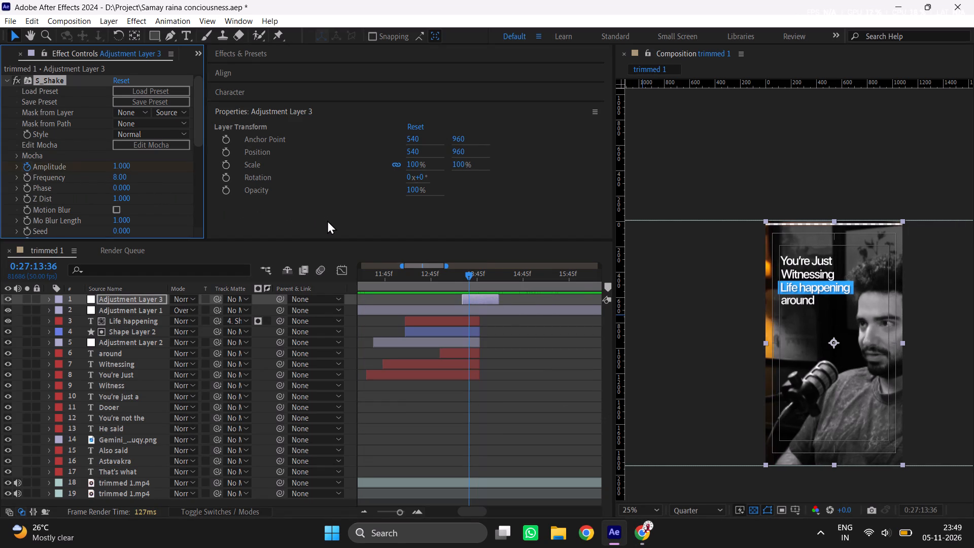
{"action": "key", "text": "ctrl+shift+Left"}
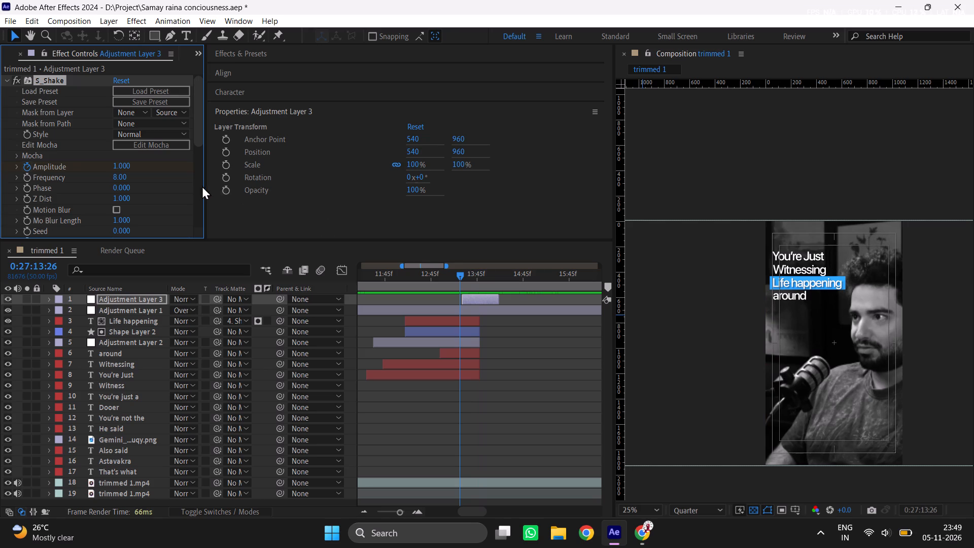
{"action": "left_click", "coordinate": [126, 169]}
{"action": "key", "text": "0"}
{"action": "key", "text": "Return"}
Add an S_Shake Amplitude keyframe of 0 at 0:27:14:16.
{"action": "key", "text": "ctrl+shift+Right"}
{"action": "key", "text": "ctrl+shift+Right"}
{"action": "key", "text": "ctrl+shift+Right"}
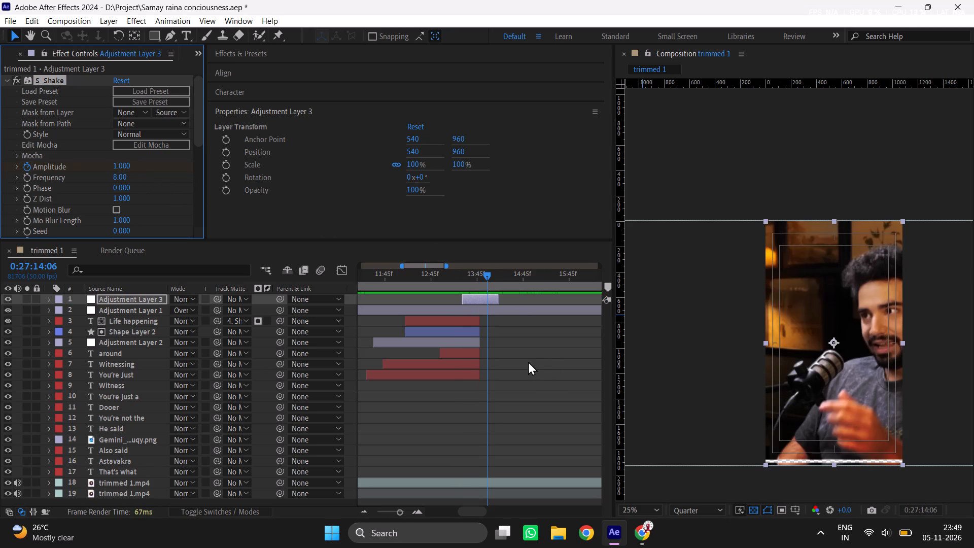
{"action": "key", "text": "ctrl+shift+Right"}
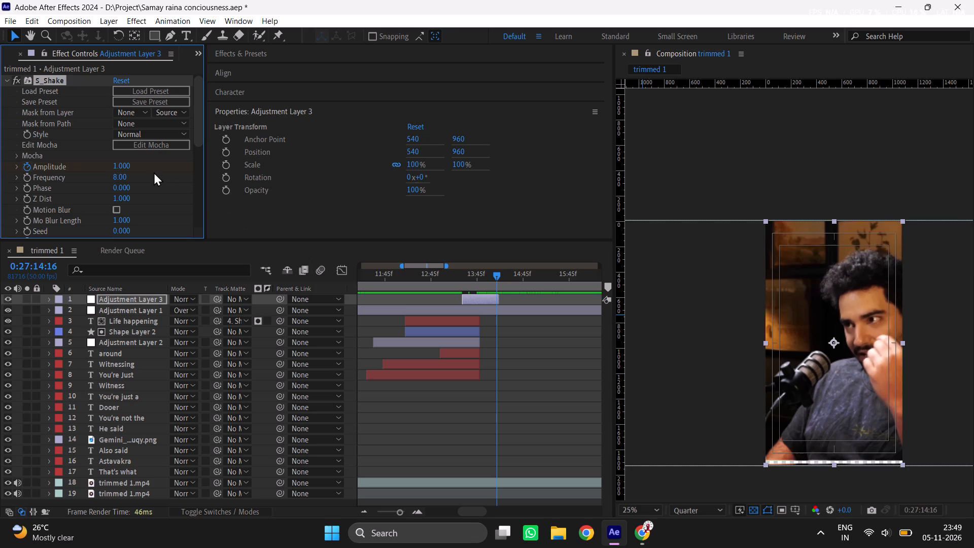
{"action": "left_click", "coordinate": [119, 167]}
{"action": "key", "text": "0"}
{"action": "key", "text": "Return"}
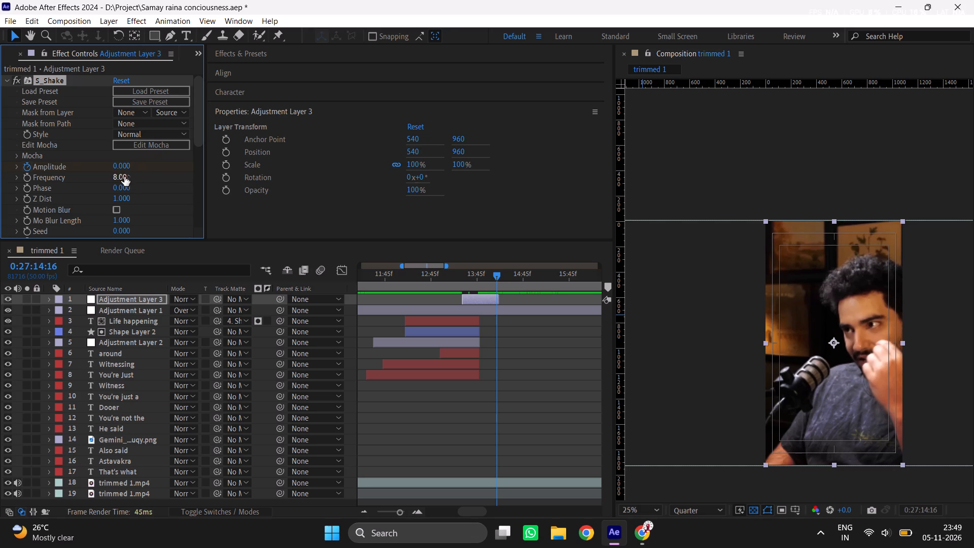
Set the S_Shake Frequency to 5.
{"action": "left_click", "coordinate": [124, 177]}
{"action": "key", "text": "5"}
{"action": "key", "text": "Return"}
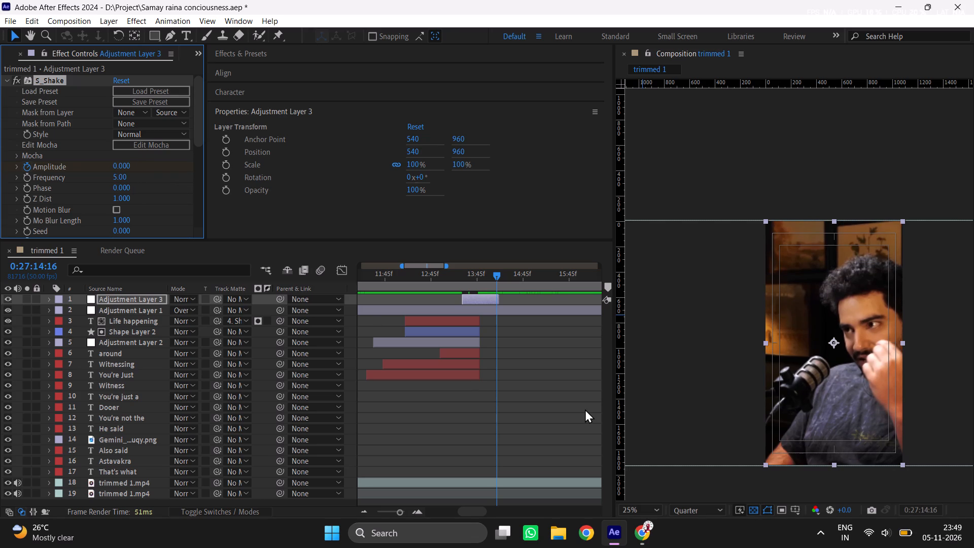
{"action": "left_click", "coordinate": [585, 409]}
Reveal Adjustment Layer 3's keyframes and apply Easy Ease to all three Amplitude keyframes.
{"action": "left_click", "coordinate": [454, 287]}
{"action": "left_click", "coordinate": [474, 297]}
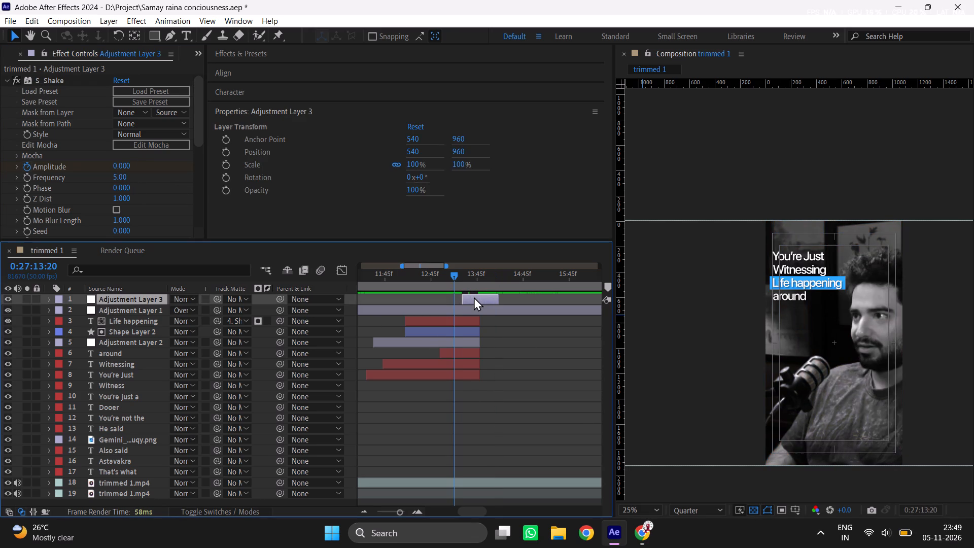
{"action": "key", "text": "u"}
{"action": "left_click_drag", "start_coordinate": [516, 315], "coordinate": [440, 321]}
{"action": "key", "text": "F9"}
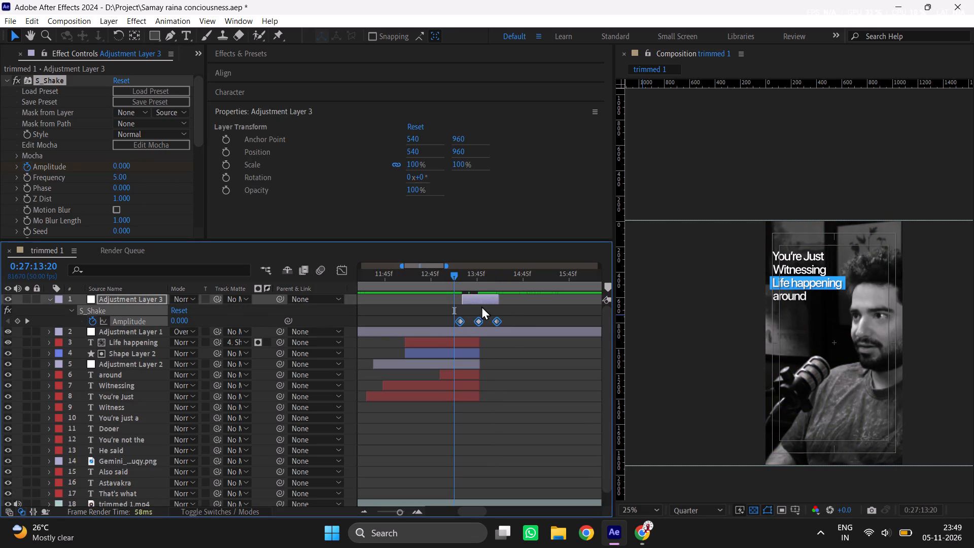
Move the middle Amplitude keyframe to 0:27:13:47 and align the outer two with the start and end of Adjustment Layer 3.
{"action": "left_click", "coordinate": [476, 281]}
{"action": "left_click", "coordinate": [476, 277]}
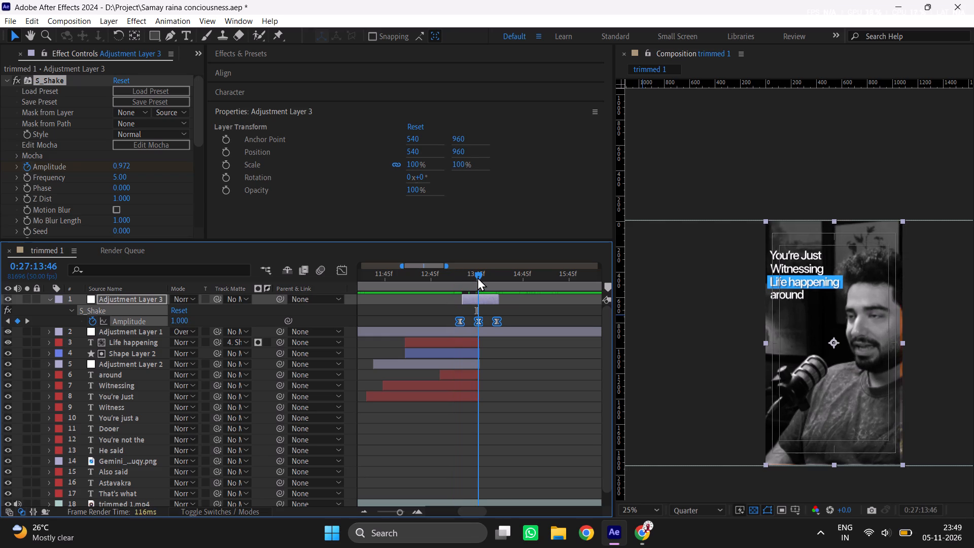
{"action": "left_click", "coordinate": [350, 270]}
{"action": "left_click", "coordinate": [342, 272]}
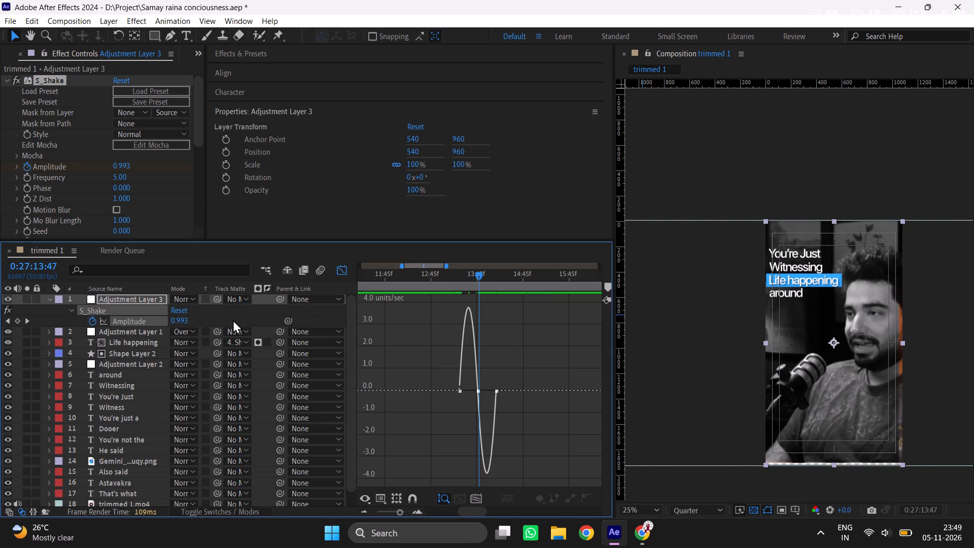
{"action": "left_click", "coordinate": [338, 268]}
{"action": "double_click", "coordinate": [400, 511]}
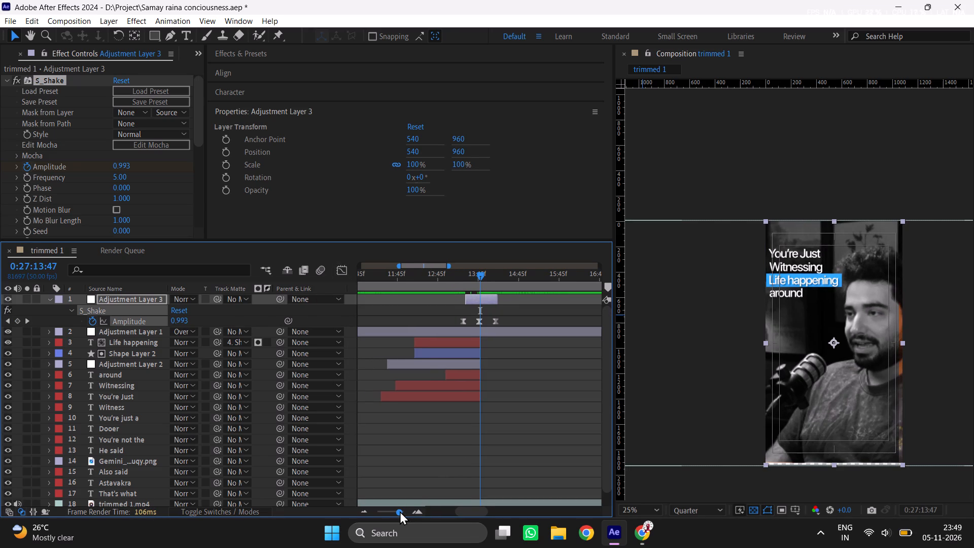
{"action": "double_click", "coordinate": [414, 512]}
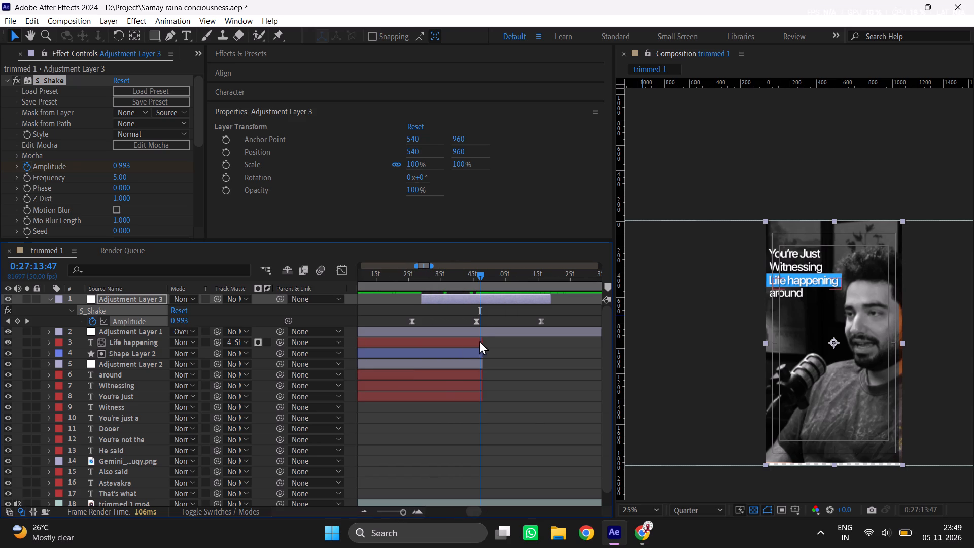
{"action": "left_click", "coordinate": [476, 322]}
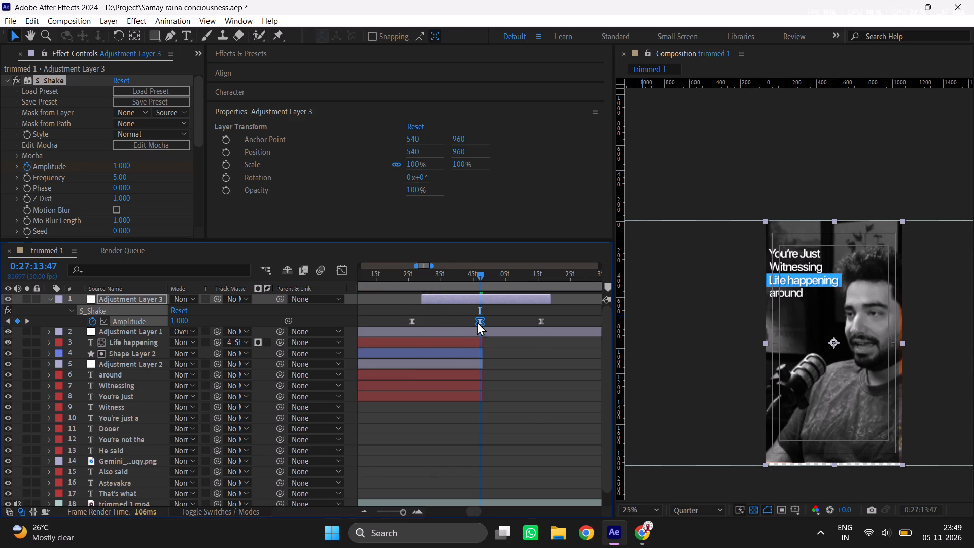
{"action": "left_click_drag", "start_coordinate": [413, 322], "coordinate": [422, 319]}
{"action": "left_click_drag", "start_coordinate": [541, 323], "coordinate": [549, 318]}
Trim the end of Adjustment Layer 3 to 0:27:14:07 and move its last Amplitude keyframe to the same frame.
{"action": "key", "text": "ctrl+shift+Right"}
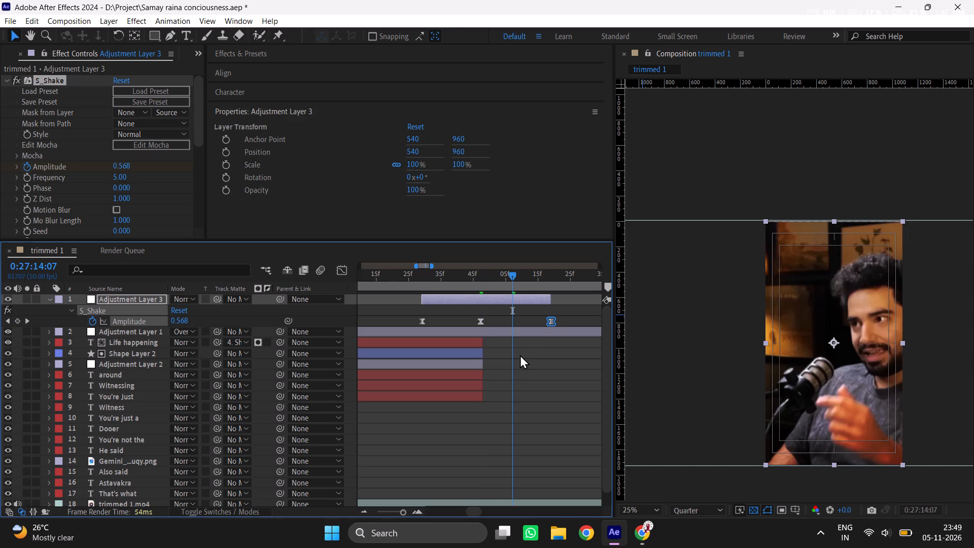
{"action": "left_click_drag", "start_coordinate": [550, 301], "coordinate": [518, 305]}
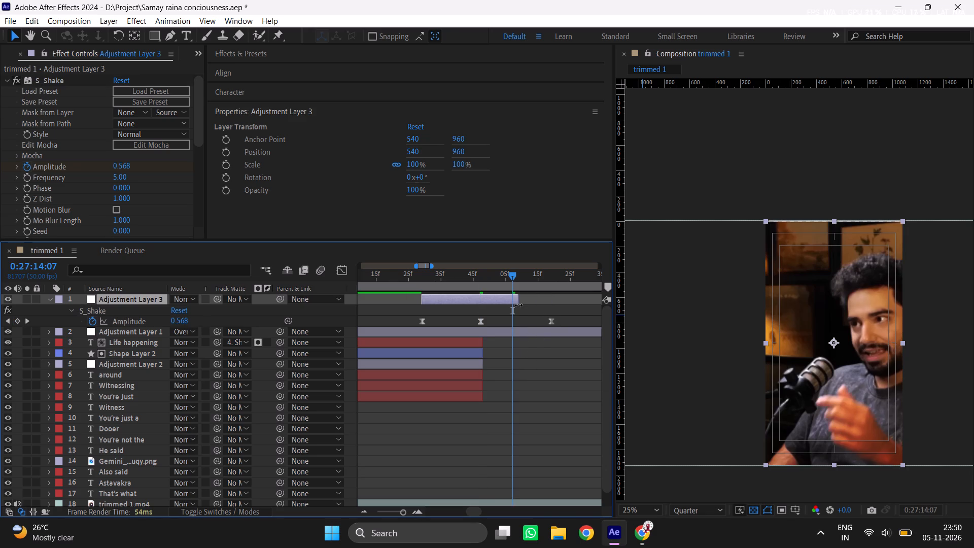
{"action": "left_click_drag", "start_coordinate": [518, 305], "coordinate": [512, 306]}
{"action": "left_click_drag", "start_coordinate": [551, 322], "coordinate": [513, 322]}
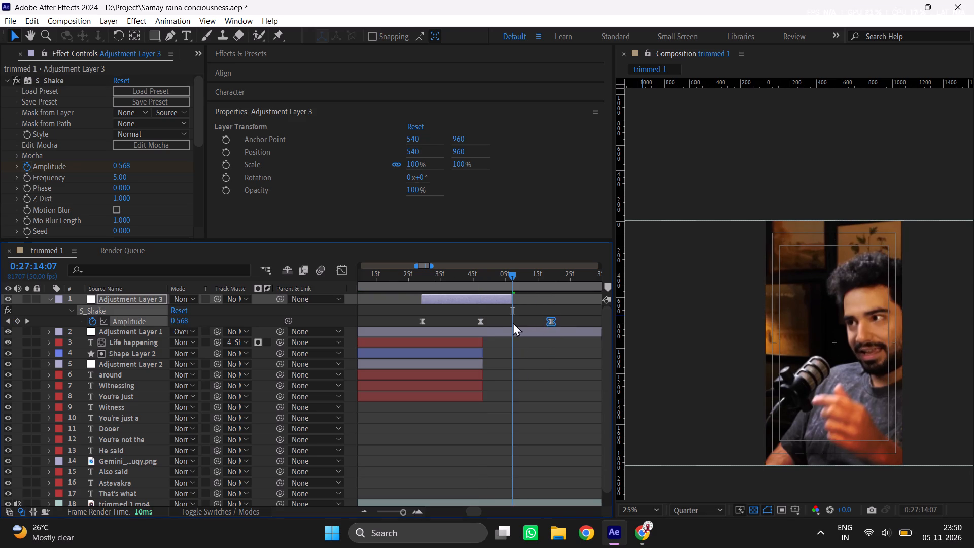
{"action": "left_click_drag", "start_coordinate": [513, 322], "coordinate": [513, 322]}
Trim the start of Adjustment Layer 3 to 0:27:13:37 and move its first Amplitude keyframe to the same frame.
{"action": "key", "text": "ctrl+shift+Left"}
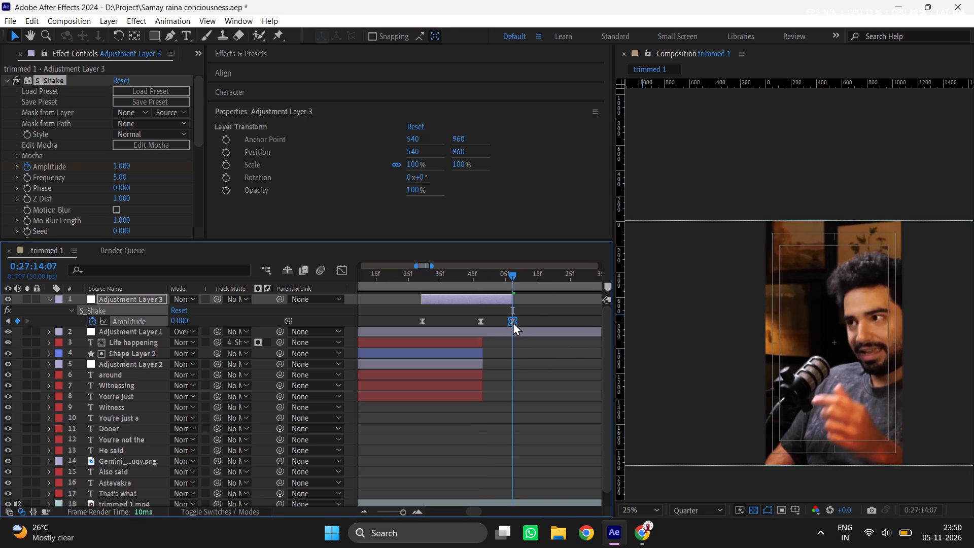
{"action": "key", "text": "ctrl+shift+Left"}
{"action": "left_click_drag", "start_coordinate": [426, 301], "coordinate": [451, 301]}
{"action": "key", "text": "ctrl+z"}
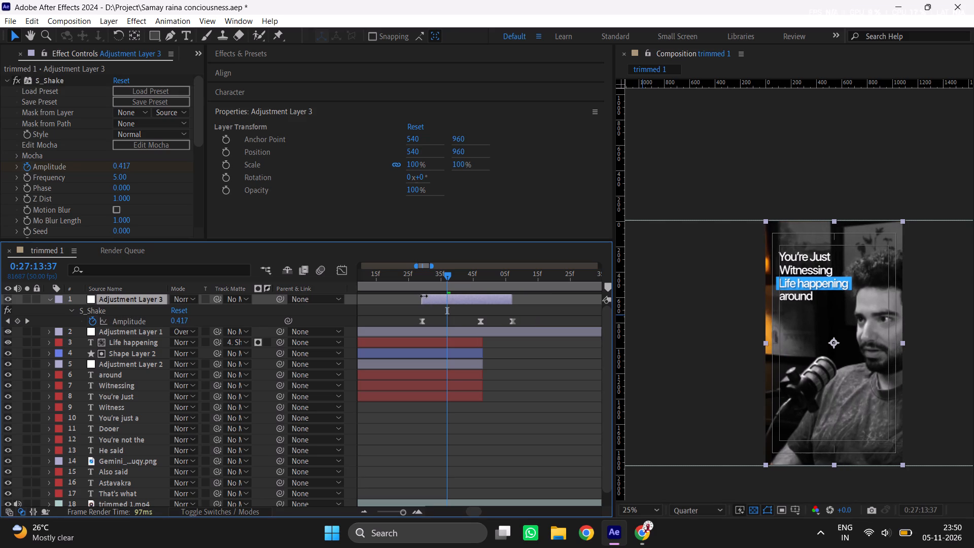
{"action": "left_click_drag", "start_coordinate": [424, 296], "coordinate": [449, 306]}
{"action": "left_click_drag", "start_coordinate": [421, 322], "coordinate": [447, 320]}
Select the three Amplitude keyframes and show their speed graph with the current time at 0:27:13:47.
{"action": "left_click_drag", "start_coordinate": [538, 315], "coordinate": [486, 324]}
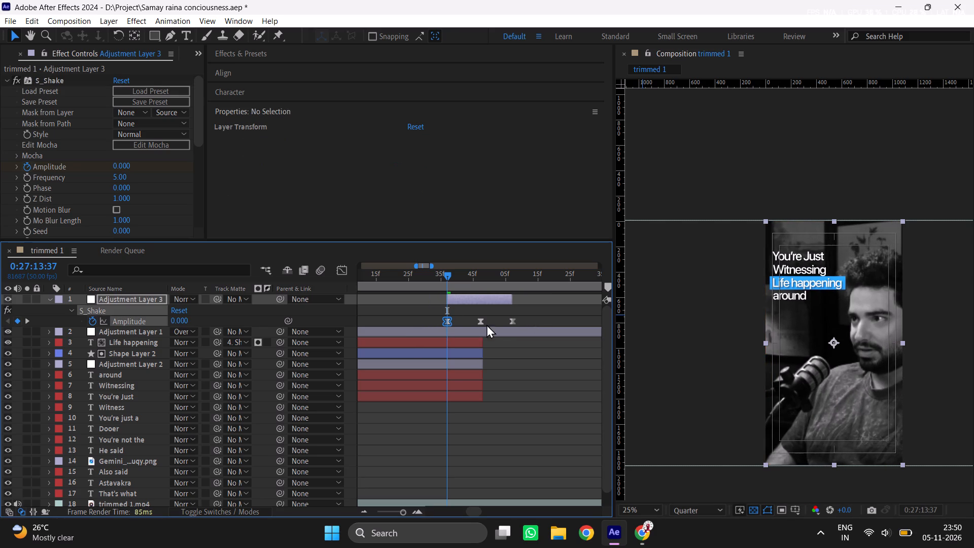
{"action": "left_click_drag", "start_coordinate": [486, 324], "coordinate": [426, 328]}
{"action": "left_click_drag", "start_coordinate": [471, 266], "coordinate": [484, 274]}
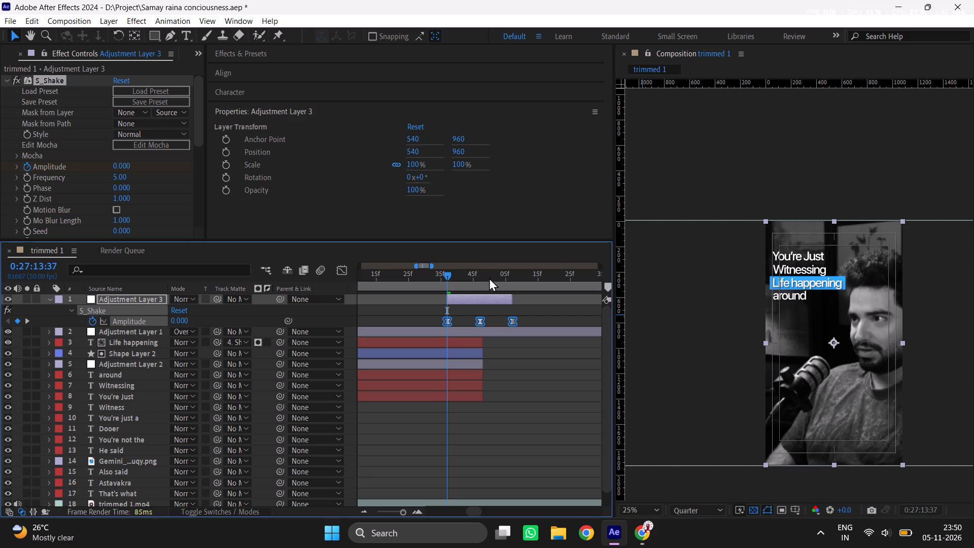
{"action": "left_click", "coordinate": [482, 282]}
{"action": "left_click_drag", "start_coordinate": [332, 264], "coordinate": [339, 267]}
{"action": "left_click", "coordinate": [345, 270]}
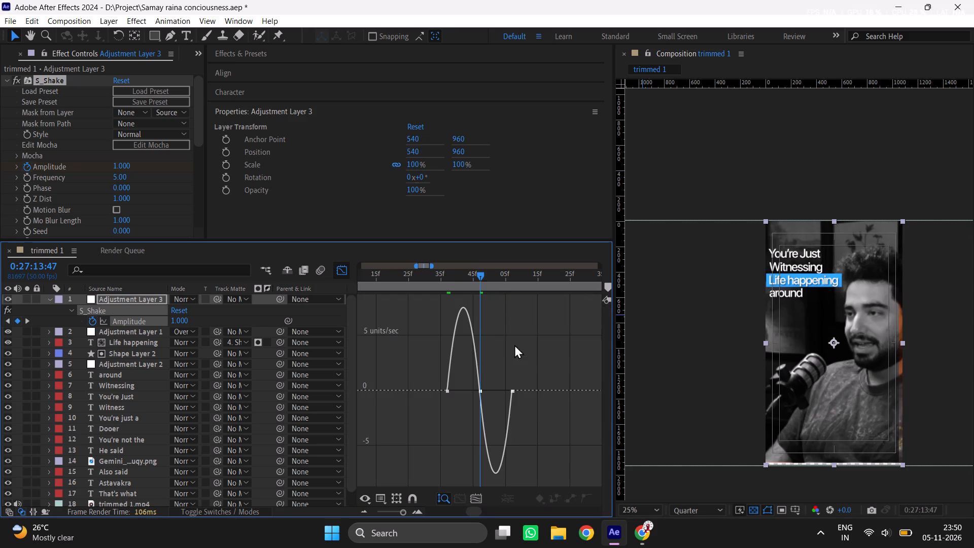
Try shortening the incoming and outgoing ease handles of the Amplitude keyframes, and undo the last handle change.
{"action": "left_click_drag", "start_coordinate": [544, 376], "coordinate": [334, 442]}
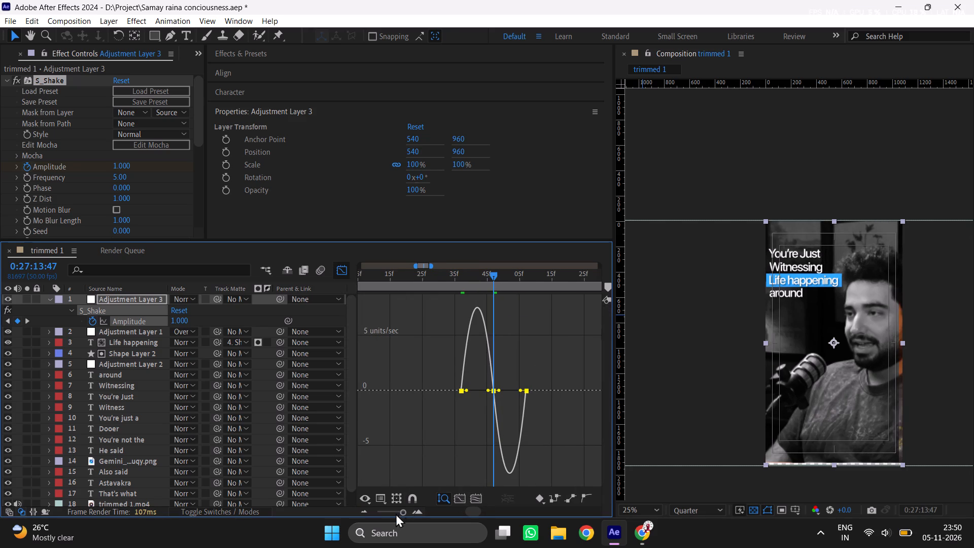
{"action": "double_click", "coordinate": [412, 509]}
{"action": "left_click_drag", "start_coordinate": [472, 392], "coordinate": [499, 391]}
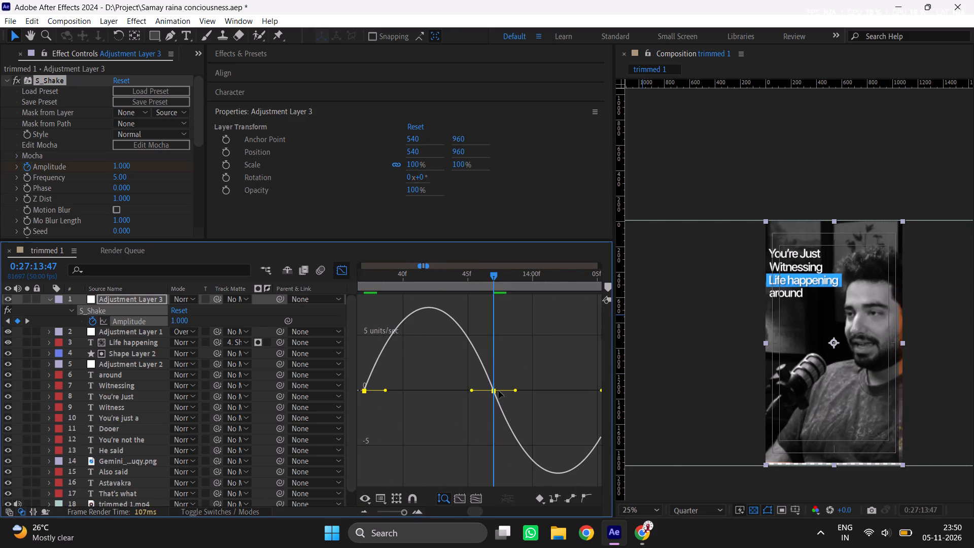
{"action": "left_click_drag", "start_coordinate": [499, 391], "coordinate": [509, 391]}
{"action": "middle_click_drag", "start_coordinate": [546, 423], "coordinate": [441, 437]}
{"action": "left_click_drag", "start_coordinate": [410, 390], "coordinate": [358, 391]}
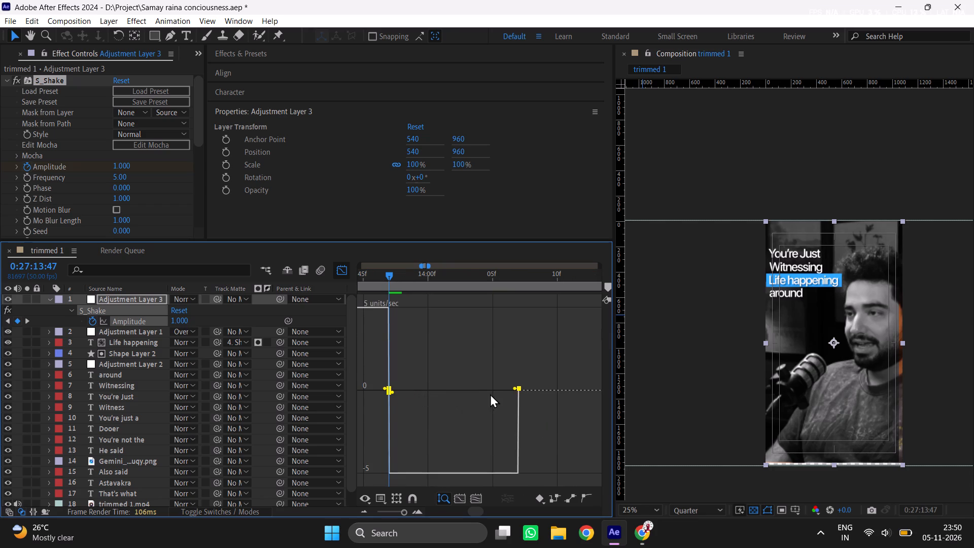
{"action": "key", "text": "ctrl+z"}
Reapply Easy Ease to the middle and last Amplitude keyframes, lengthen their incoming handles and collapse the outgoing ones for a sharp drop after 0:27:13:47.
{"action": "left_click_drag", "start_coordinate": [547, 377], "coordinate": [296, 467]}
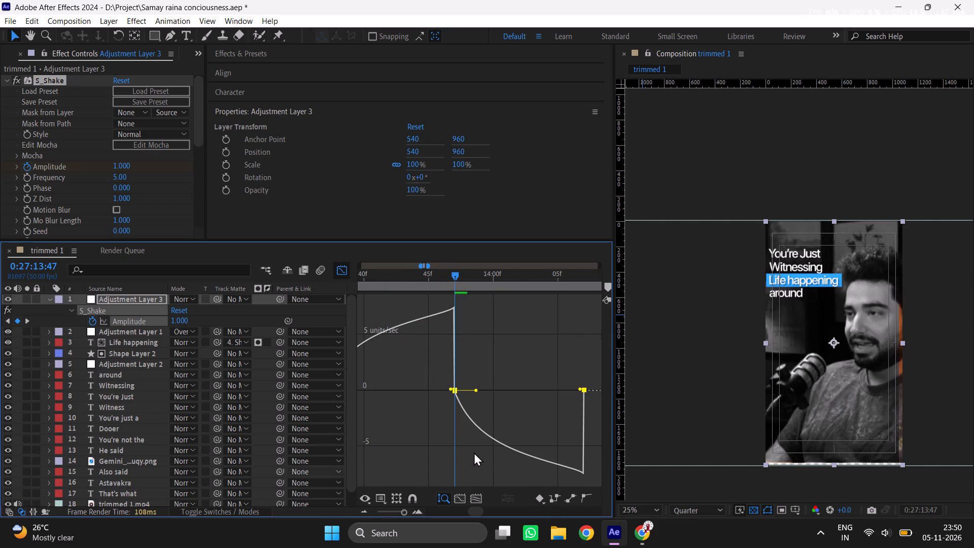
{"action": "key", "text": "F9"}
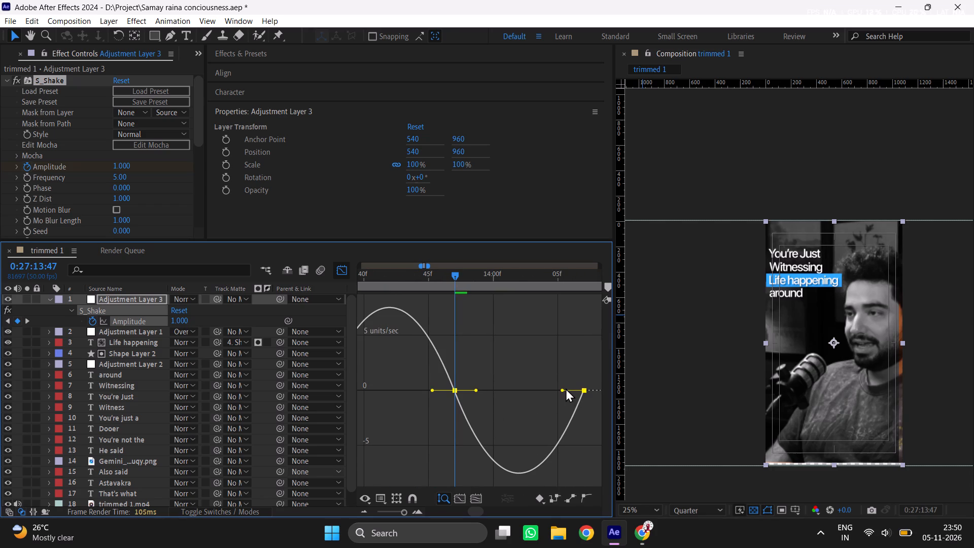
{"action": "left_click_drag", "start_coordinate": [565, 389], "coordinate": [468, 391]}
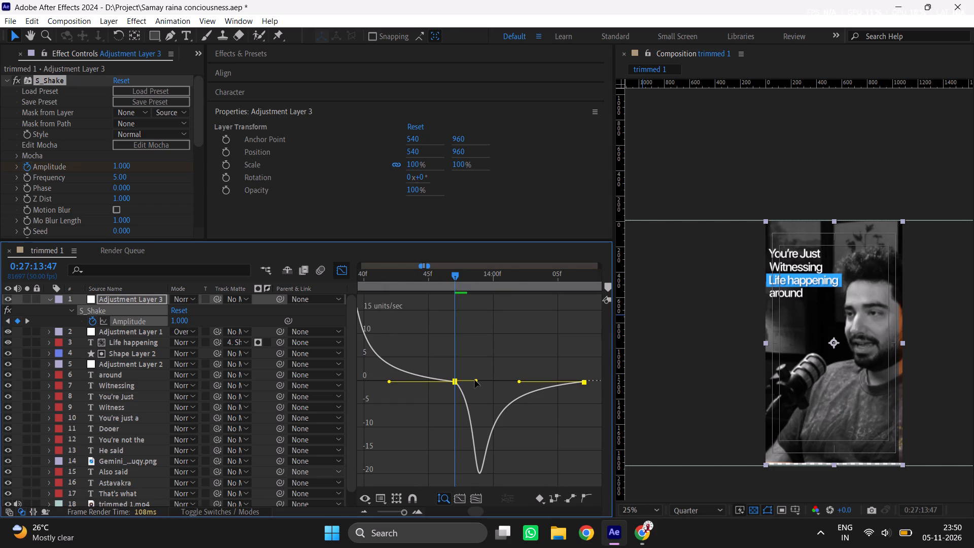
{"action": "left_click_drag", "start_coordinate": [475, 380], "coordinate": [431, 379]}
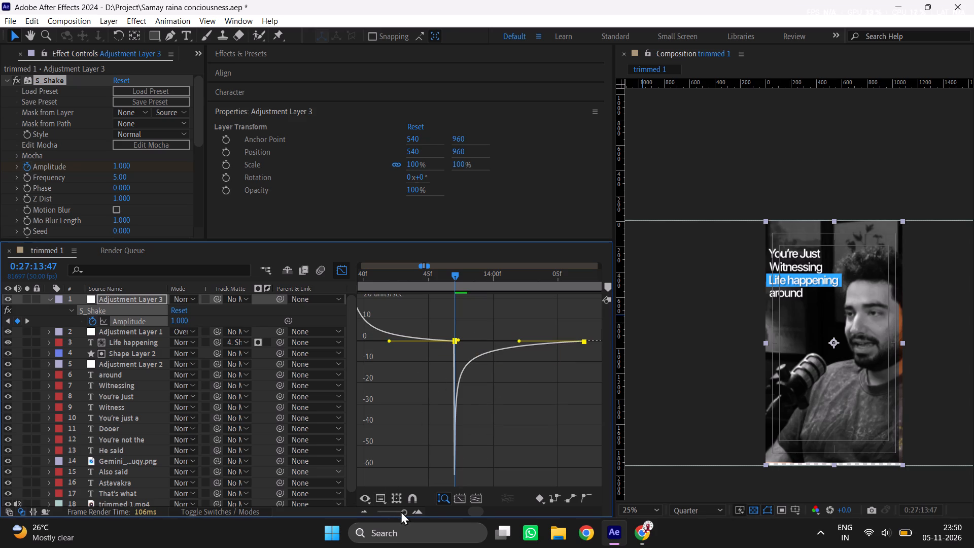
{"action": "left_click_drag", "start_coordinate": [401, 510], "coordinate": [400, 485]}
{"action": "triple_click", "coordinate": [418, 510]}
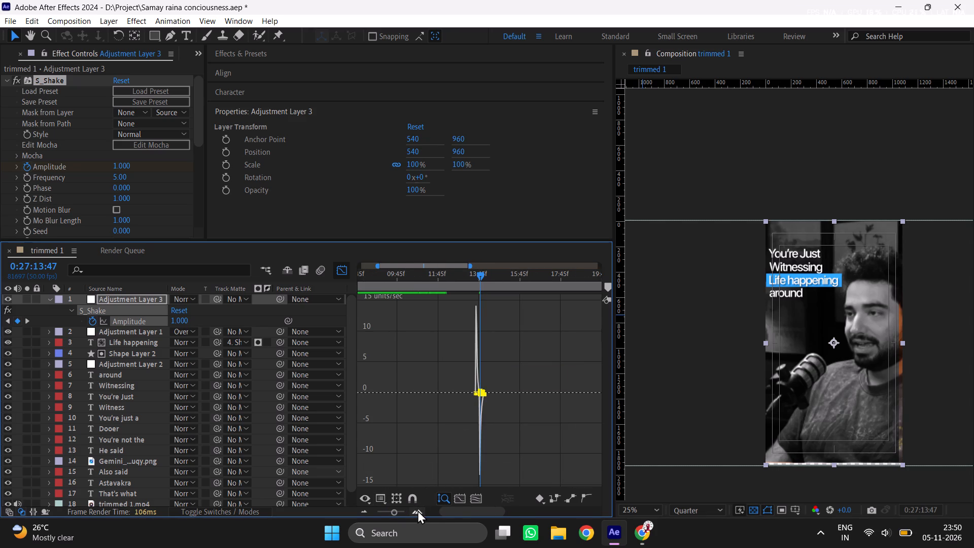
{"action": "left_click", "coordinate": [418, 510]}
{"action": "left_click", "coordinate": [451, 402]}
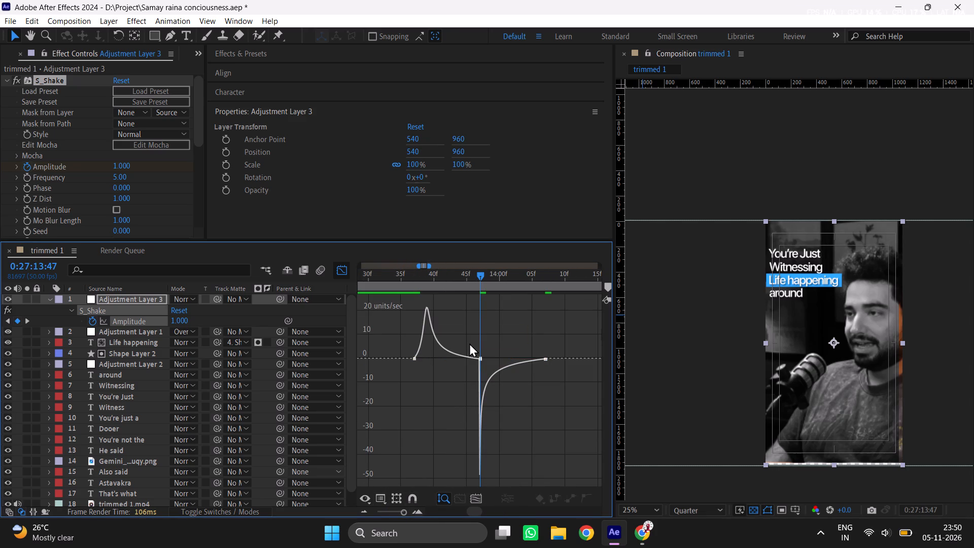
Collapse the middle Amplitude keyframe's incoming ease, extend the first keyframe's outgoing ease to 100% influence, and return to the layer timeline.
{"action": "left_click_drag", "start_coordinate": [485, 347], "coordinate": [450, 369]}
{"action": "left_click_drag", "start_coordinate": [449, 360], "coordinate": [486, 360]}
{"action": "left_click_drag", "start_coordinate": [427, 330], "coordinate": [490, 329]}
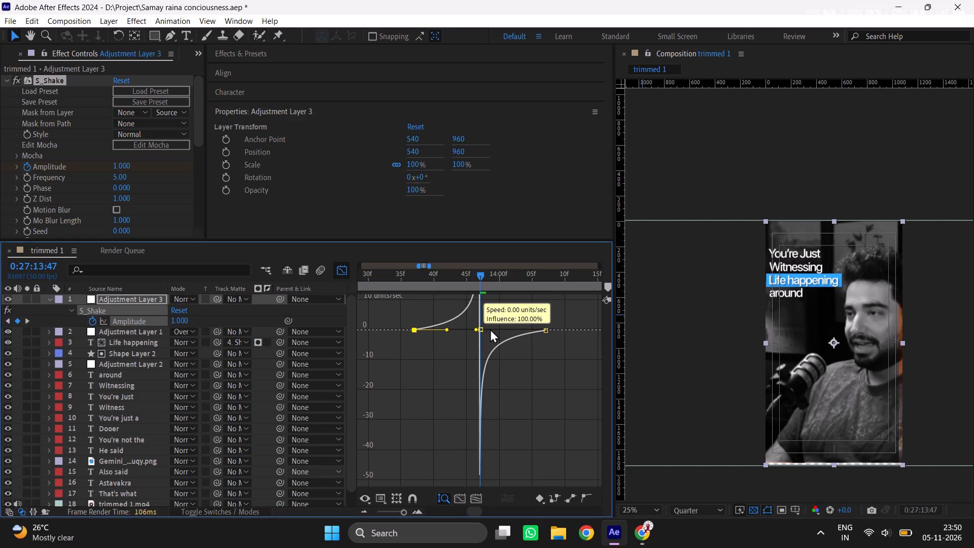
{"action": "left_click_drag", "start_coordinate": [490, 329], "coordinate": [492, 329]}
{"action": "left_click", "coordinate": [488, 345]}
{"action": "left_click_drag", "start_coordinate": [382, 277], "coordinate": [380, 277]}
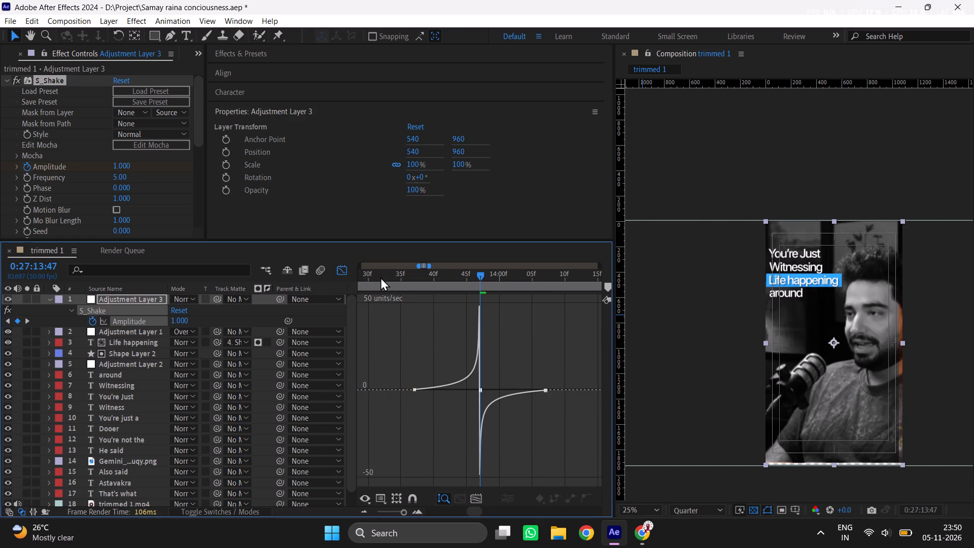
{"action": "left_click_drag", "start_coordinate": [380, 277], "coordinate": [345, 277]}
{"action": "left_click", "coordinate": [342, 266]}
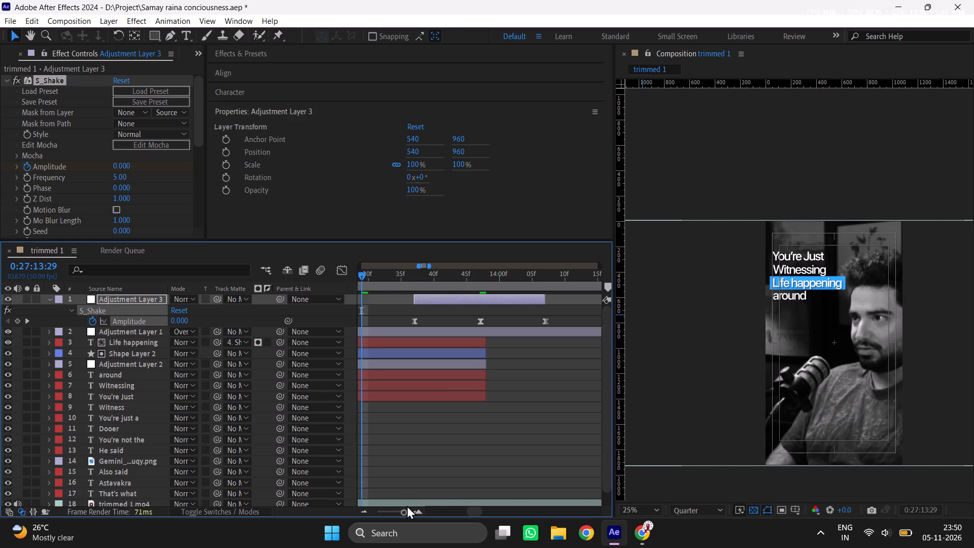
Deselect all layers and save the project.
{"action": "left_click_drag", "start_coordinate": [396, 508], "coordinate": [385, 508]}
{"action": "left_click_drag", "start_coordinate": [398, 510], "coordinate": [385, 510]}
{"action": "left_click", "coordinate": [521, 433]}
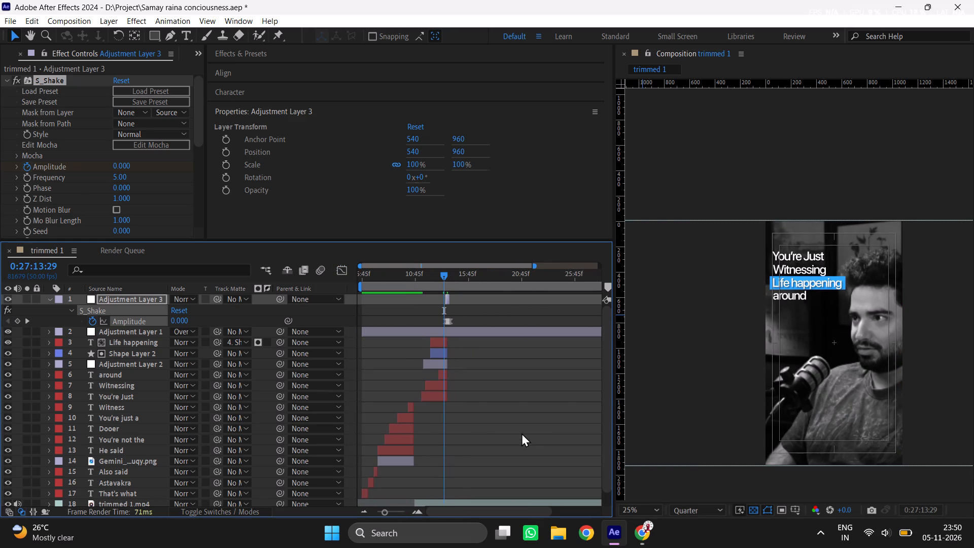
{"action": "key", "text": "ctrl+s"}
Preview the composition from 0:27:05:45, then replay the shake transition from 0:27:11:28 and the footage following it.
{"action": "left_click_drag", "start_coordinate": [383, 280], "coordinate": [304, 286]}
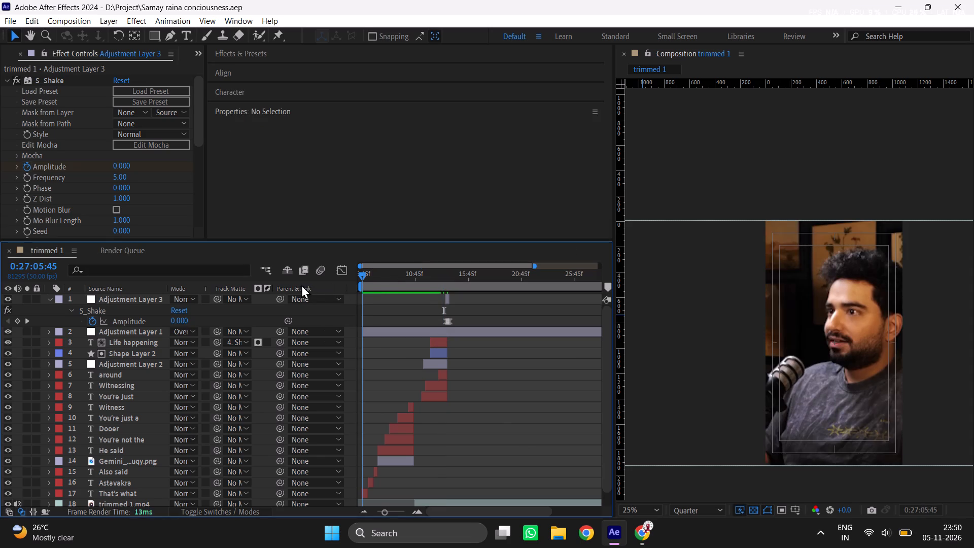
{"action": "key", "text": "space"}
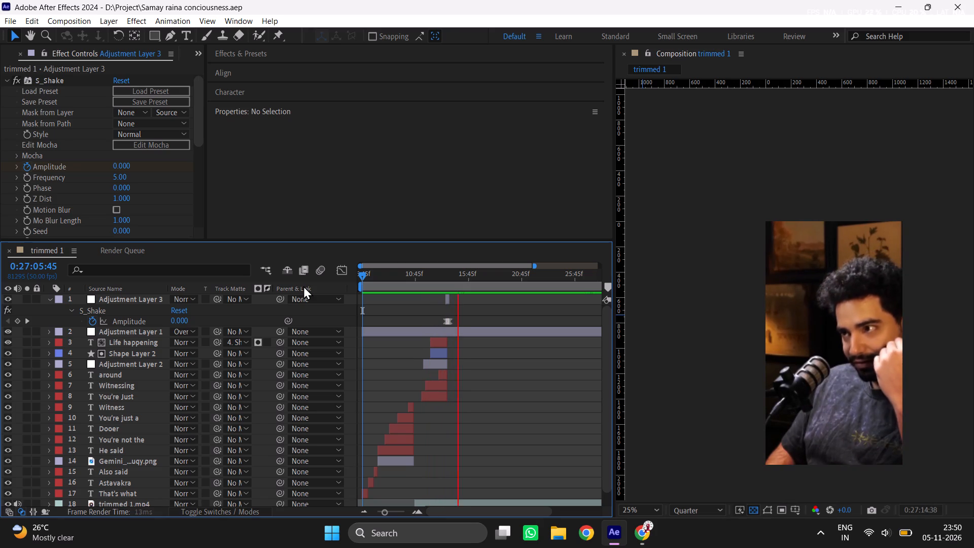
{"action": "key", "text": "space"}
{"action": "left_click", "coordinate": [423, 276]}
{"action": "key", "text": "space"}
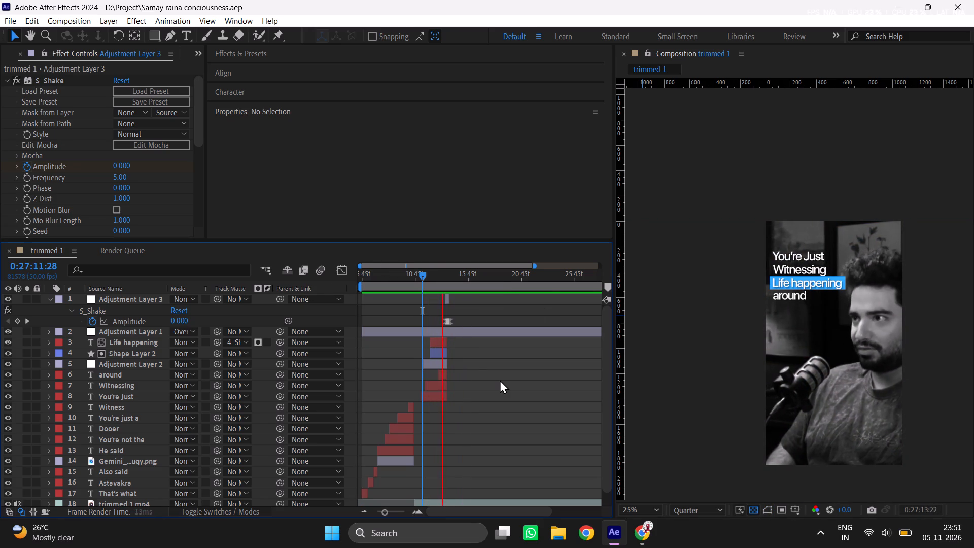
{"action": "key", "text": "space"}
{"action": "left_click", "coordinate": [423, 276]}
{"action": "key", "text": "space"}
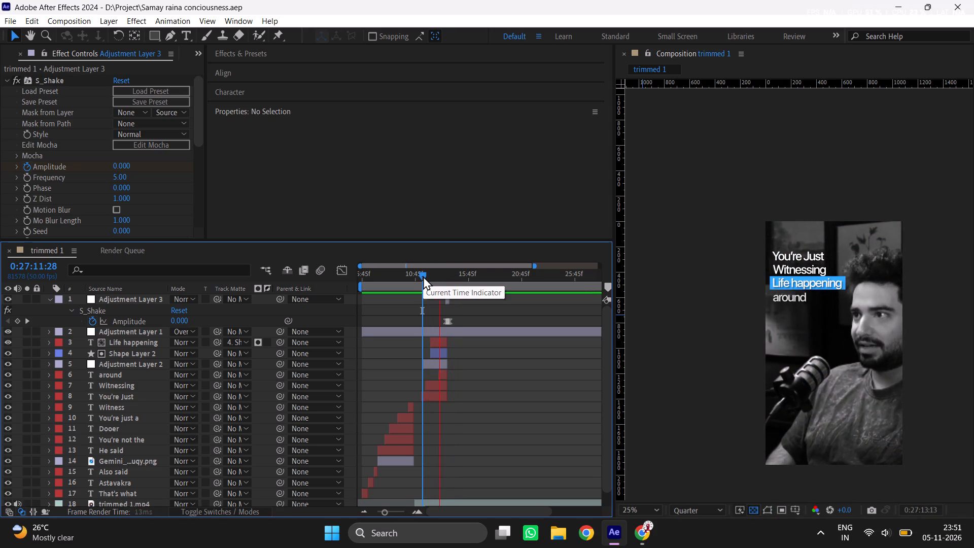
{"action": "key", "text": "space"}
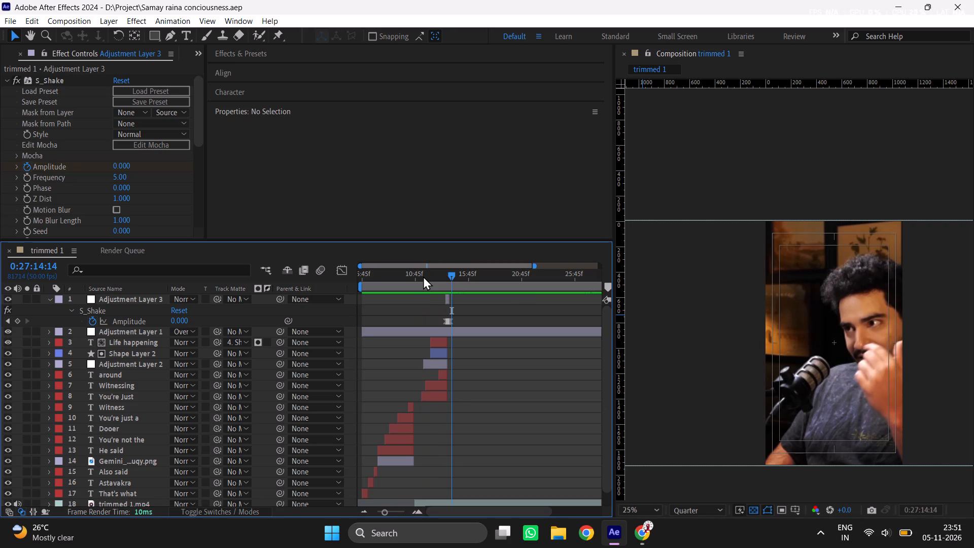
{"action": "key", "text": "space"}
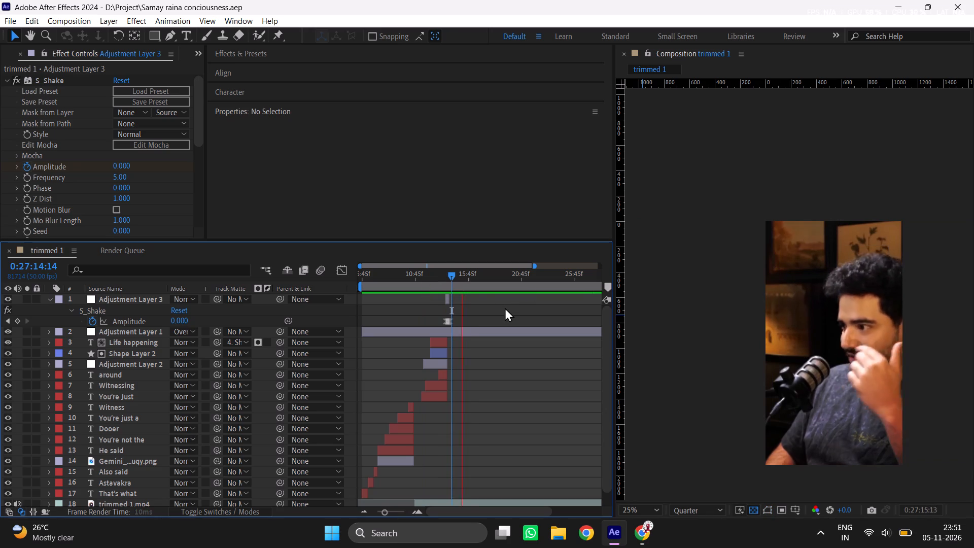
{"action": "key", "text": "space"}
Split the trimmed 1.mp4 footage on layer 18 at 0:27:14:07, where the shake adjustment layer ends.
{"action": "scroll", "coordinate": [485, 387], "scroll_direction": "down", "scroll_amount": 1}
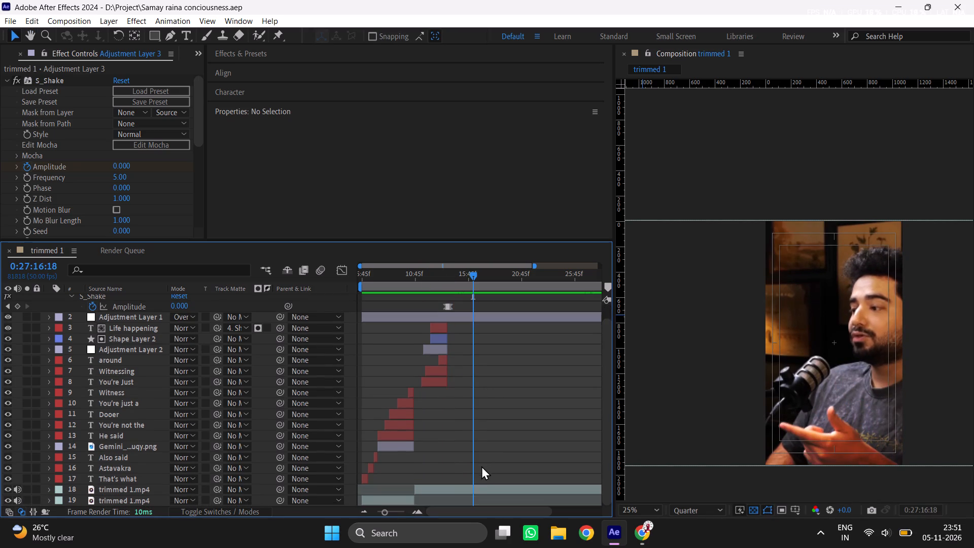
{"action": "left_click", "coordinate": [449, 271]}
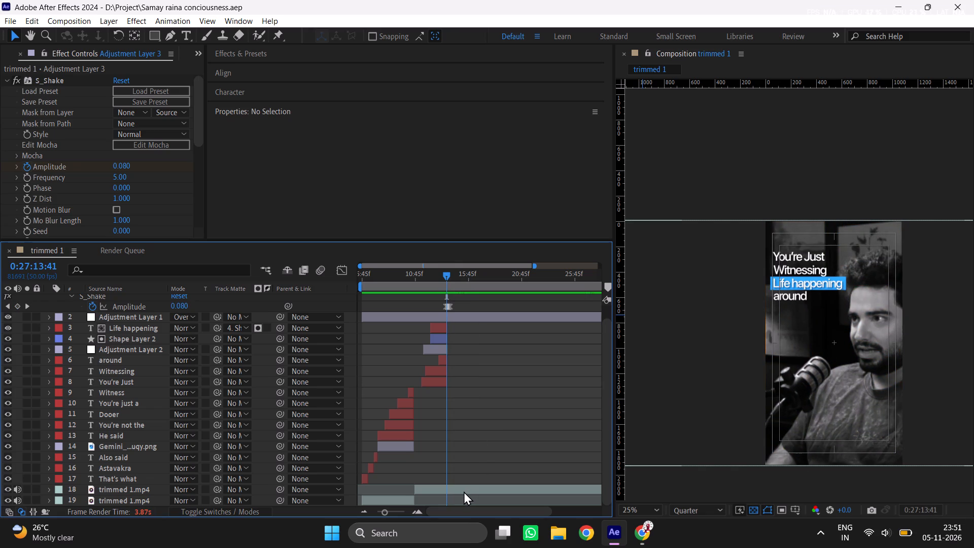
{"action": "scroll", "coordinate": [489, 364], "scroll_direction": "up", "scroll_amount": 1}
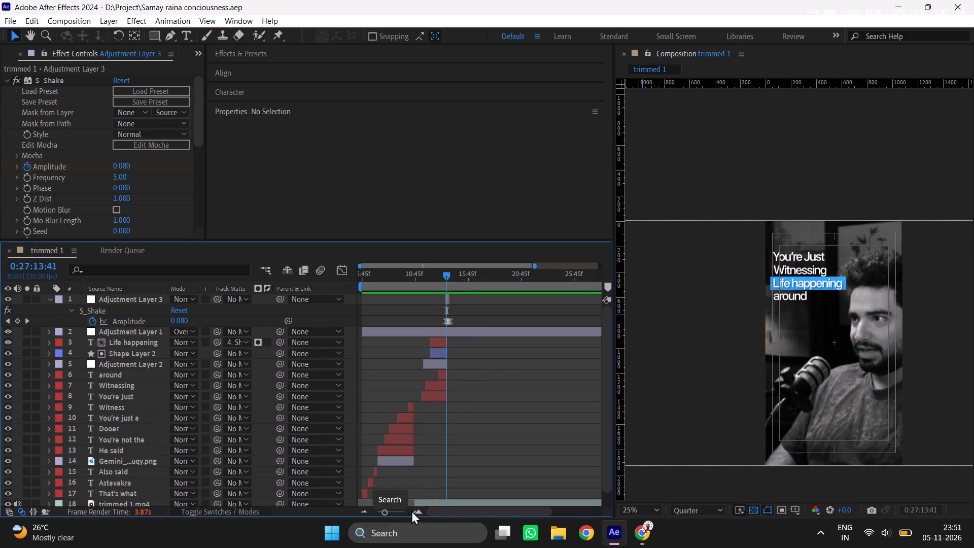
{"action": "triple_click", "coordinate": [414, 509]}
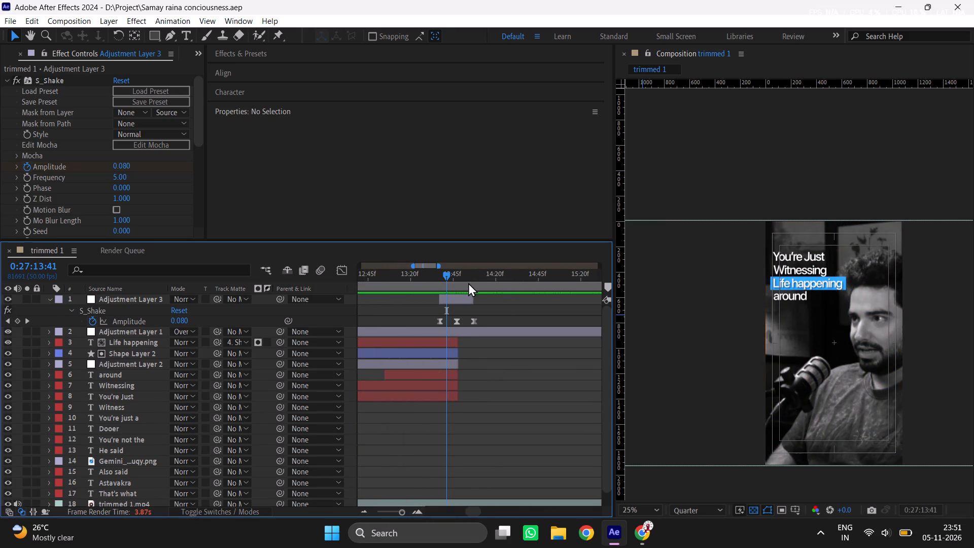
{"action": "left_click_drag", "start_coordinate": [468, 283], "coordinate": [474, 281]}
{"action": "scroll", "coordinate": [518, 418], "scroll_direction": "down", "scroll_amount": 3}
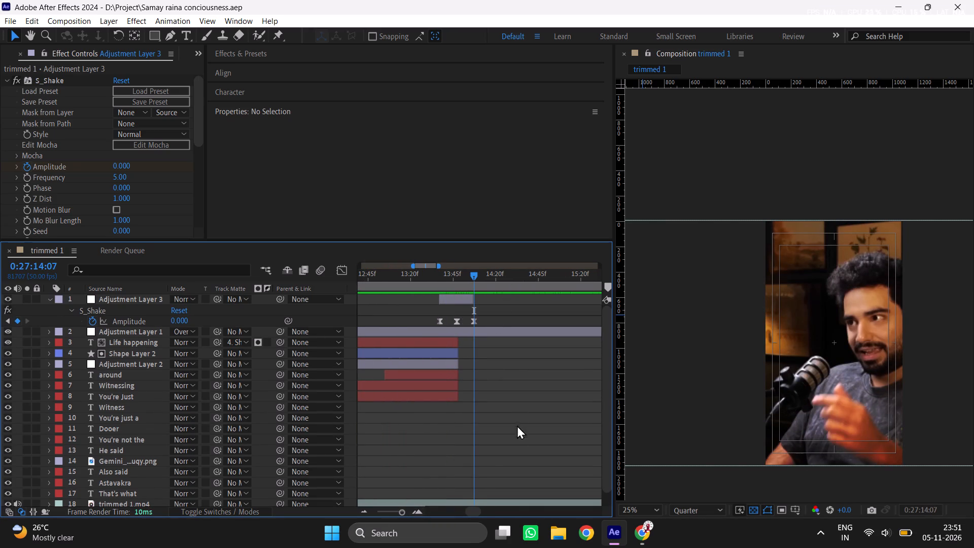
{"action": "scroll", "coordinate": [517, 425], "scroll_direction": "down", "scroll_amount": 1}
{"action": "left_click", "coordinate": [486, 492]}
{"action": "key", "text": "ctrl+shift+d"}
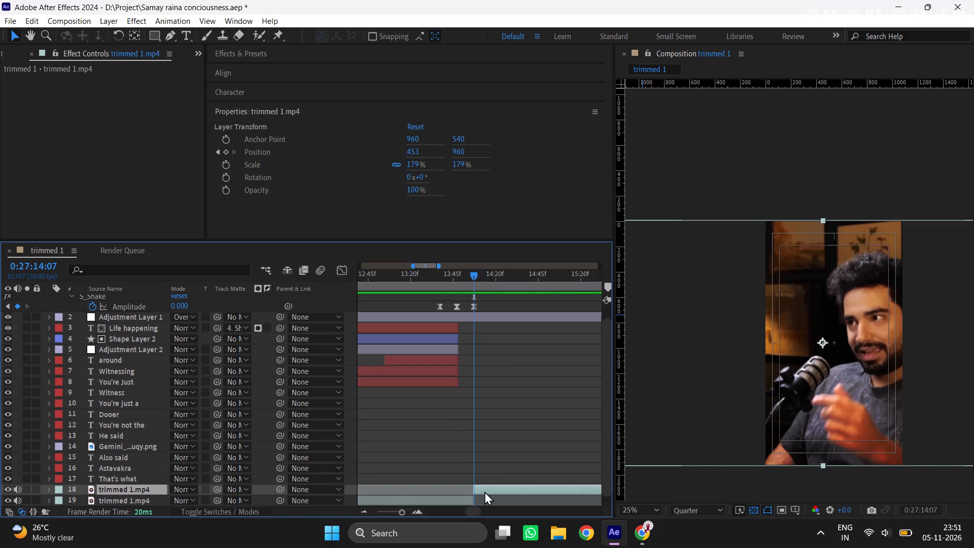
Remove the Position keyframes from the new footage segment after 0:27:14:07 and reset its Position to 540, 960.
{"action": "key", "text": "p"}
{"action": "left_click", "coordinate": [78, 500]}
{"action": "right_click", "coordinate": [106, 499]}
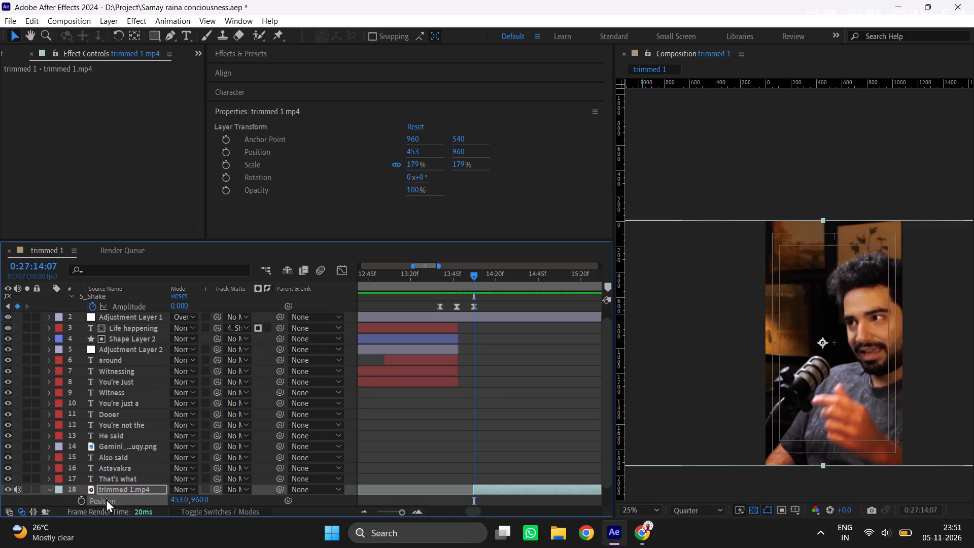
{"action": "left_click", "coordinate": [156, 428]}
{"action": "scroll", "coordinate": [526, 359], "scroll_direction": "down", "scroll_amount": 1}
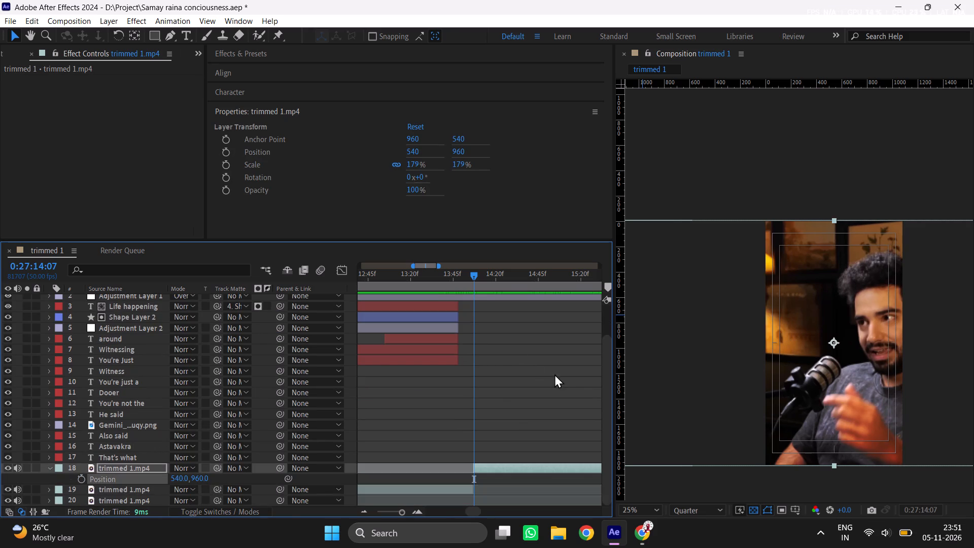
Preview the transition into the recentred footage segment, replaying from 0:27:13:30 and 0:27:13:26.
{"action": "middle_click_drag", "start_coordinate": [579, 372], "coordinate": [469, 391]}
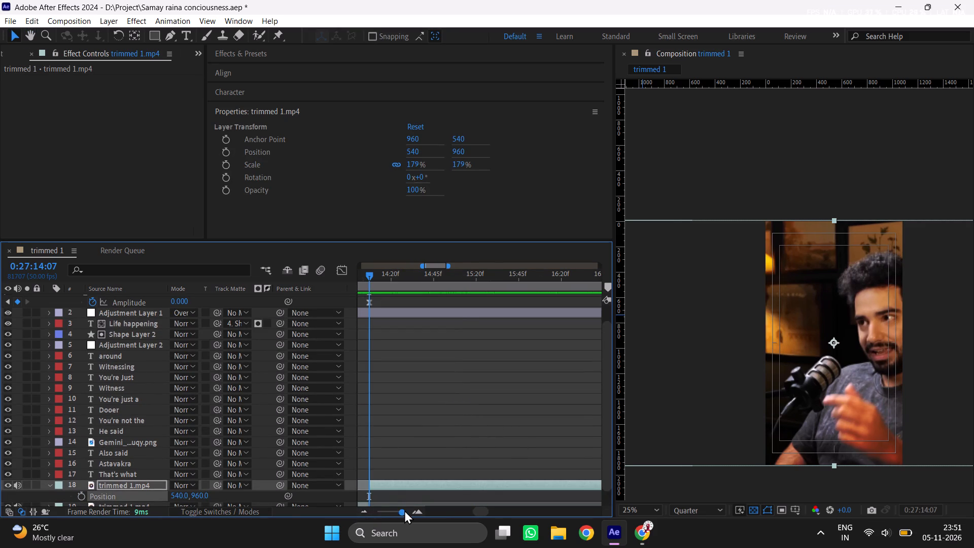
{"action": "left_click", "coordinate": [399, 511]}
{"action": "key", "text": "space"}
{"action": "left_click", "coordinate": [468, 271]}
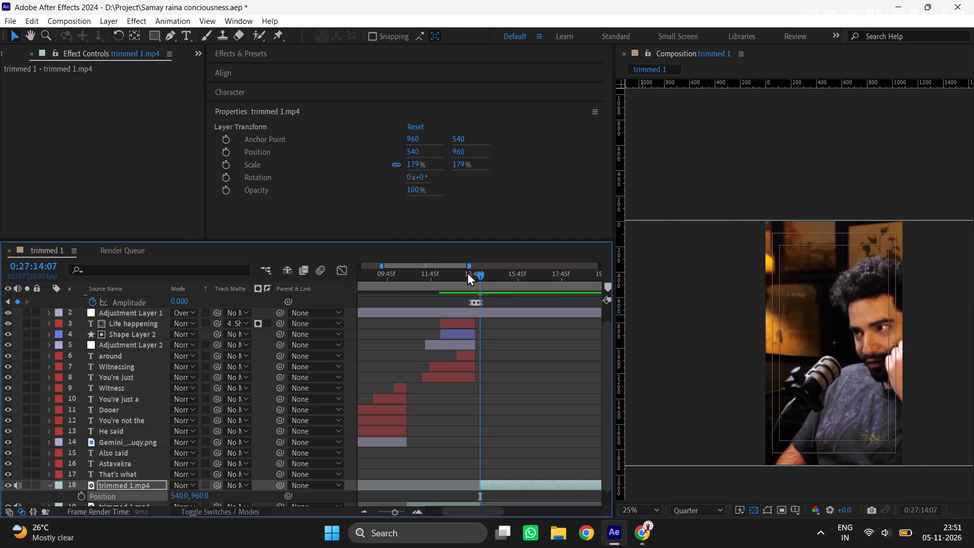
{"action": "key", "text": "space"}
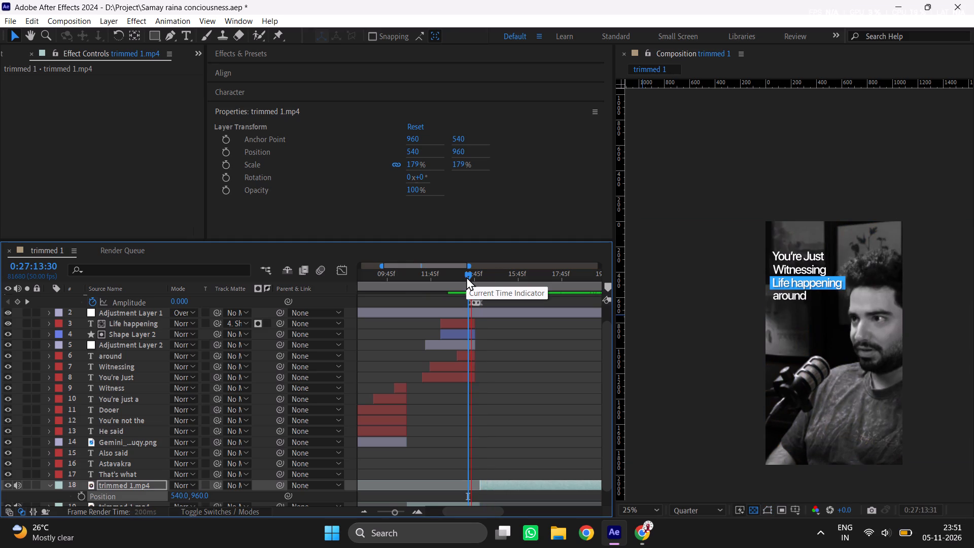
{"action": "key", "text": "space"}
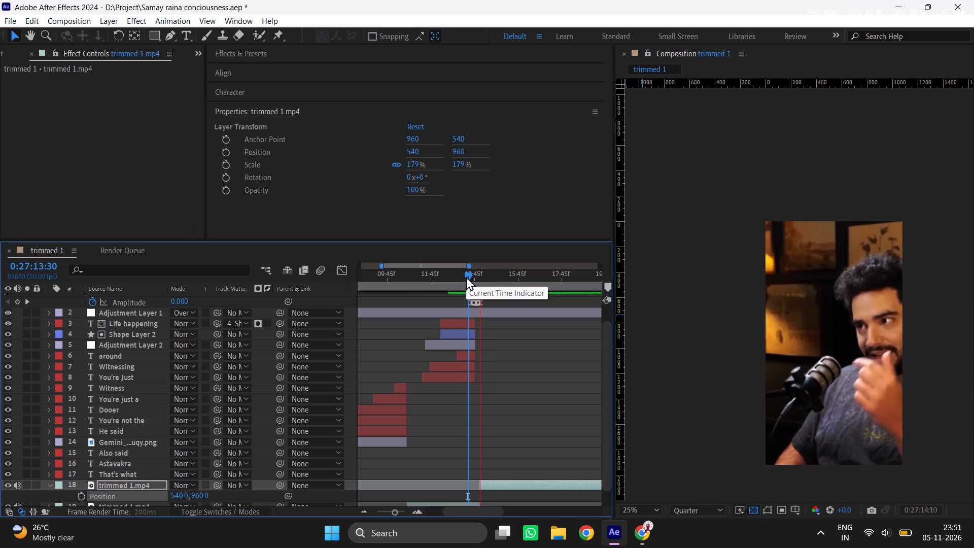
{"action": "left_click", "coordinate": [466, 277]}
{"action": "key", "text": "space"}
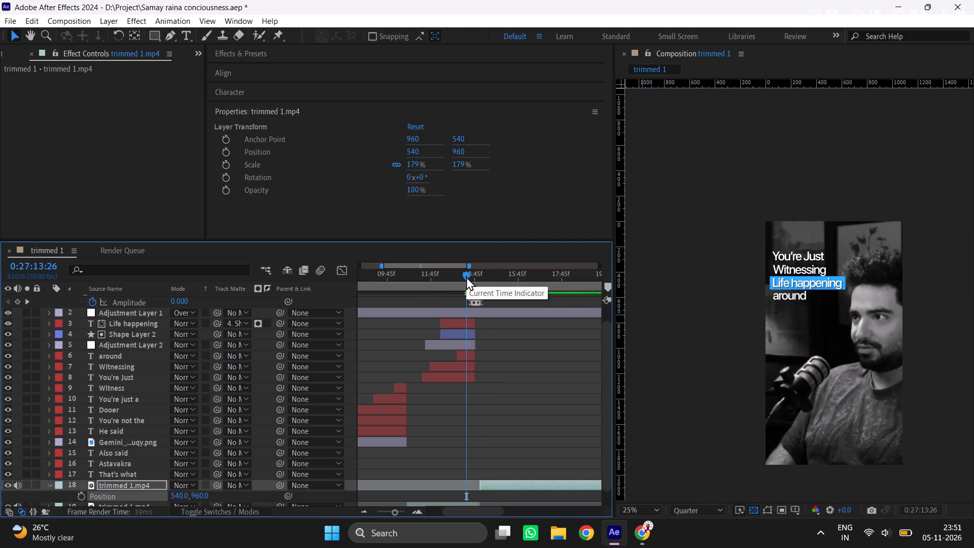
{"action": "key", "text": "space"}
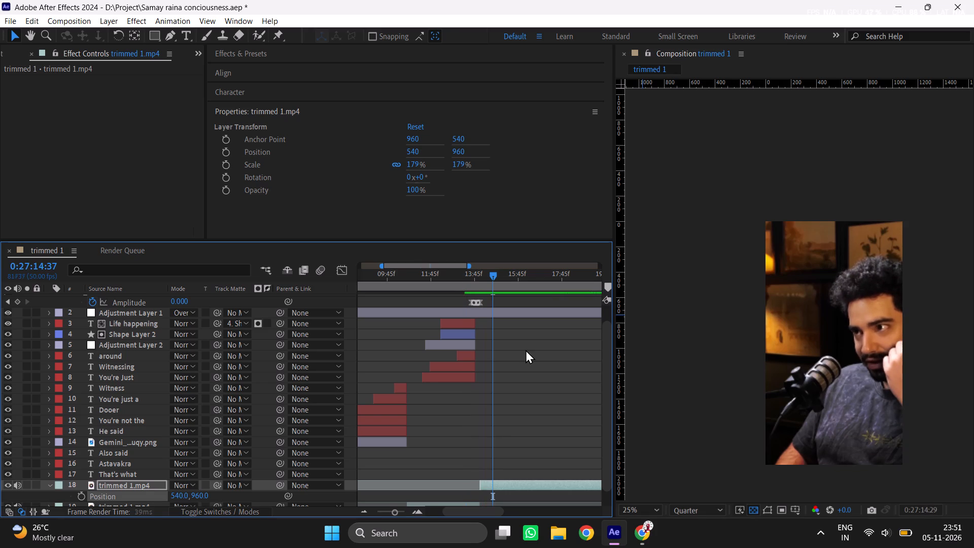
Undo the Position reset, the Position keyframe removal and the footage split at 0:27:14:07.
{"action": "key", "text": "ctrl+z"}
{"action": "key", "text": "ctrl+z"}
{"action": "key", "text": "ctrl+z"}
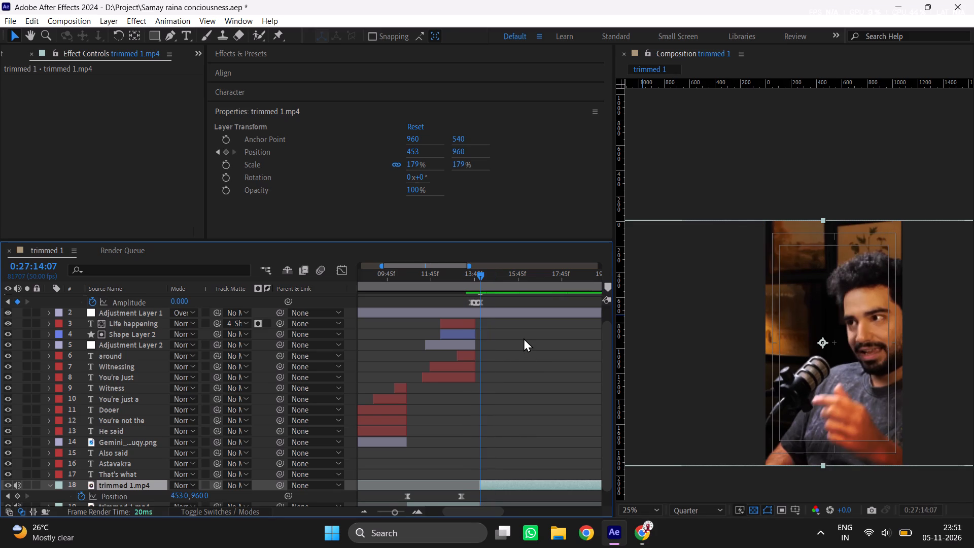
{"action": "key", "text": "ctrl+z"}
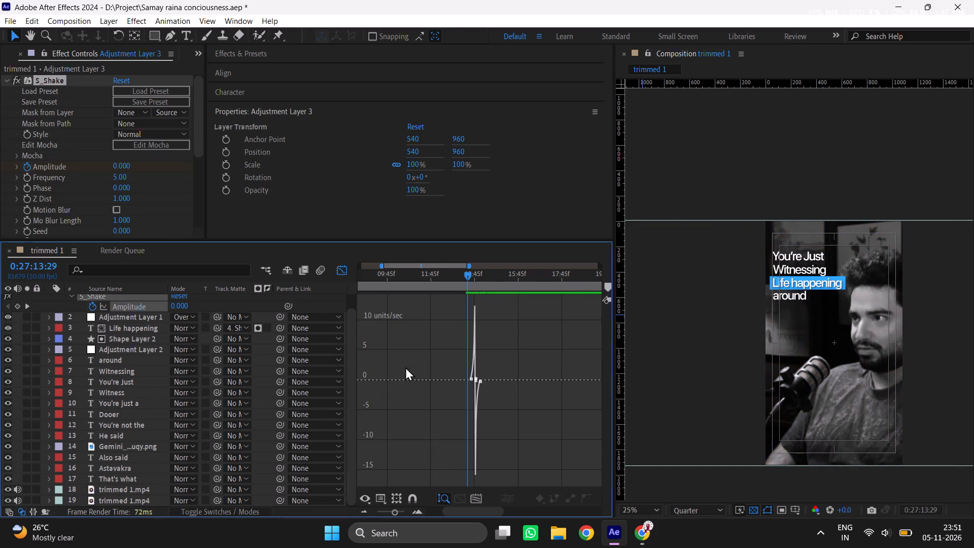
Close the graph editor, preview the shake transition from 0:27:13:29 and return the current time to 0:27:13:27.
{"action": "left_click", "coordinate": [337, 268]}
{"action": "key", "text": "space"}
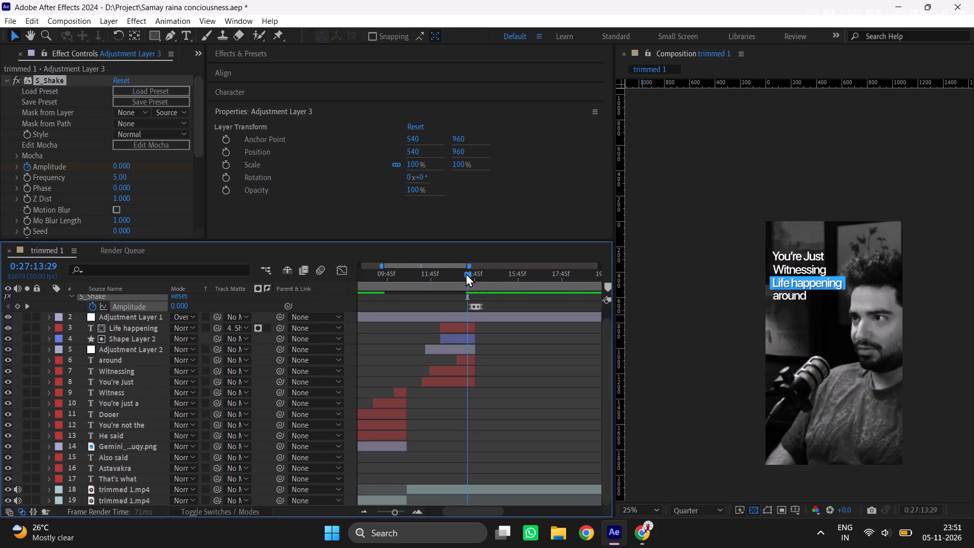
{"action": "key", "text": "space"}
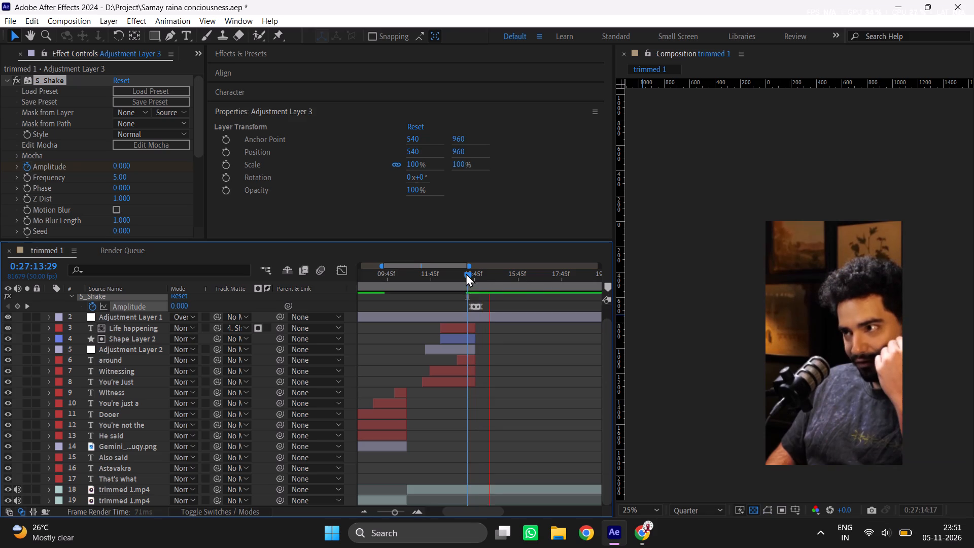
{"action": "scroll", "coordinate": [481, 298], "scroll_direction": "up", "scroll_amount": 1}
{"action": "left_click", "coordinate": [467, 279]}
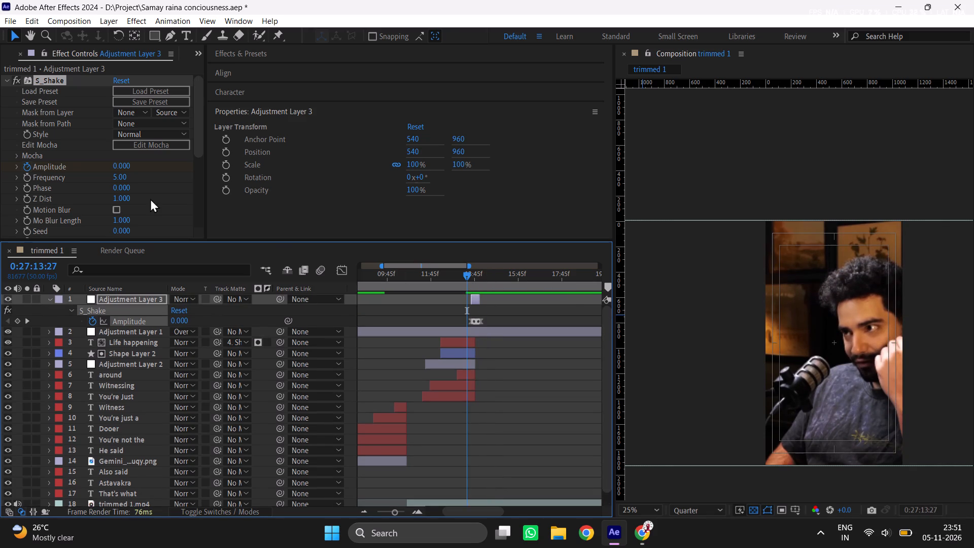
Enable Motion Blur in the S_Shake effect on Adjustment Layer 3 and set its Frequency to 6.
{"action": "left_click", "coordinate": [121, 176]}
{"action": "left_click", "coordinate": [120, 209]}
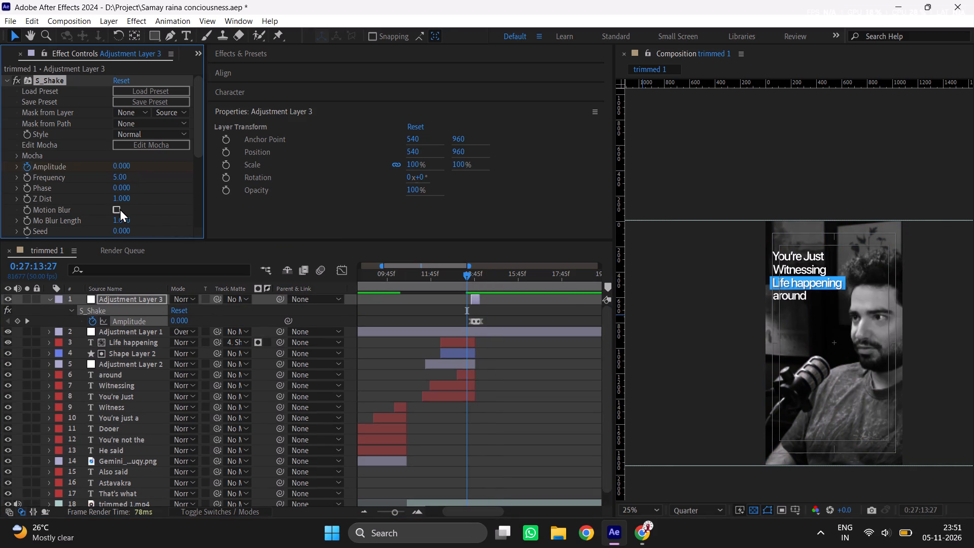
{"action": "left_click", "coordinate": [125, 178]}
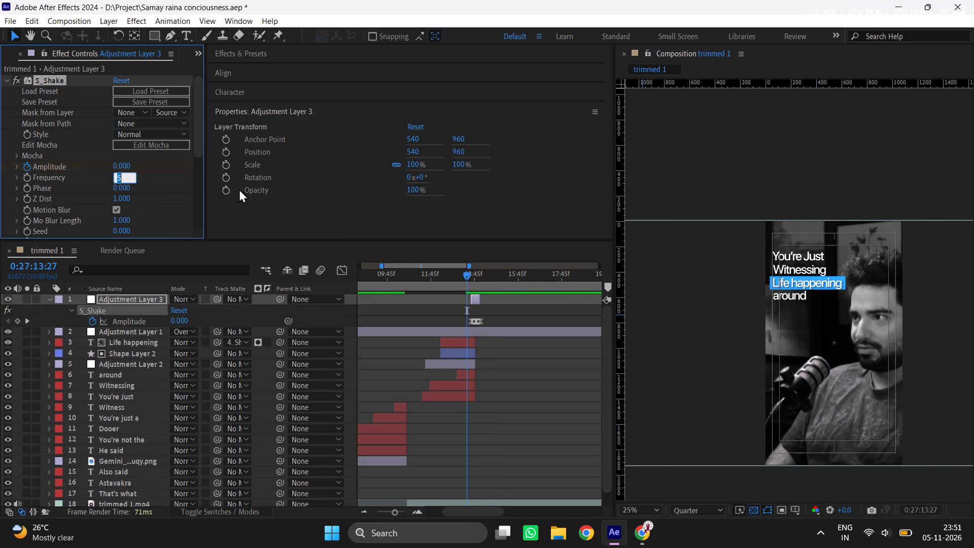
{"action": "key", "text": "6"}
{"action": "key", "text": "Return"}
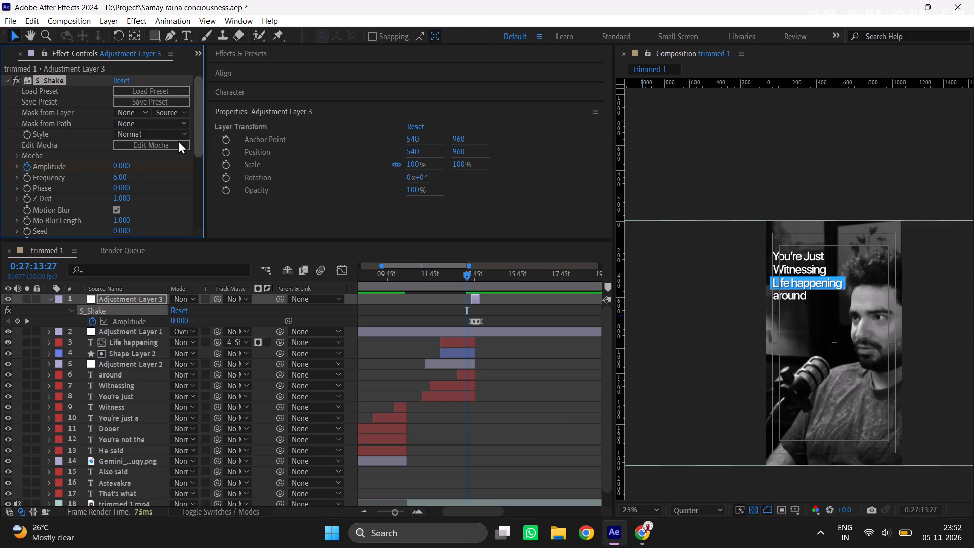
Review the Wrap Y options of the S_Shake effect and keep Reflect selected.
{"action": "scroll", "coordinate": [161, 166], "scroll_direction": "down", "scroll_amount": 2}
{"action": "left_click", "coordinate": [129, 115]}
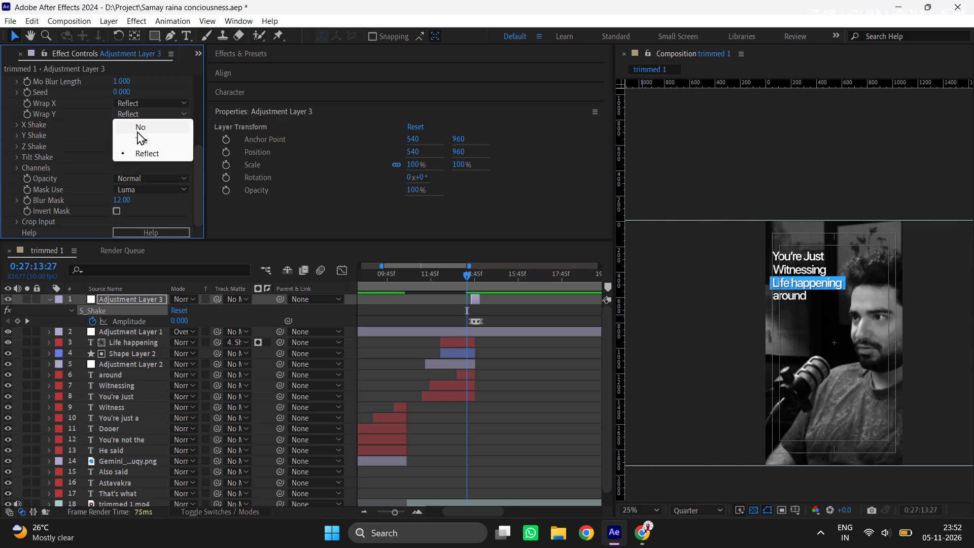
{"action": "left_click", "coordinate": [134, 153]}
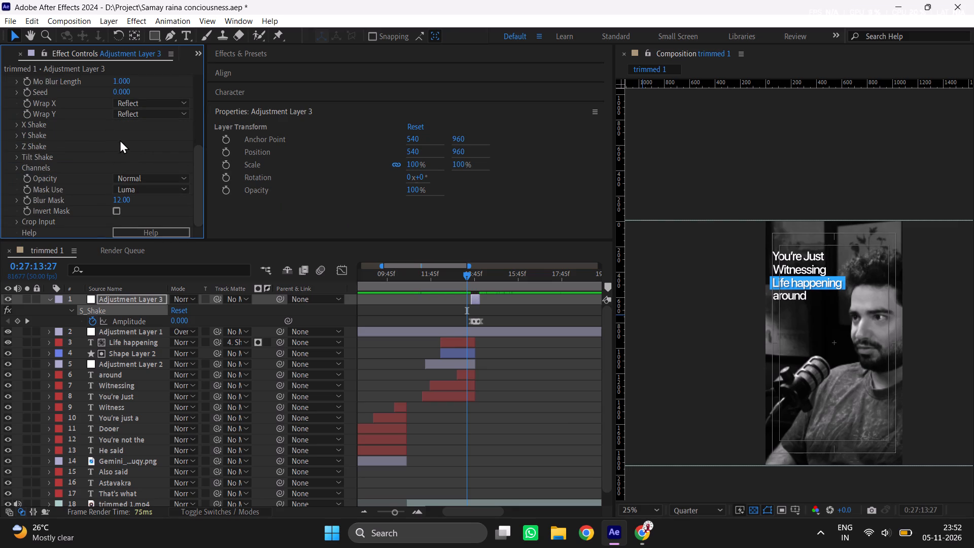
{"action": "middle_click_drag", "start_coordinate": [120, 139], "coordinate": [122, 250]}
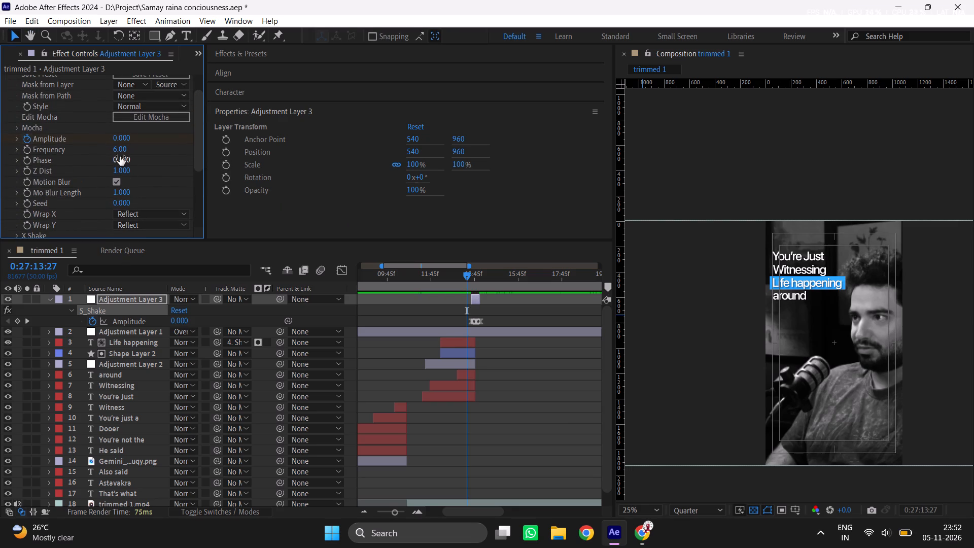
Set the S_Shake Frequency on Adjustment Layer 3 to 7 and preview the transition from 0:27:13:27.
{"action": "left_click", "coordinate": [118, 149]}
{"action": "key", "text": "7"}
{"action": "key", "text": "Return"}
{"action": "left_click", "coordinate": [473, 420]}
{"action": "key", "text": "space"}
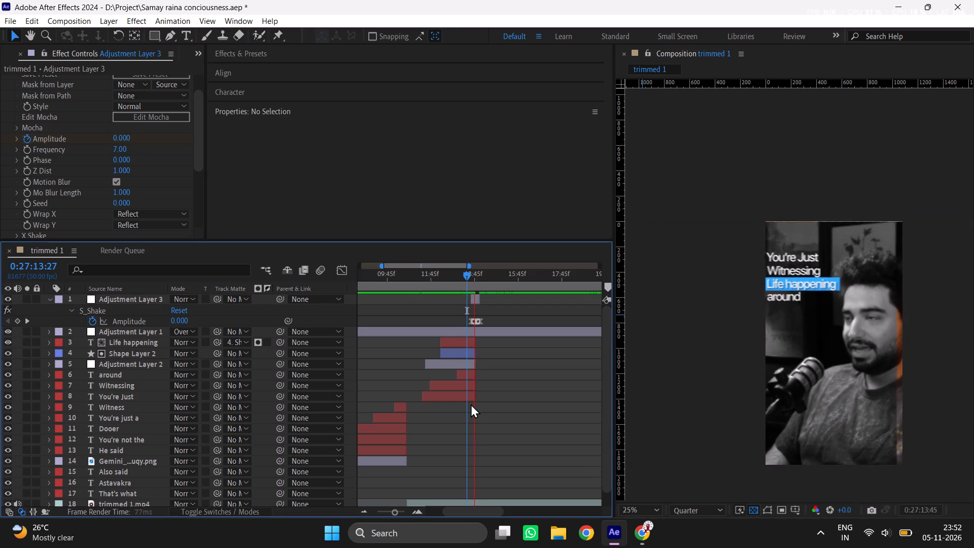
{"action": "key", "text": "space"}
Preview the shake transition from 0:27:12:35 and save the project.
{"action": "left_click", "coordinate": [448, 279]}
{"action": "key", "text": "space"}
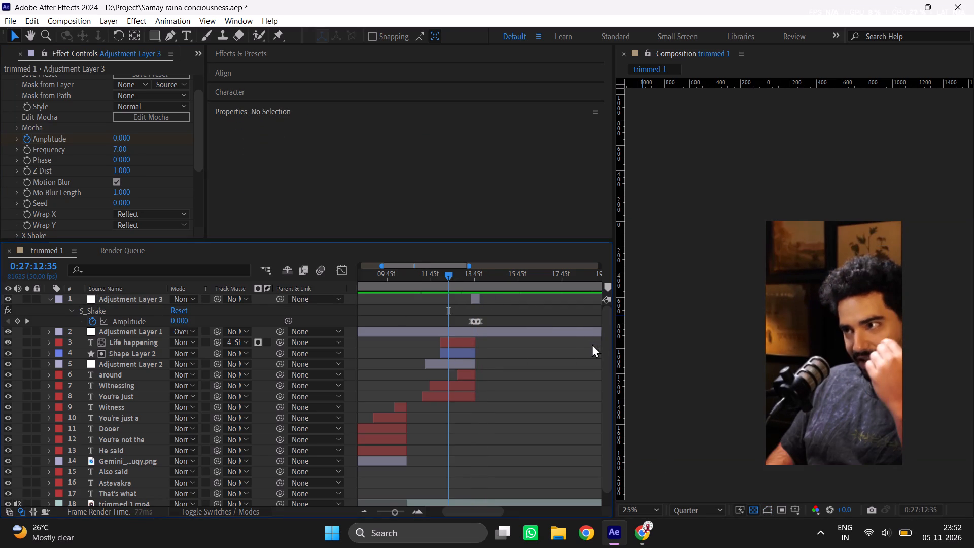
{"action": "key", "text": "space"}
{"action": "key", "text": "space"}
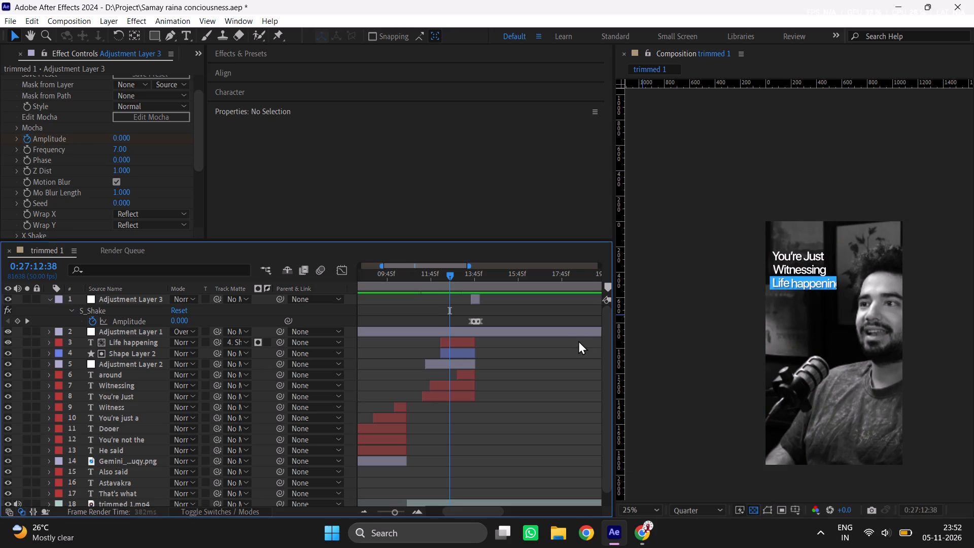
{"action": "key", "text": "ctrl+s"}
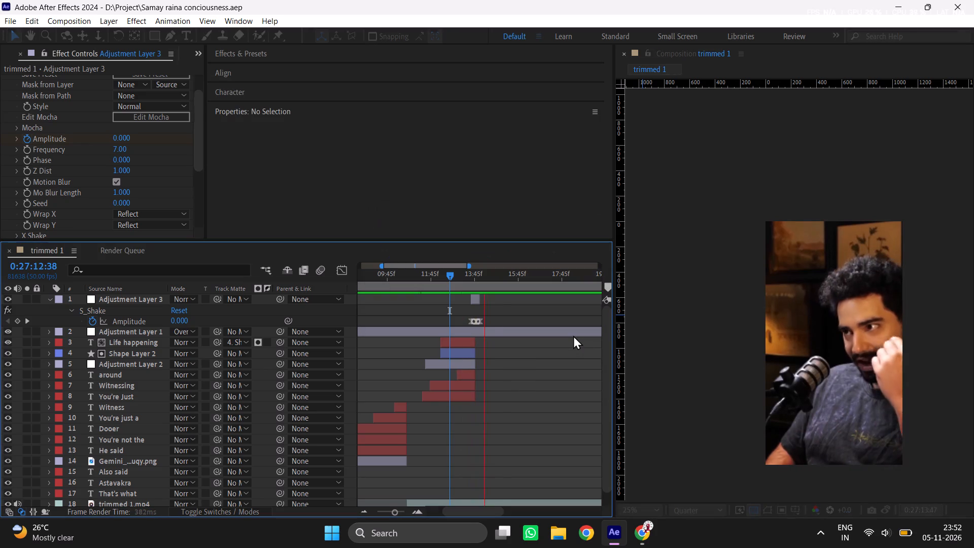
Preview the shake from 0:27:13:23 and examine the frames around the cut between 0:27:13:46 and 0:27:14:00.
{"action": "key", "text": "space"}
{"action": "left_click", "coordinate": [465, 281]}
{"action": "key", "text": "space"}
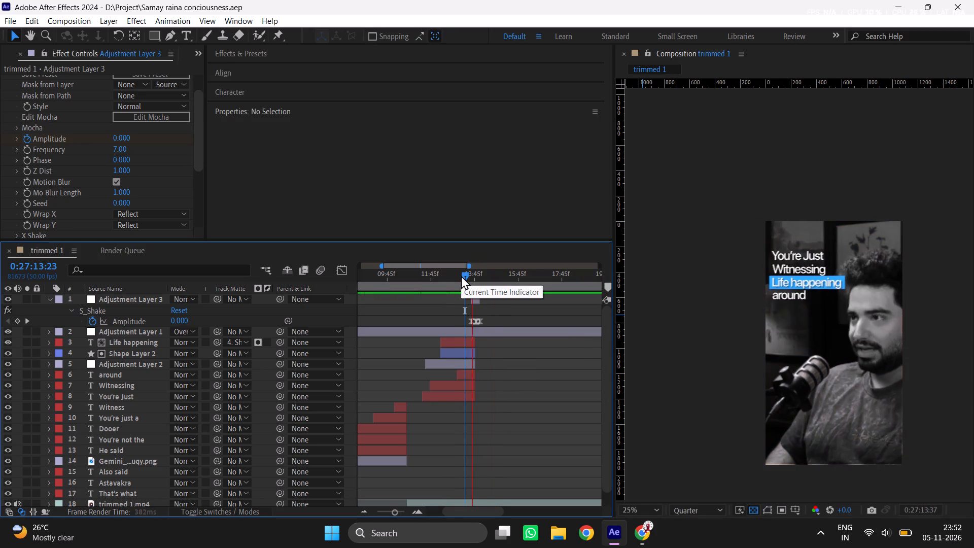
{"action": "key", "text": "space"}
{"action": "left_click_drag", "start_coordinate": [461, 276], "coordinate": [477, 279]}
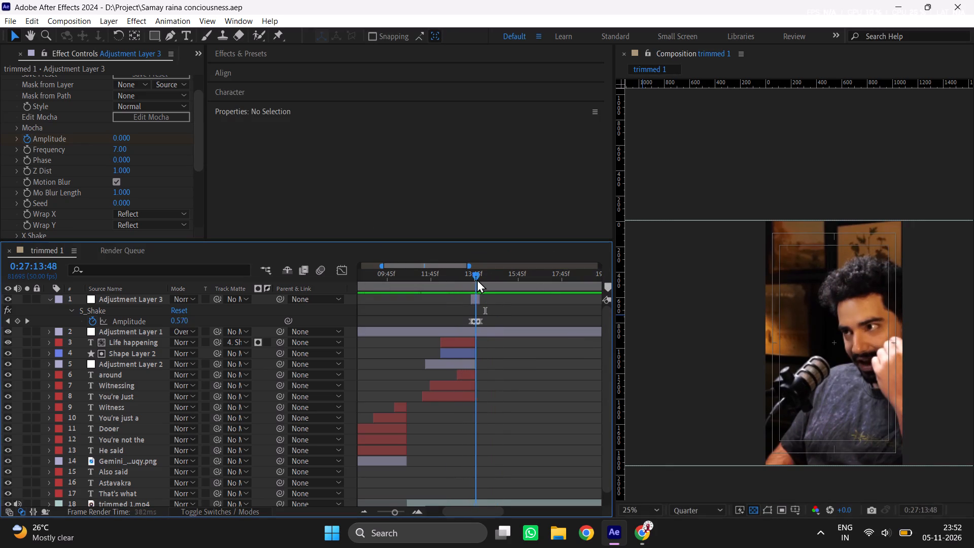
{"action": "left_click_drag", "start_coordinate": [477, 279], "coordinate": [477, 282]}
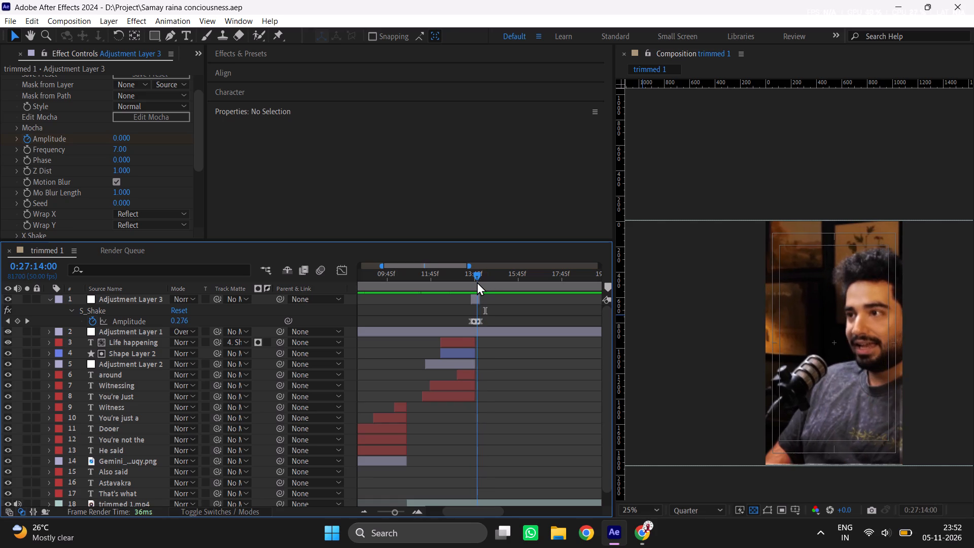
{"action": "left_click_drag", "start_coordinate": [477, 282], "coordinate": [475, 282]}
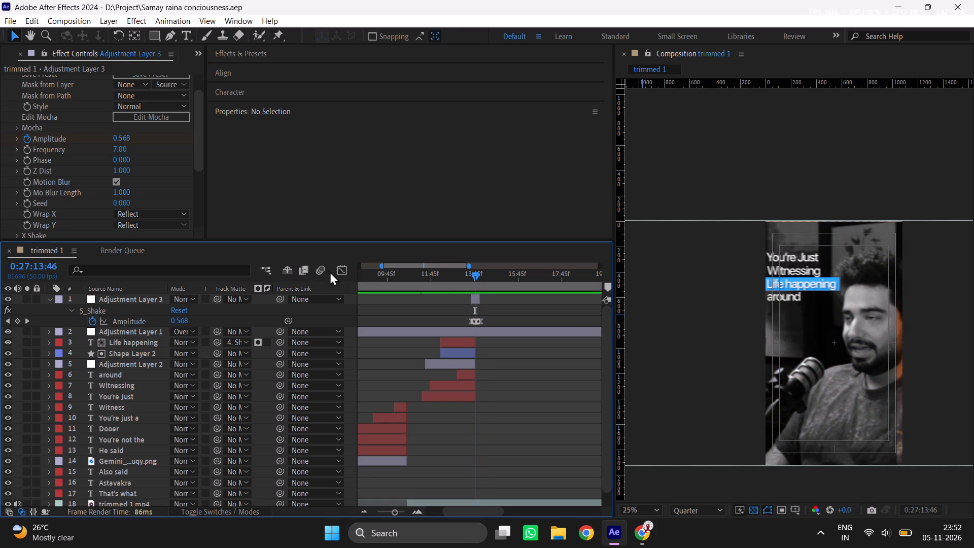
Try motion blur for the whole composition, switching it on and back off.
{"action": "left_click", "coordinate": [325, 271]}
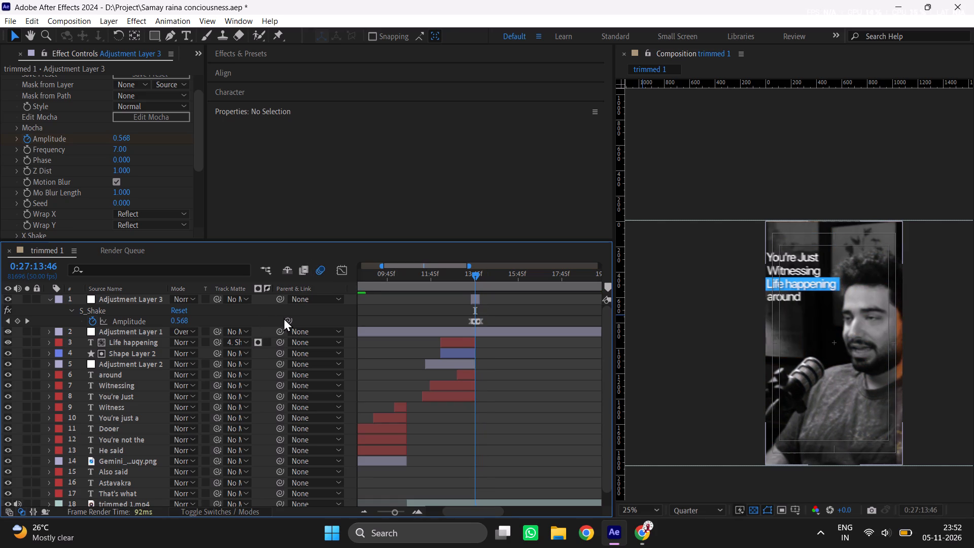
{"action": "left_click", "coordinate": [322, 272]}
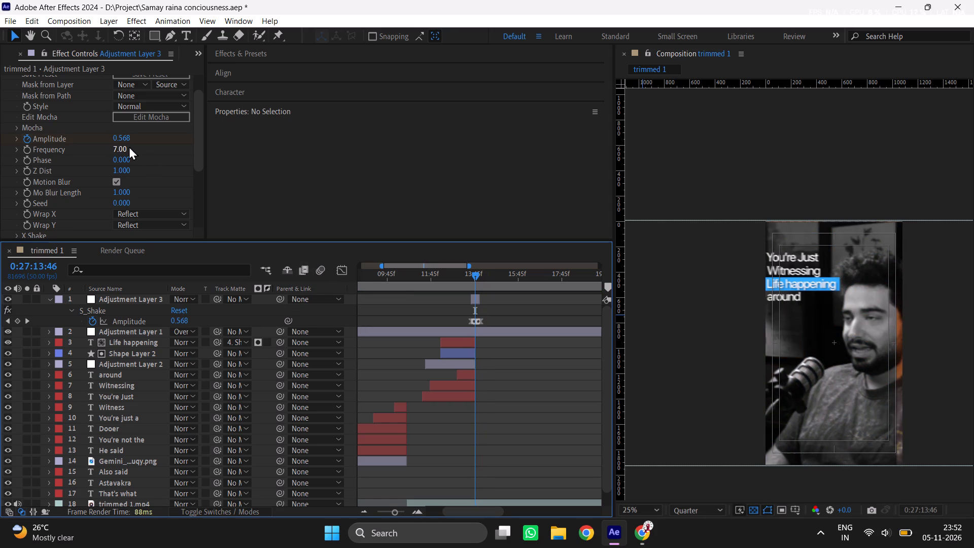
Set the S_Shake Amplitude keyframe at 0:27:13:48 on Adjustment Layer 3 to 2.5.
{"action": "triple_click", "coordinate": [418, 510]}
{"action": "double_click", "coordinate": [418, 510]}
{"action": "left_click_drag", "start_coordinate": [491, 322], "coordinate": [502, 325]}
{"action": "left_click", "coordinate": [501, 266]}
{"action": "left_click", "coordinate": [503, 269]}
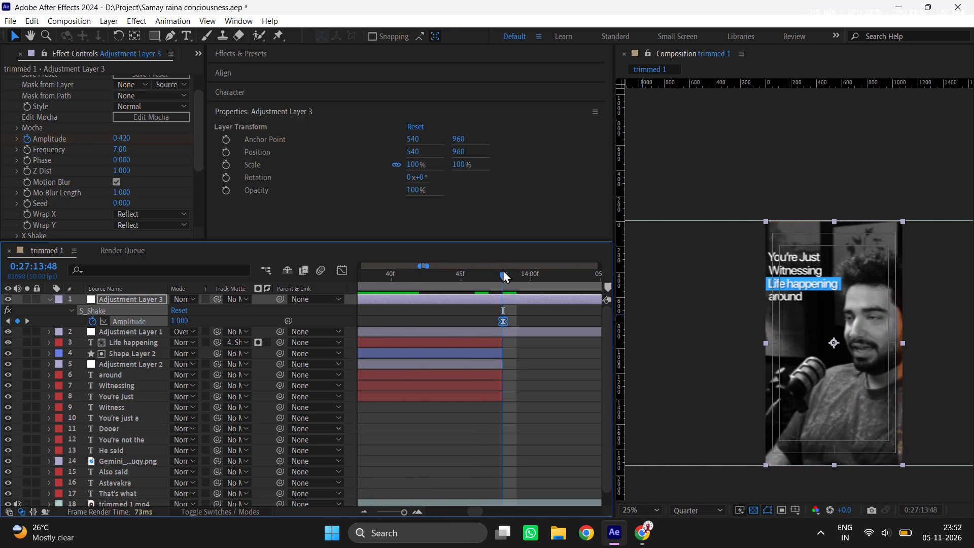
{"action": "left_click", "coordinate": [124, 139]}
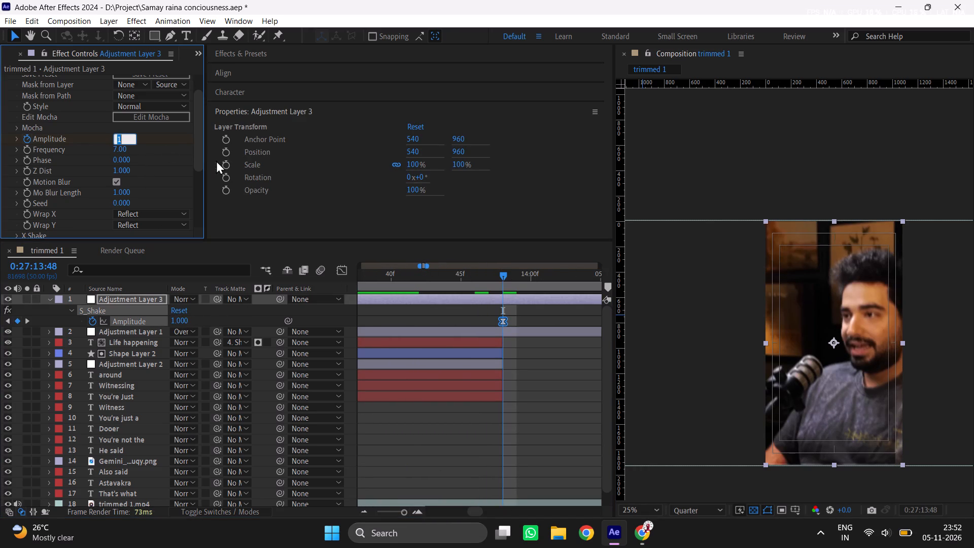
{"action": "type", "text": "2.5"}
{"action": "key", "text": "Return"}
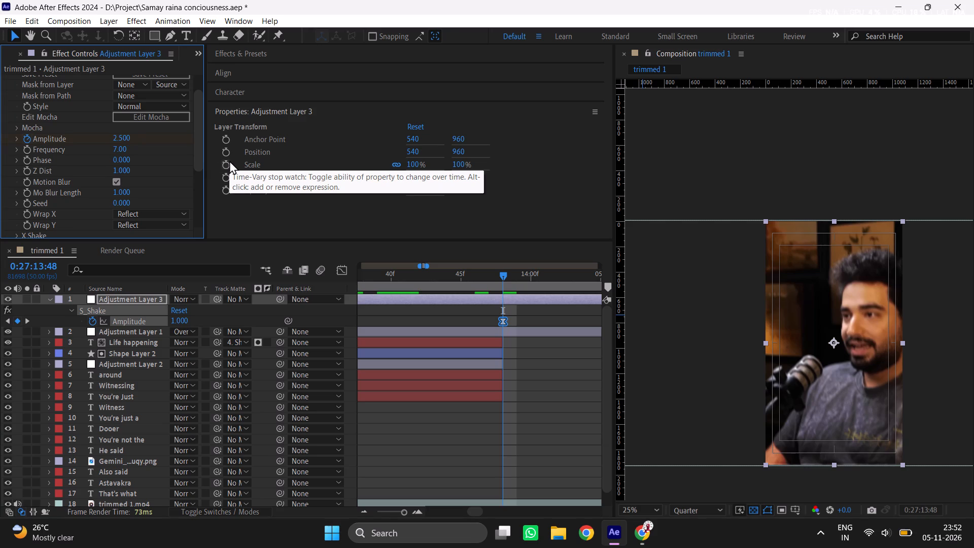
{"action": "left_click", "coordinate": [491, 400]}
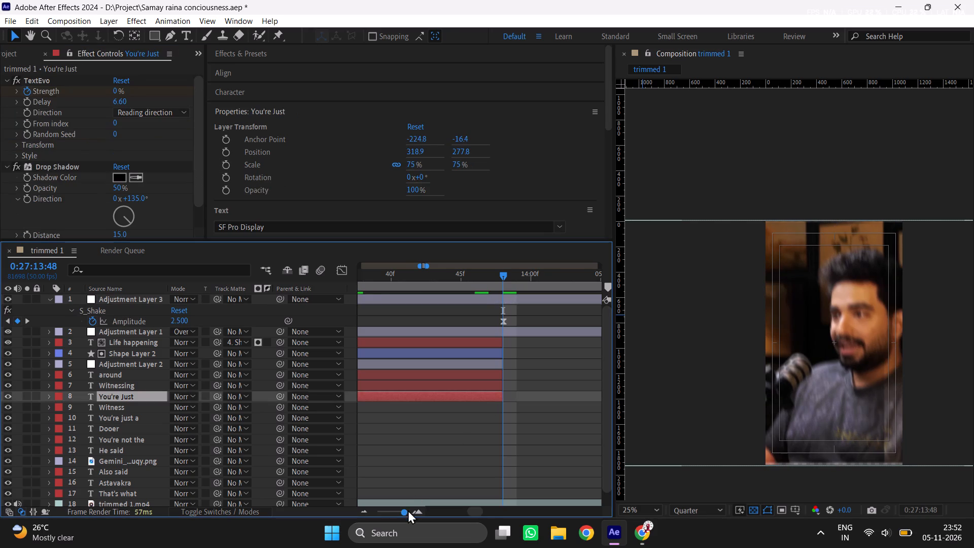
Preview the caption section and shake from 0:27:10:46, return to 0:27:13:27 and save the project.
{"action": "left_click_drag", "start_coordinate": [407, 510], "coordinate": [396, 510]}
{"action": "left_click", "coordinate": [468, 279]}
{"action": "left_click_drag", "start_coordinate": [456, 279], "coordinate": [403, 275]}
{"action": "key", "text": "space"}
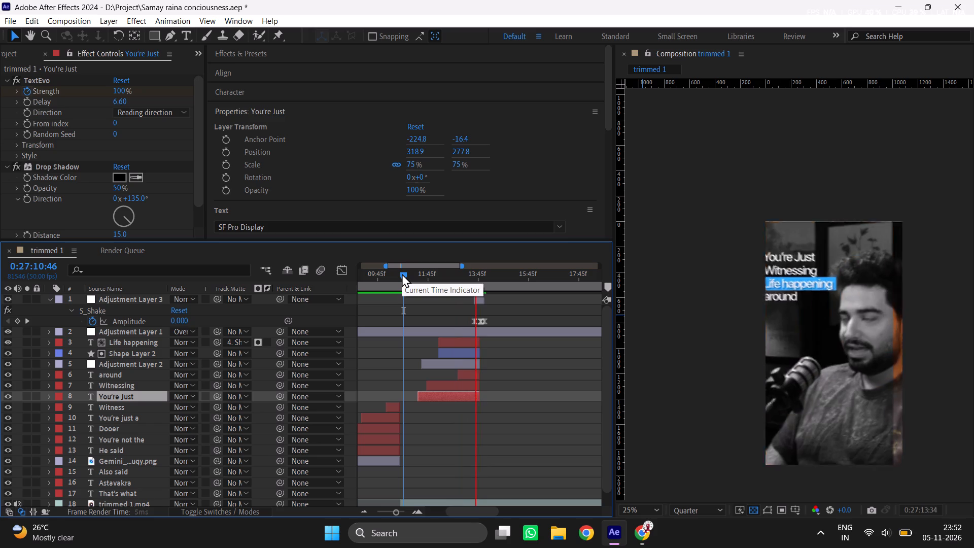
{"action": "key", "text": "space"}
{"action": "key", "text": "space"}
{"action": "key", "text": "space"}
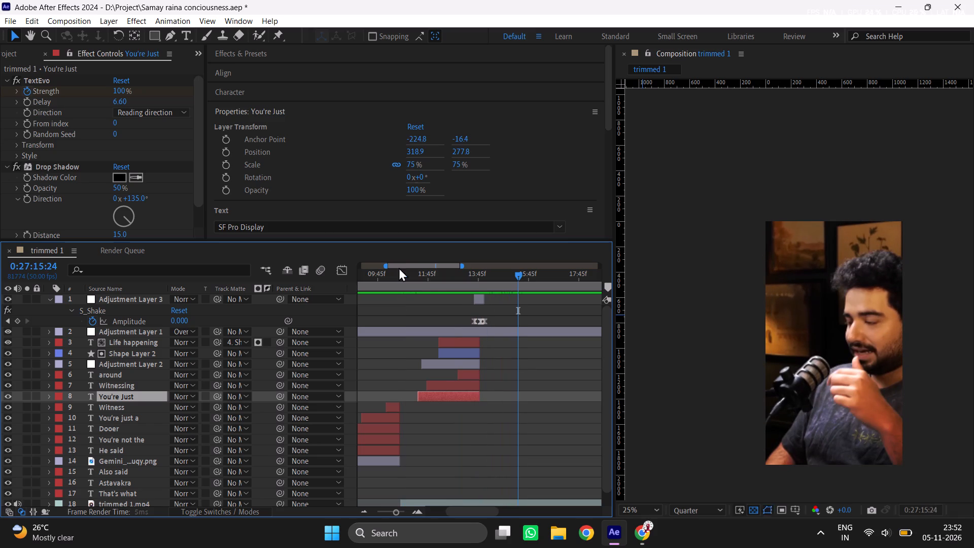
{"action": "left_click", "coordinate": [469, 277]}
{"action": "key", "text": "ctrl+s"}
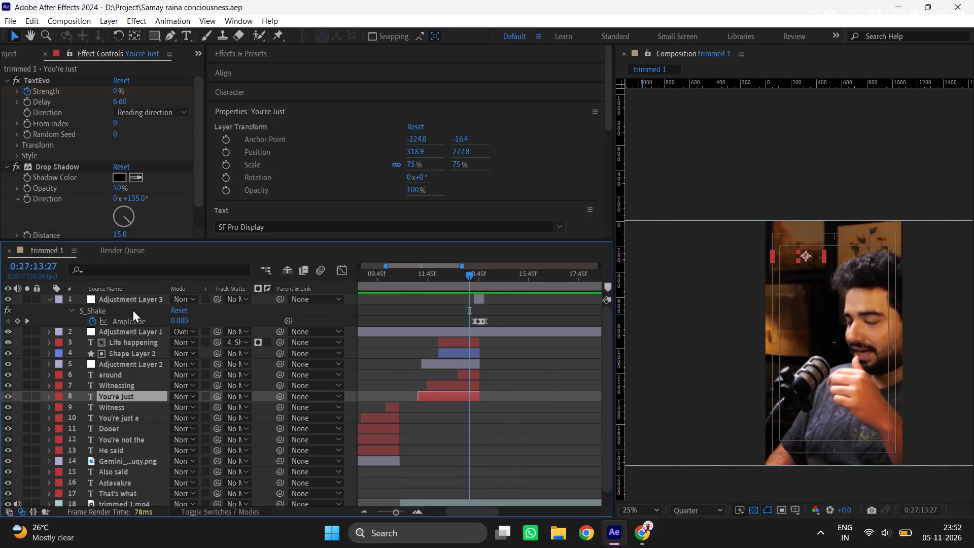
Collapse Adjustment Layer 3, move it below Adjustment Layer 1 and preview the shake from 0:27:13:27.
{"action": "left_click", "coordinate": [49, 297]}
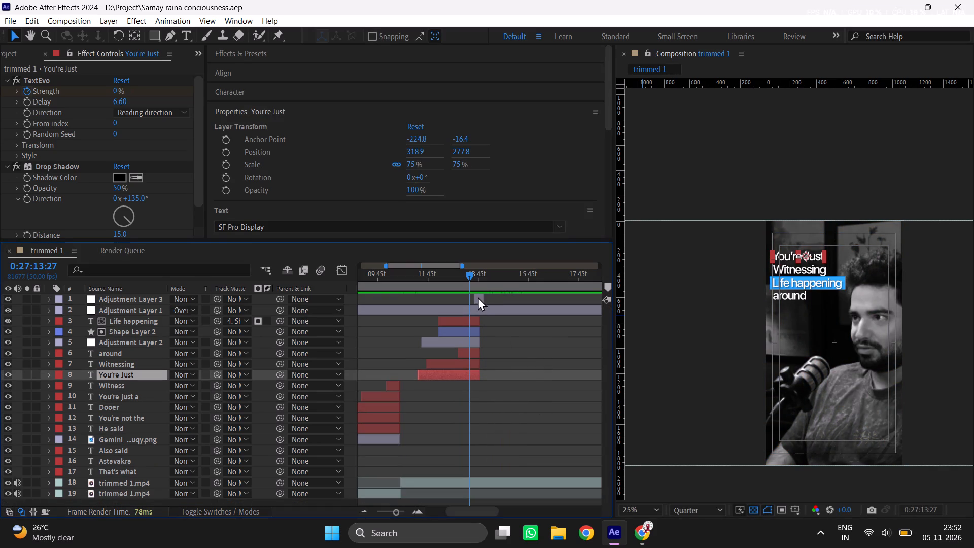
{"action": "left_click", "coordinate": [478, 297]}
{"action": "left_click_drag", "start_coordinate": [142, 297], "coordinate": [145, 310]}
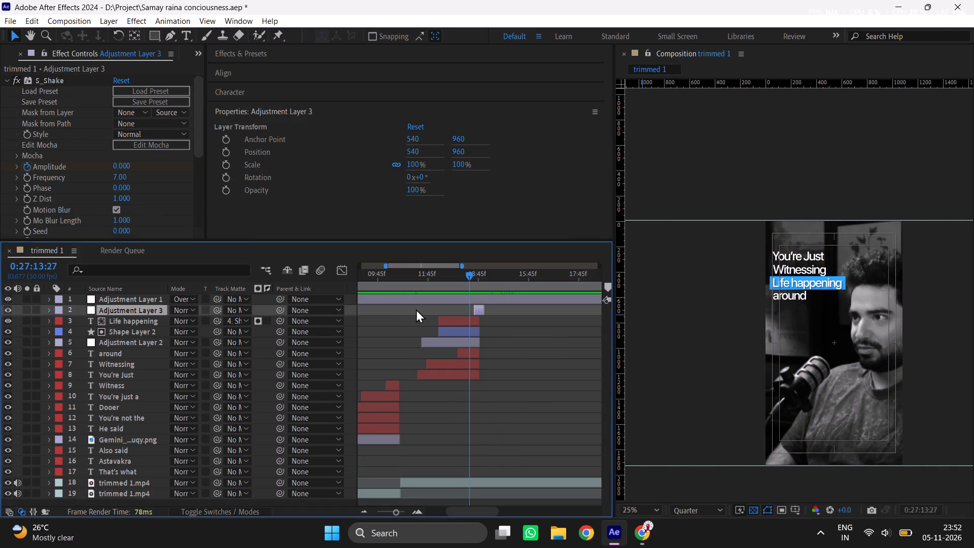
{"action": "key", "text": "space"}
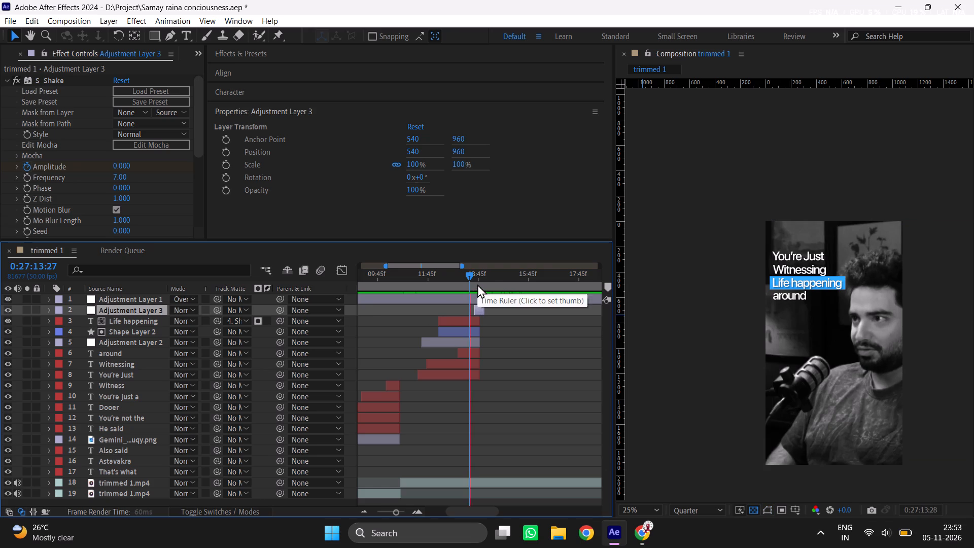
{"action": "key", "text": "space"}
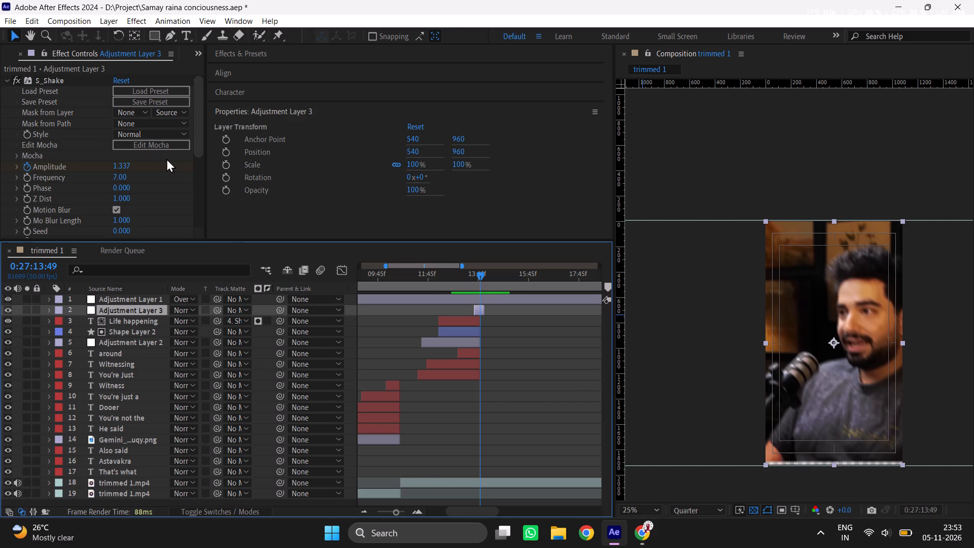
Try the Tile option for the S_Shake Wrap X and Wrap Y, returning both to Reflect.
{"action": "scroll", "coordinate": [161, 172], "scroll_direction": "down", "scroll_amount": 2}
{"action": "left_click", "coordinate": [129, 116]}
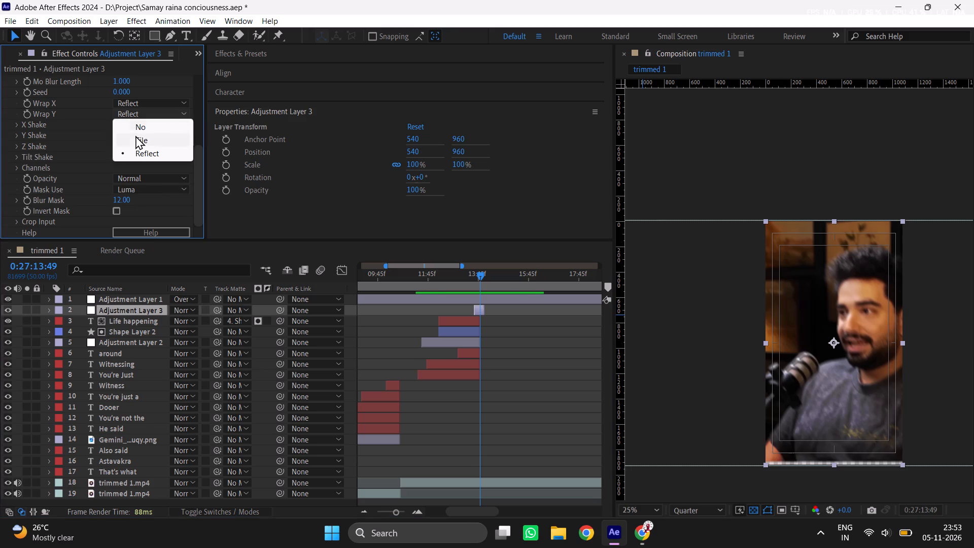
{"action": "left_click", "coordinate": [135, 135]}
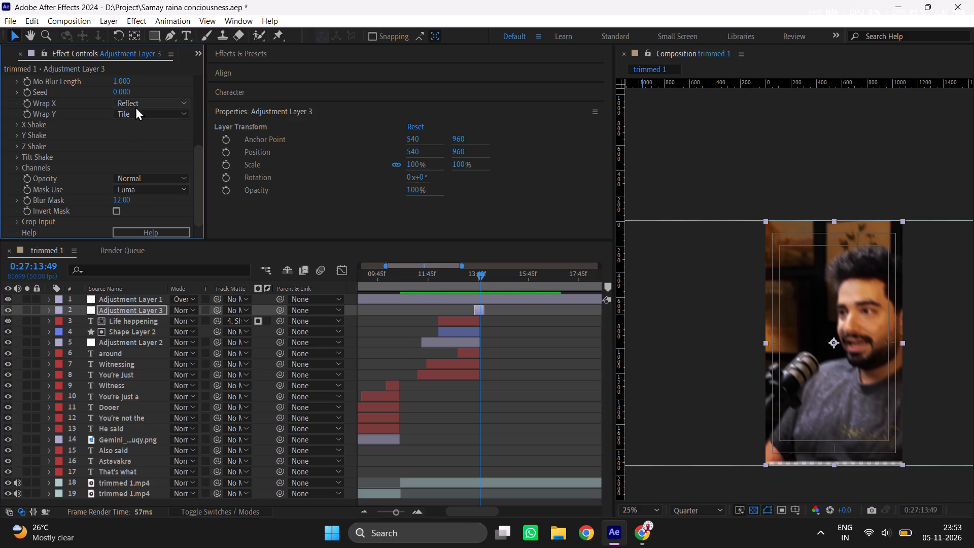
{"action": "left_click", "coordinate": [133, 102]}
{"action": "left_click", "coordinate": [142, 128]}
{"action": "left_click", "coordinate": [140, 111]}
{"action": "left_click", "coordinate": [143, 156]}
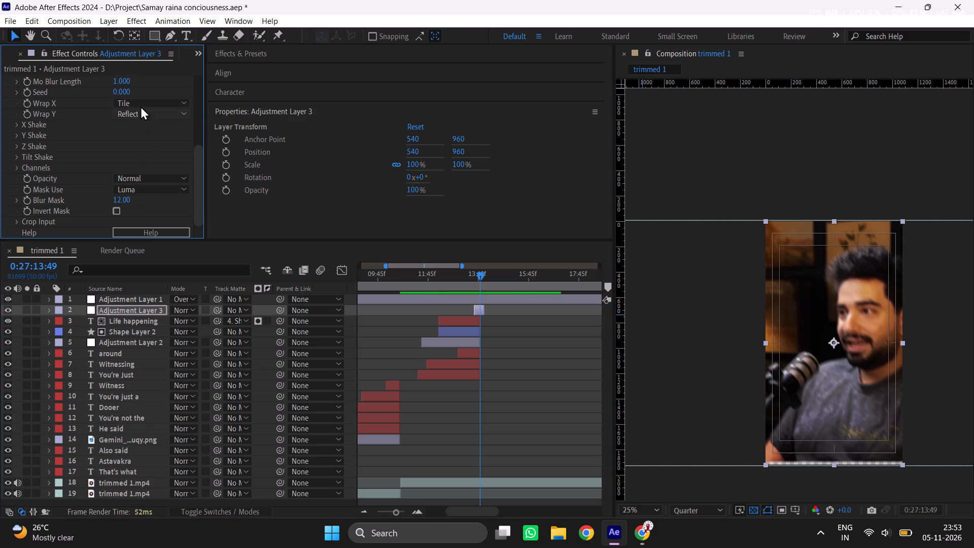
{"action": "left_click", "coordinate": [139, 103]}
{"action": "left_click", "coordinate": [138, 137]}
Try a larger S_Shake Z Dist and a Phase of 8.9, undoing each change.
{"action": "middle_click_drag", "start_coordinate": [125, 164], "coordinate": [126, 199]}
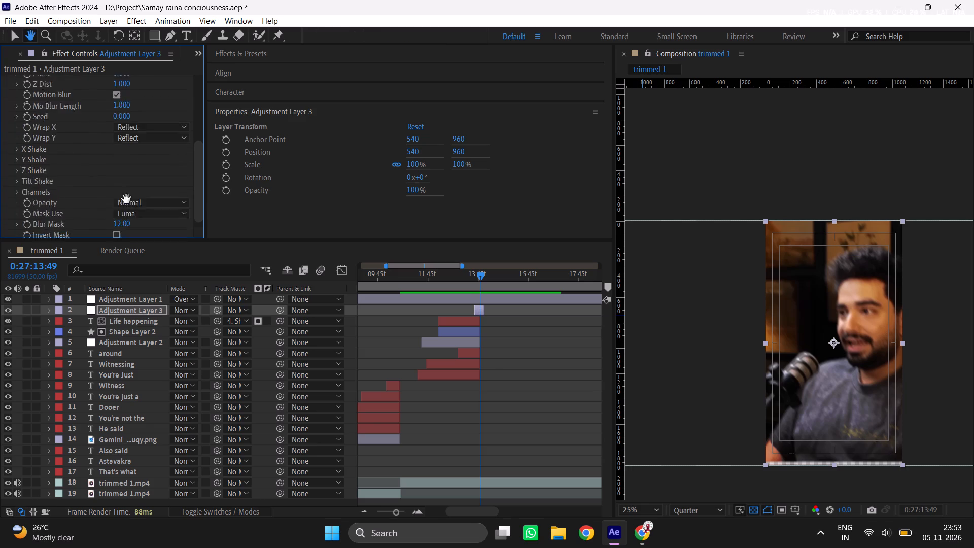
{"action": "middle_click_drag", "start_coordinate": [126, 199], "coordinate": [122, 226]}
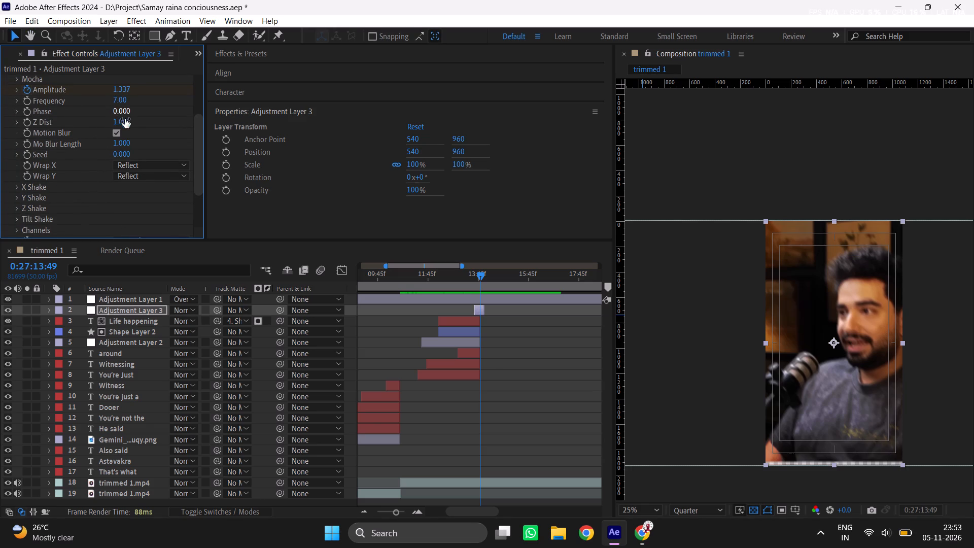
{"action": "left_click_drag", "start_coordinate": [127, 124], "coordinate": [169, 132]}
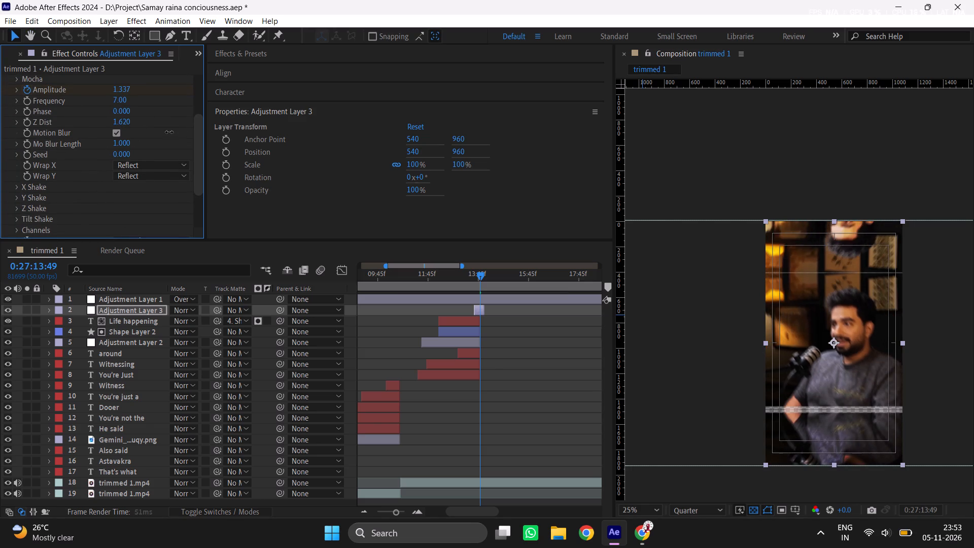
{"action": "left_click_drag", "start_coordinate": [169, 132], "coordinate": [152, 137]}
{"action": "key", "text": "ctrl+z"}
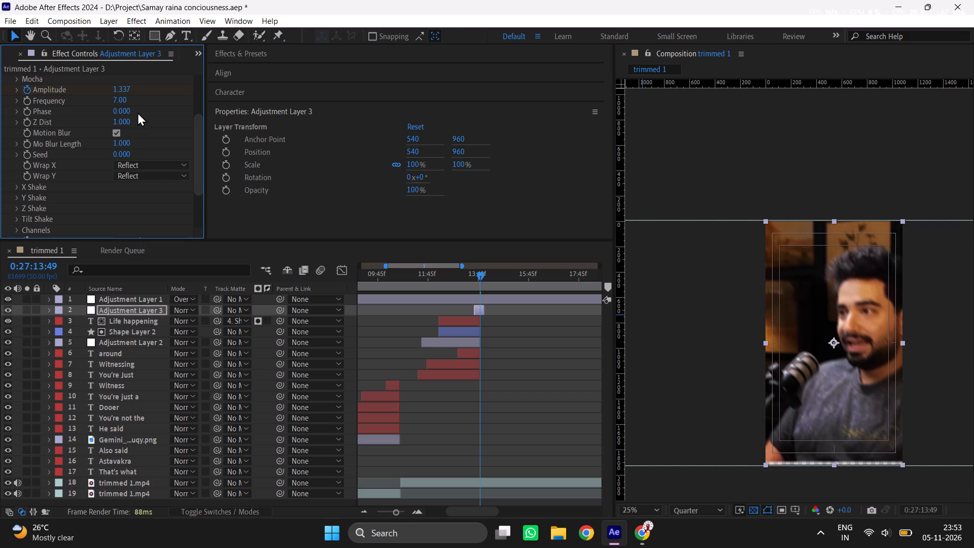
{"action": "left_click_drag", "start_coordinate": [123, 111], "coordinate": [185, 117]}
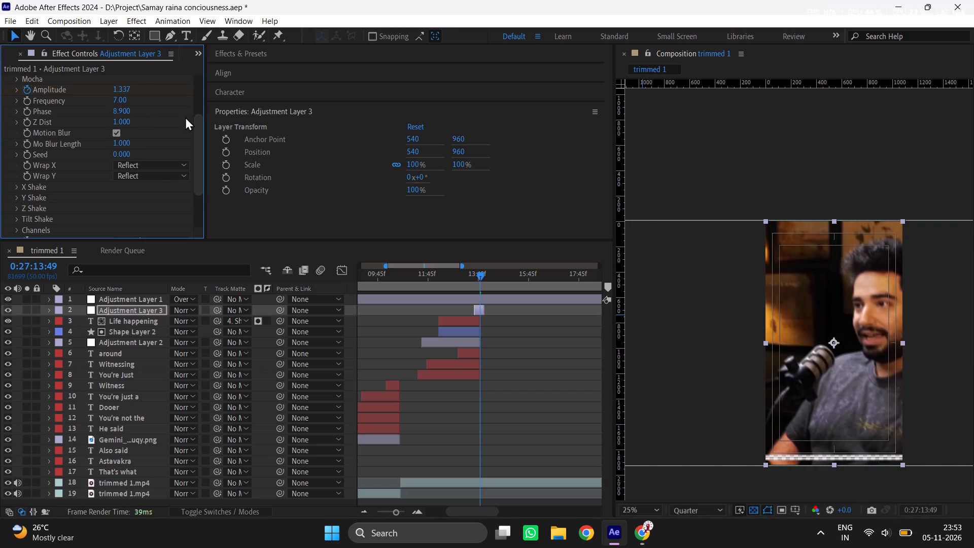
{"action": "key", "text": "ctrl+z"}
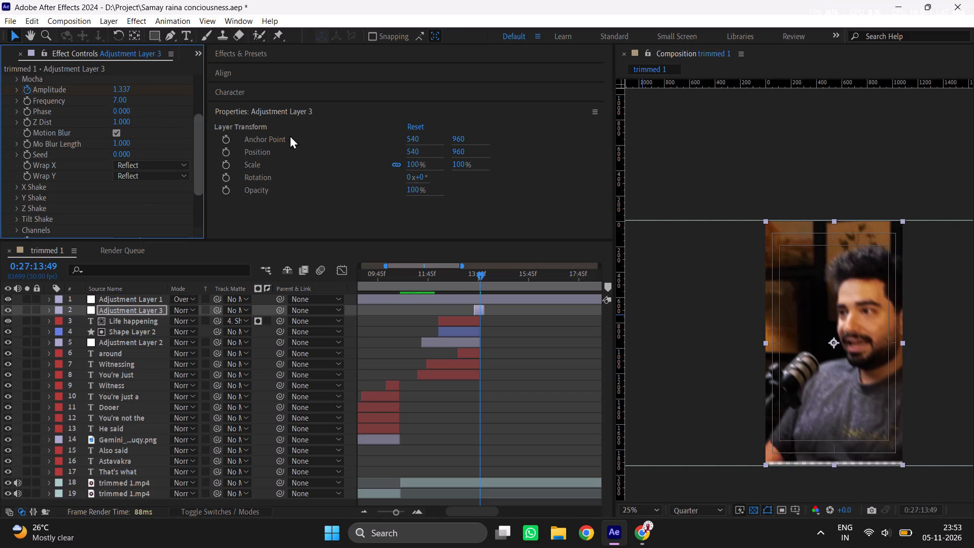
Preview the shake transition from 0:27:13:02.
{"action": "left_click", "coordinate": [457, 281]}
{"action": "key", "text": "space"}
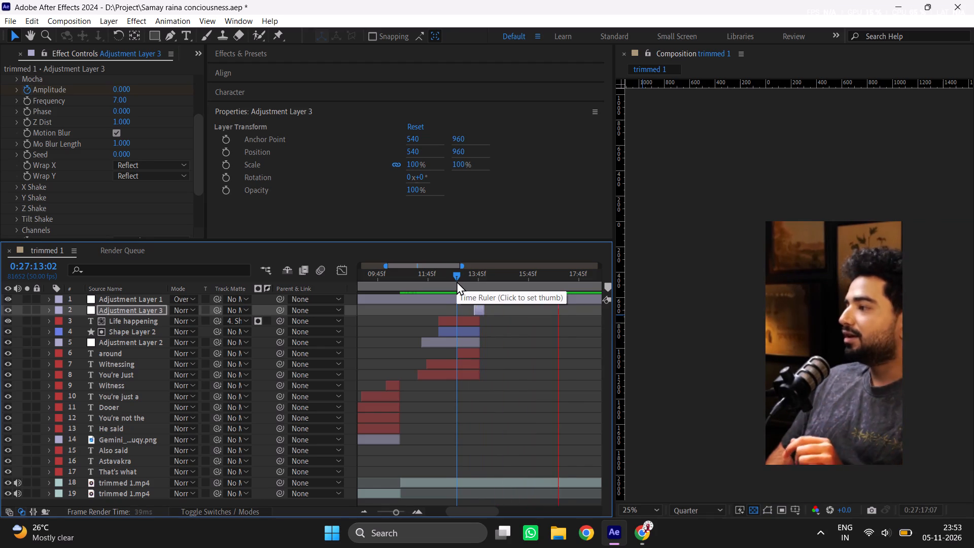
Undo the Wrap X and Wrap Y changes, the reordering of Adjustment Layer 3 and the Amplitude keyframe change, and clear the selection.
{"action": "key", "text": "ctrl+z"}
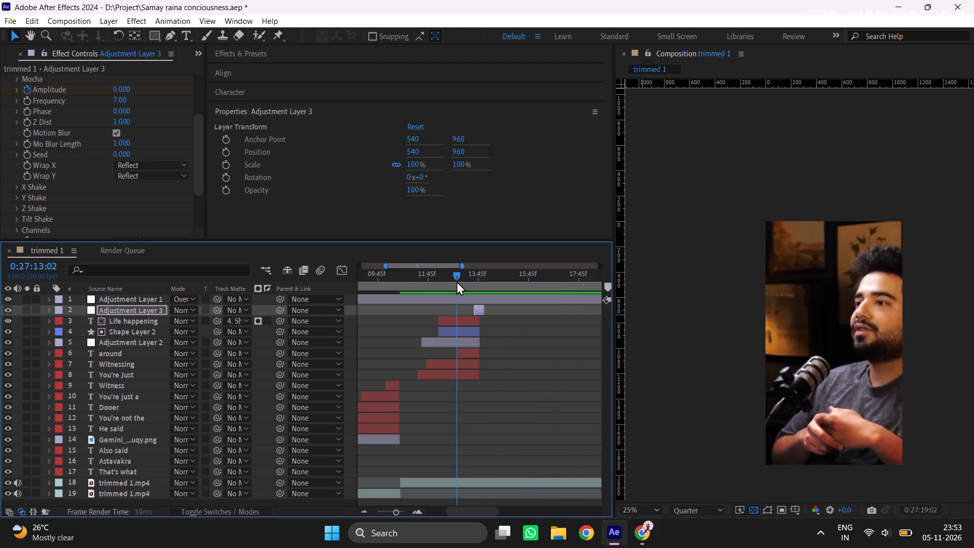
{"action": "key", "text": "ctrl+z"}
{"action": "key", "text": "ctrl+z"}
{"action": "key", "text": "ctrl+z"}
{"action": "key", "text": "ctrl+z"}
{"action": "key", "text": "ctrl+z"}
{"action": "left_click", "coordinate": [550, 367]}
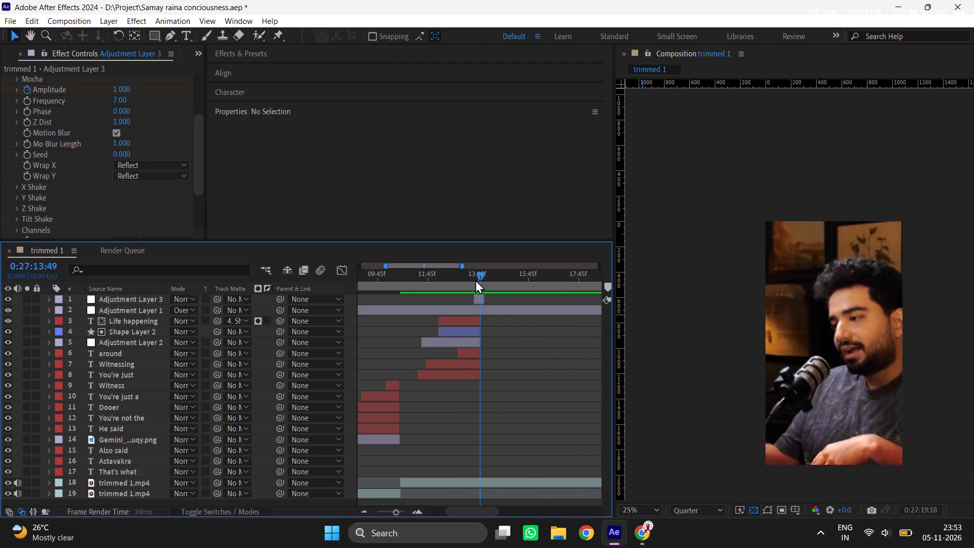
Preview and scrub the shake transition across the black-and-white to colour cut, from 0:27:11:44 up to 0:27:14:01.
{"action": "left_click", "coordinate": [473, 278], "text": "ctrl"}
{"action": "key", "text": "space"}
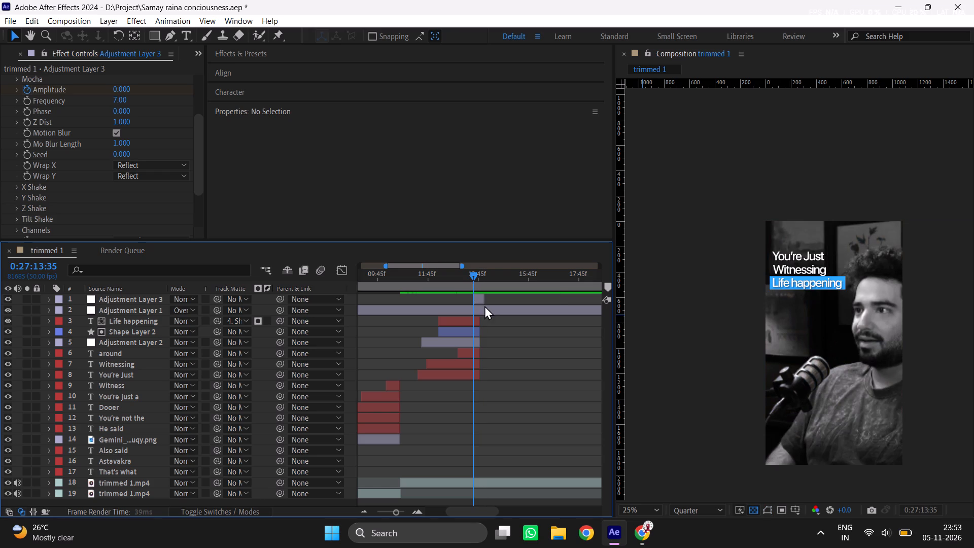
{"action": "key", "text": "space"}
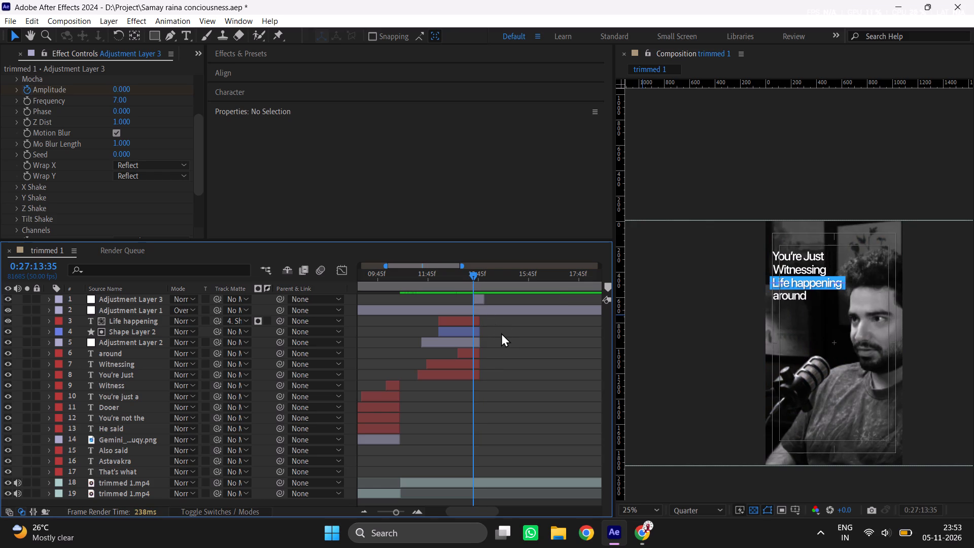
{"action": "left_click", "coordinate": [428, 284]}
{"action": "key", "text": "space"}
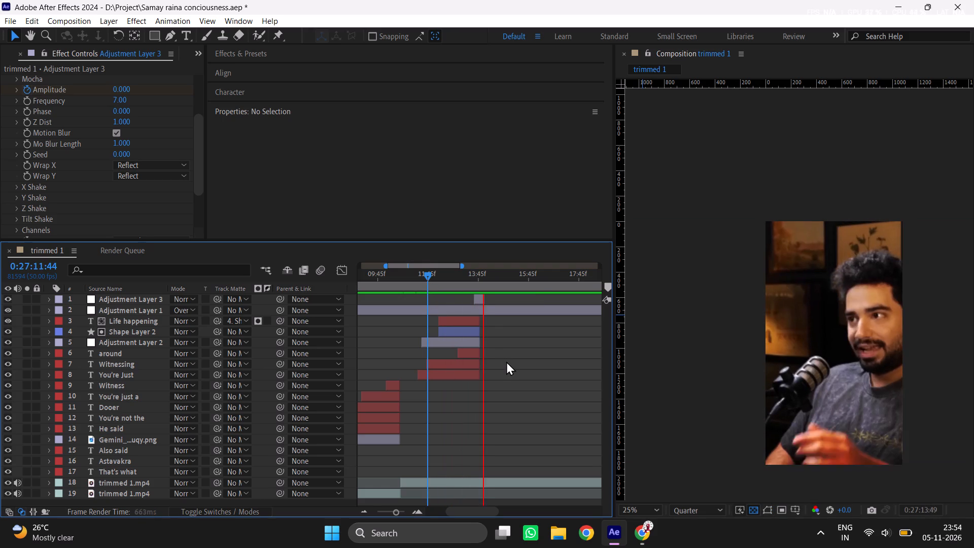
{"action": "key", "text": "space"}
{"action": "left_click", "coordinate": [460, 284]}
{"action": "key", "text": "space"}
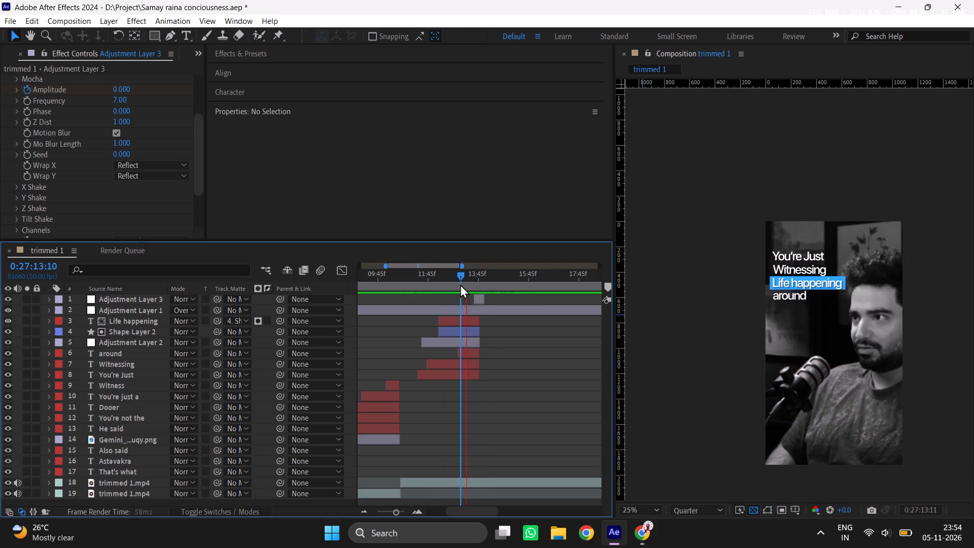
{"action": "key", "text": "space"}
{"action": "left_click", "coordinate": [467, 279]}
{"action": "key", "text": "space"}
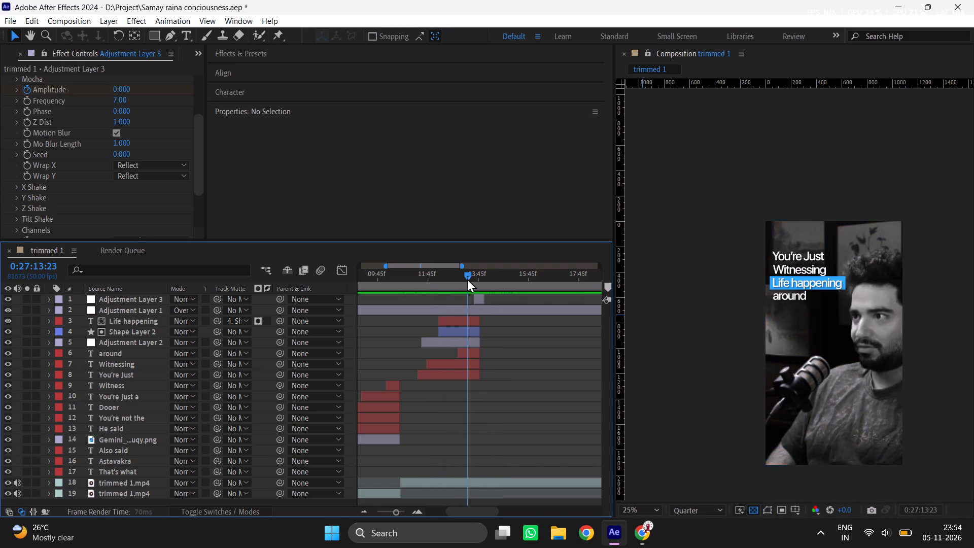
{"action": "left_click_drag", "start_coordinate": [467, 279], "coordinate": [481, 284]}
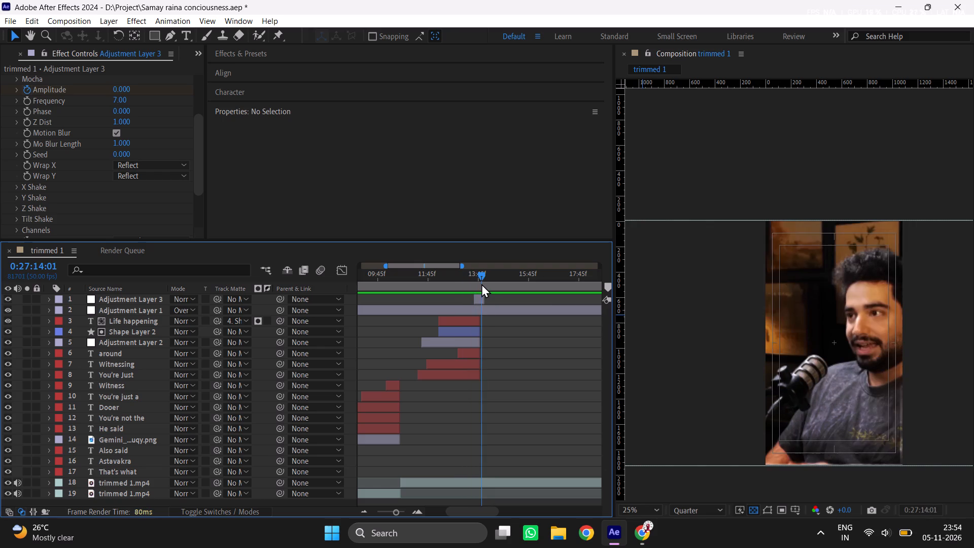
{"action": "left_click_drag", "start_coordinate": [481, 284], "coordinate": [479, 288]}
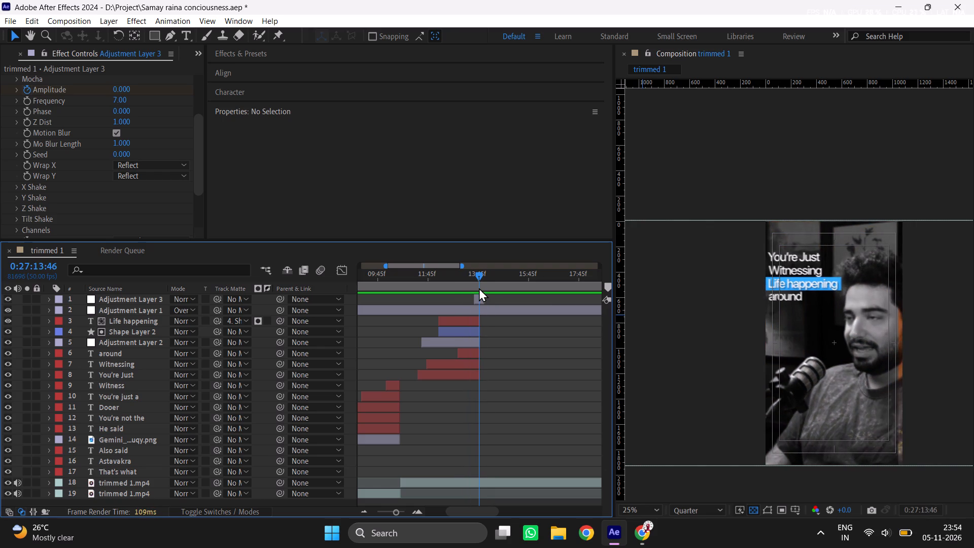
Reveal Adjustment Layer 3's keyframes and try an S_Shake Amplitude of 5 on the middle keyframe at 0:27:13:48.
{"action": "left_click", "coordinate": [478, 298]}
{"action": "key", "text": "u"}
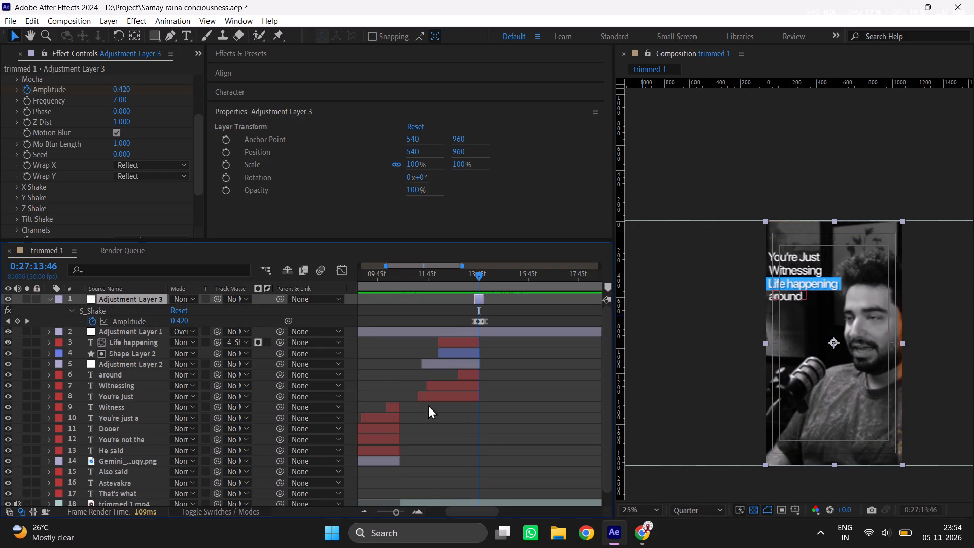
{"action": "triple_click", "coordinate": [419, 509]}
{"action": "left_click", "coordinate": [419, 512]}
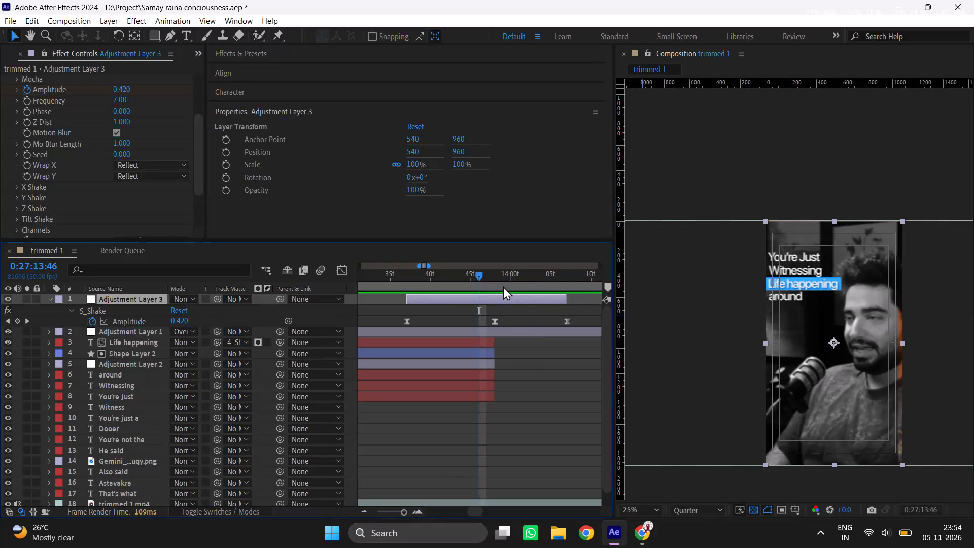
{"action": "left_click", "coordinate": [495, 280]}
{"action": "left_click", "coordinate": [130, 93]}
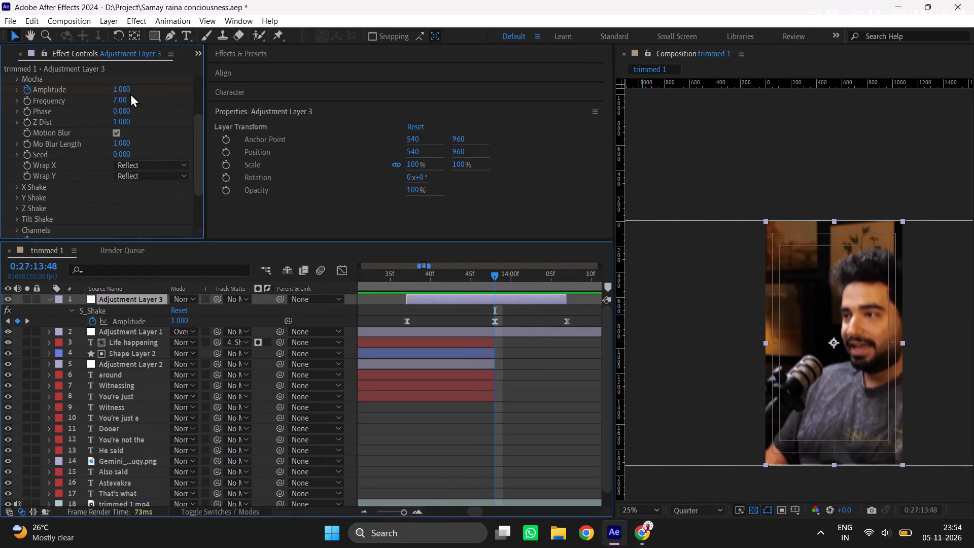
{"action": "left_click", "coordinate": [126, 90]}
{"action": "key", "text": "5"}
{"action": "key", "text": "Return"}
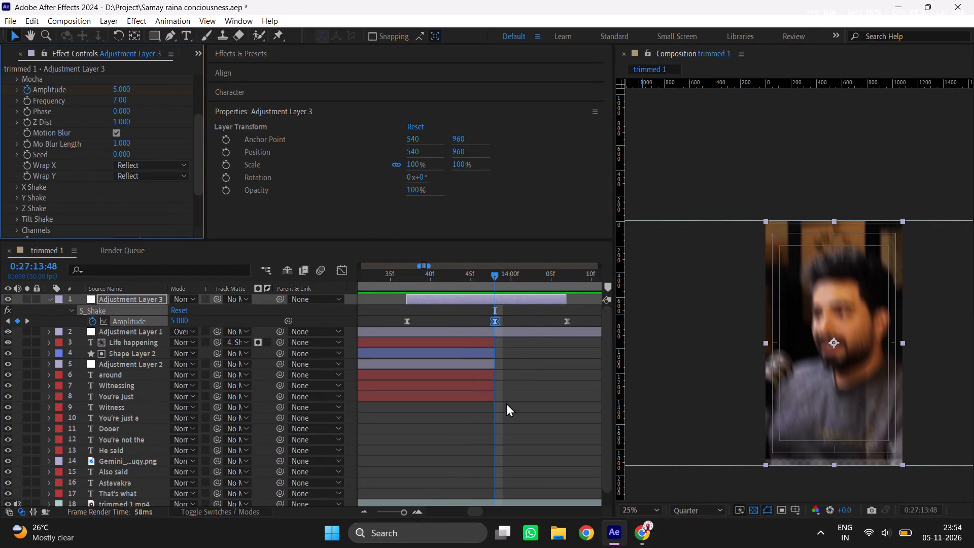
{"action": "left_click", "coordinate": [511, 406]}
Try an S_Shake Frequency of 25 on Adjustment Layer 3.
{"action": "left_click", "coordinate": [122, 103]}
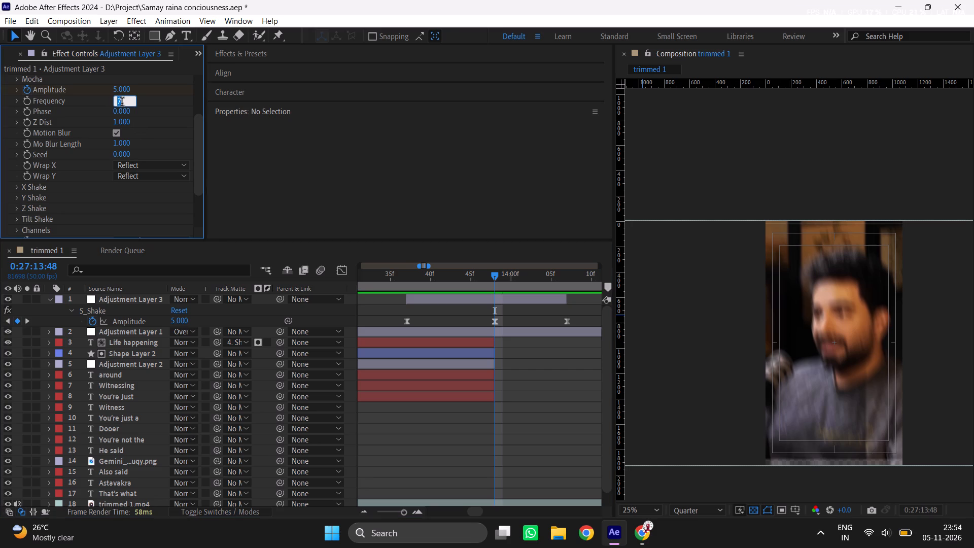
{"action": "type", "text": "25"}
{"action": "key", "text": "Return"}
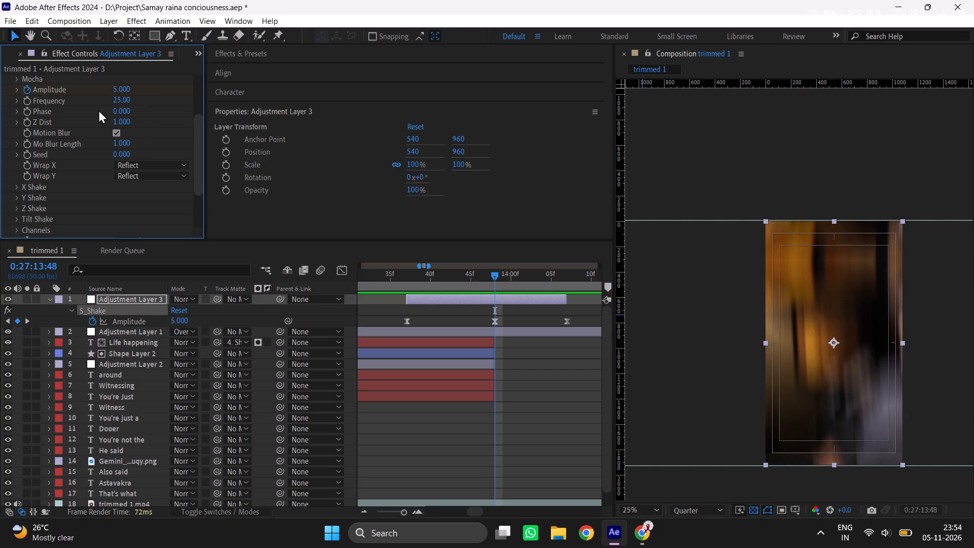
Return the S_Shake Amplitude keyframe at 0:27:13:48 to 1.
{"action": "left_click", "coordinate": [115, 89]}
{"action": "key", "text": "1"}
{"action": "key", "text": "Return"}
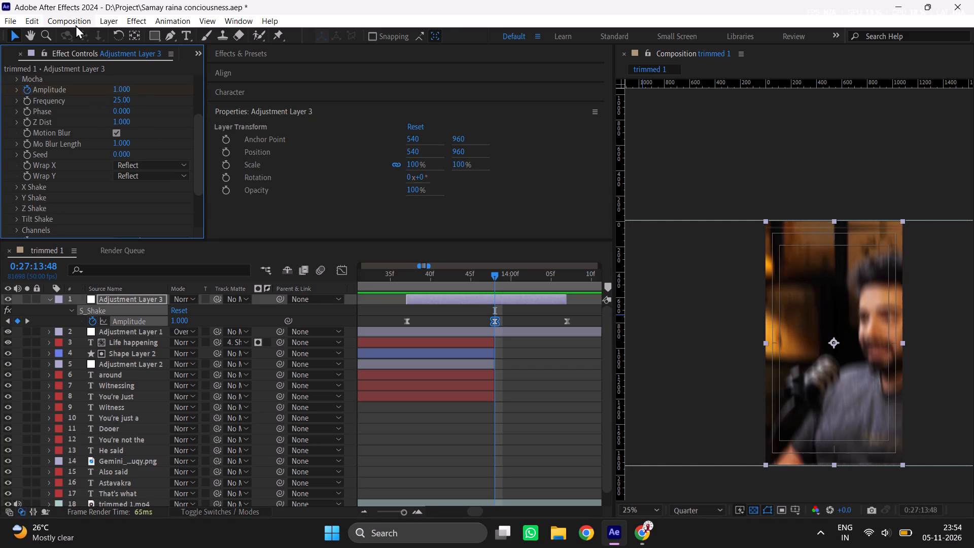
Preview the shake transition from 0:27:13:35 and save the project.
{"action": "left_click", "coordinate": [387, 276]}
{"action": "key", "text": "space"}
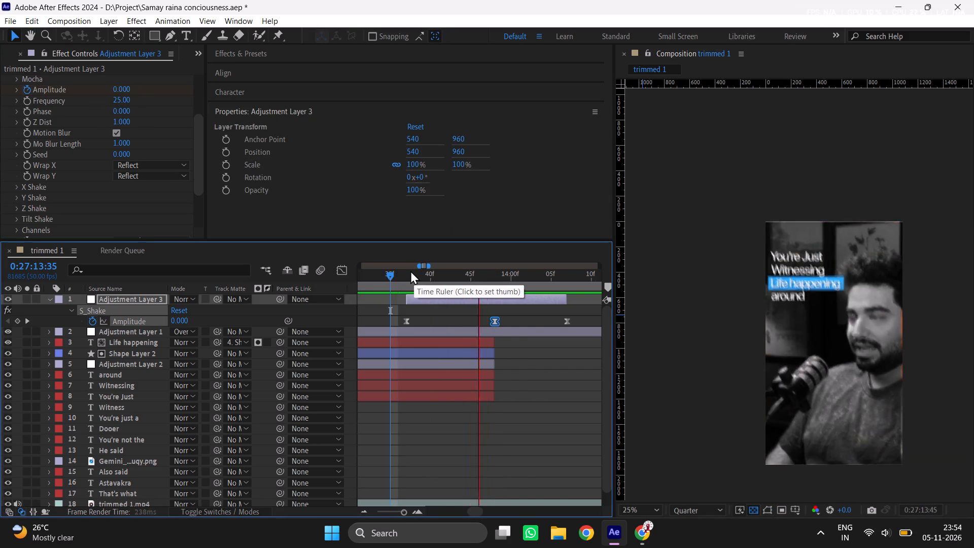
{"action": "key", "text": "space"}
{"action": "key", "text": "ctrl+s"}
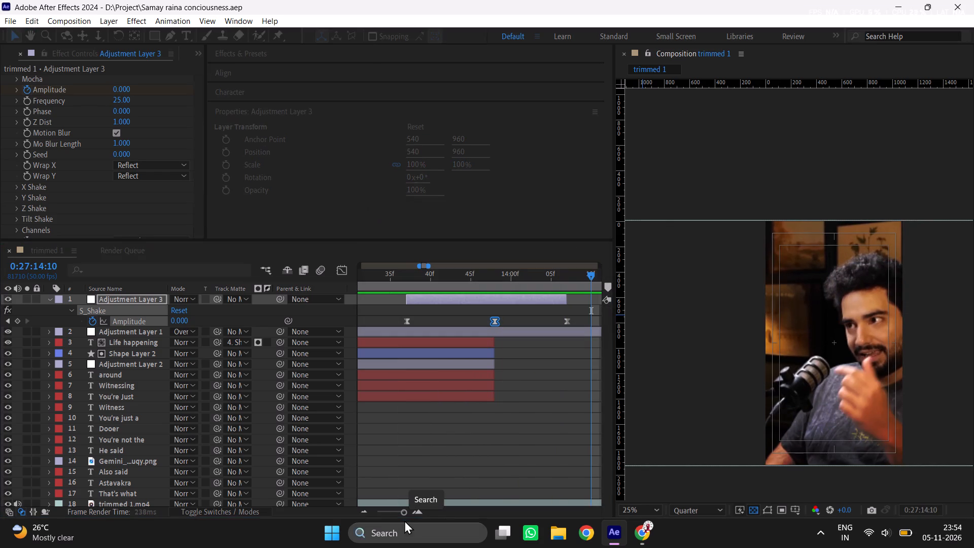
Preview the shake transition in context from 0:27:13:05.
{"action": "left_click", "coordinate": [398, 512]}
{"action": "left_click", "coordinate": [457, 281]}
{"action": "key", "text": "space"}
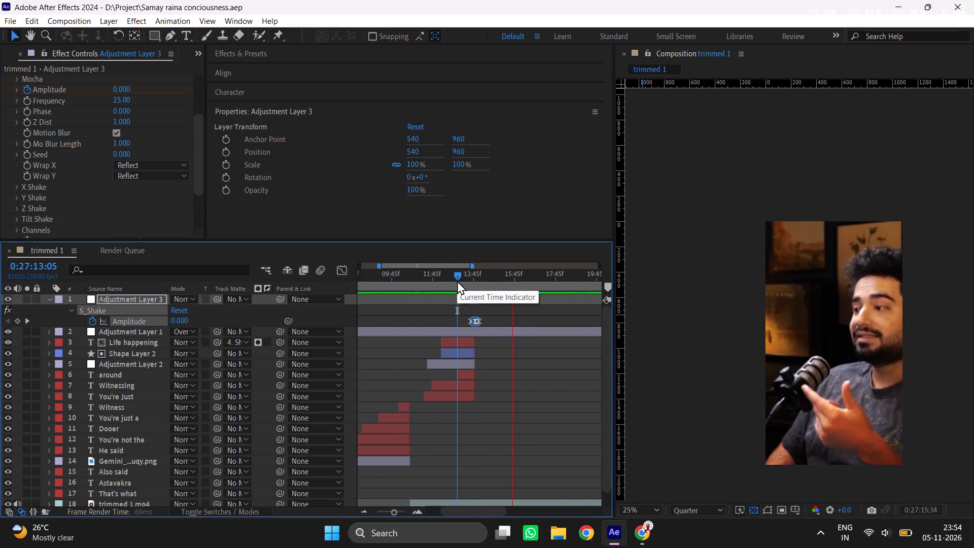
{"action": "key", "text": "space"}
Set the S_Shake Frequency on Adjustment Layer 3 to 20.
{"action": "left_click", "coordinate": [118, 97]}
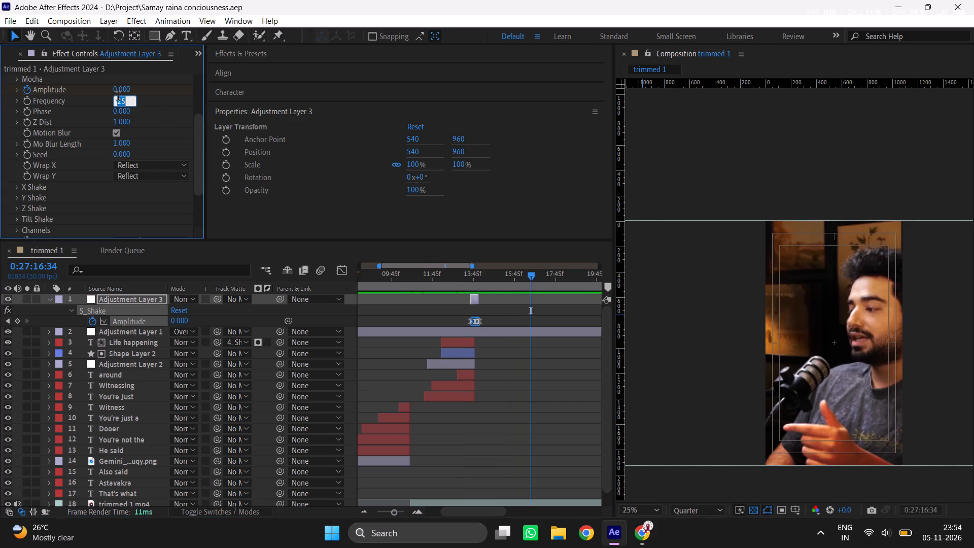
{"action": "type", "text": "20"}
{"action": "key", "text": "Return"}
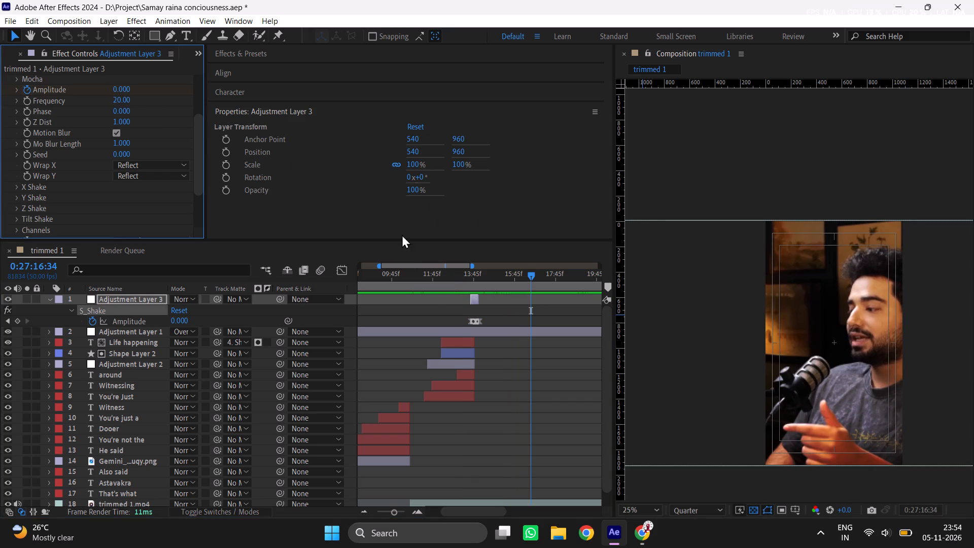
Preview the transition from 0:27:12:13, save the project, and continue playback past the cut.
{"action": "left_click", "coordinate": [440, 278]}
{"action": "key", "text": "space"}
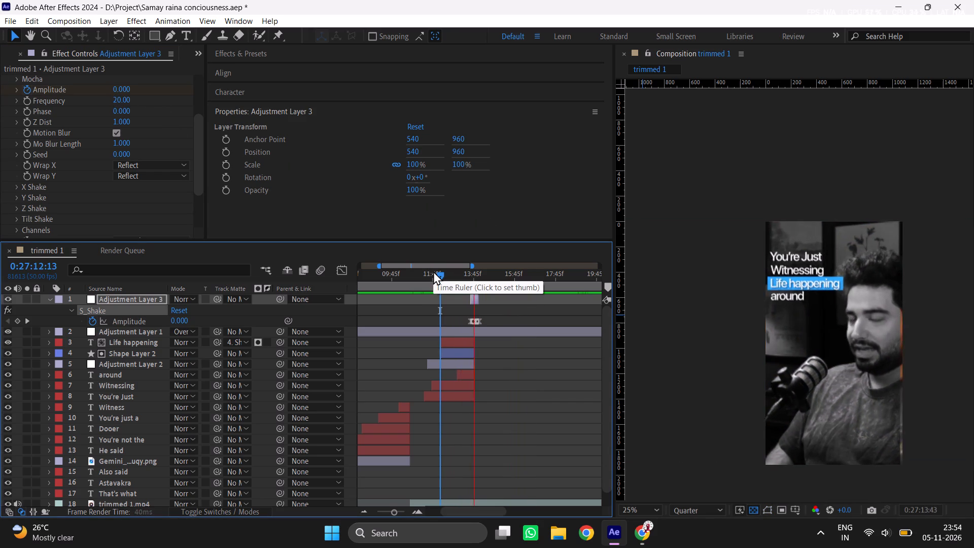
{"action": "key", "text": "space"}
{"action": "key", "text": "ctrl+s"}
{"action": "key", "text": "space"}
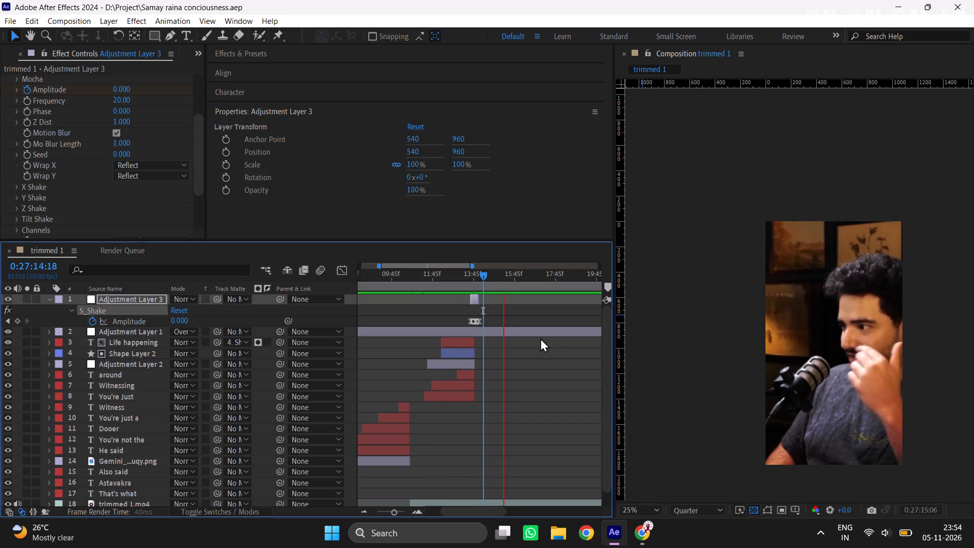
{"action": "key", "text": "space"}
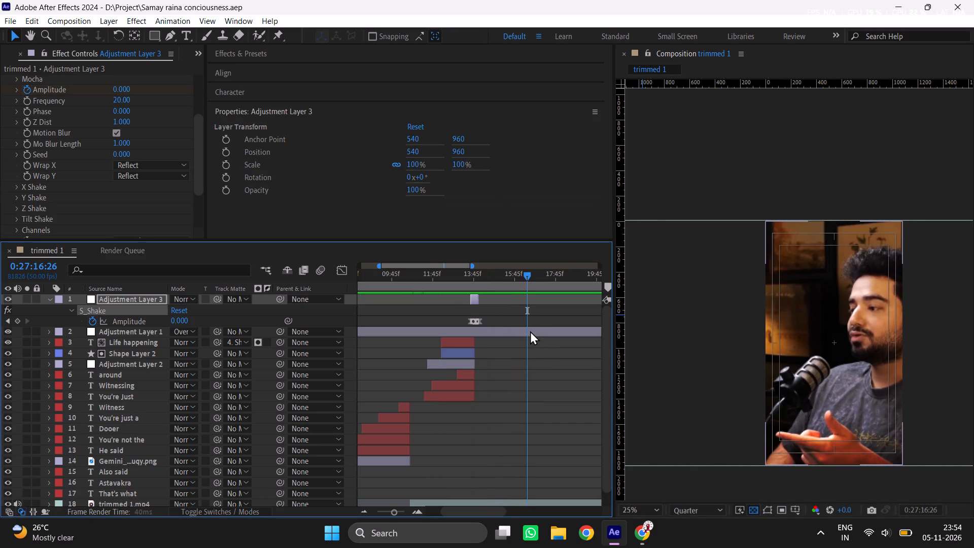
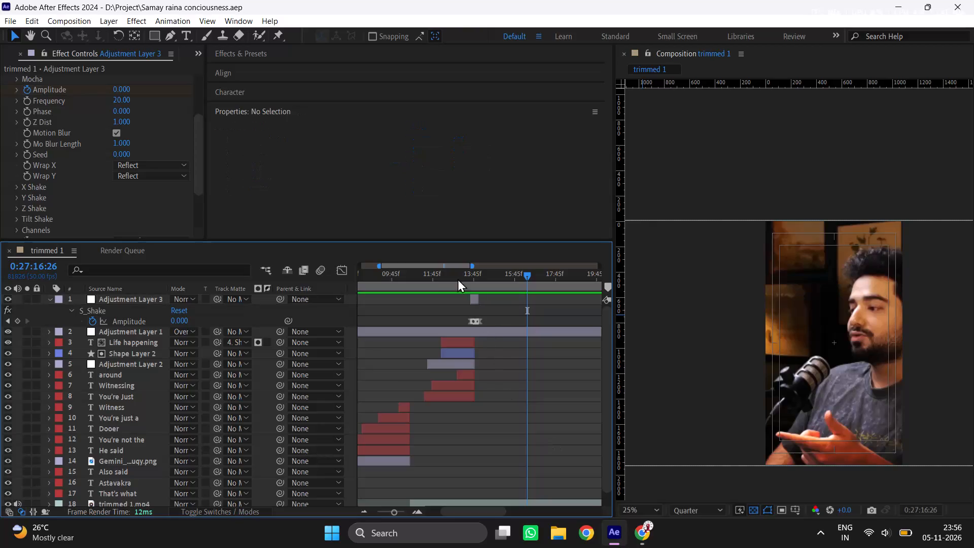
Preview the shake transition over the cut from 0:27:11:46 and save the project.
{"action": "left_click", "coordinate": [433, 275]}
{"action": "key", "text": "space"}
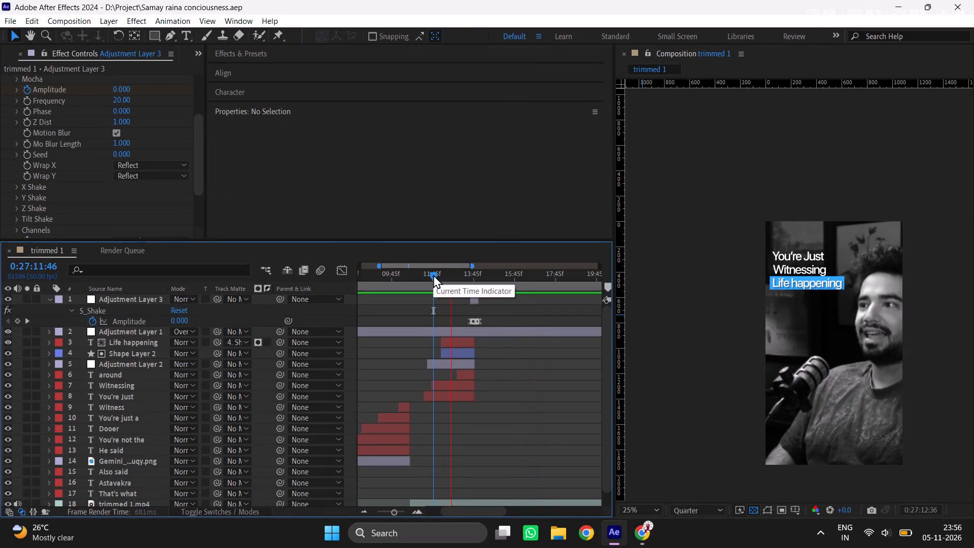
{"action": "key", "text": "space"}
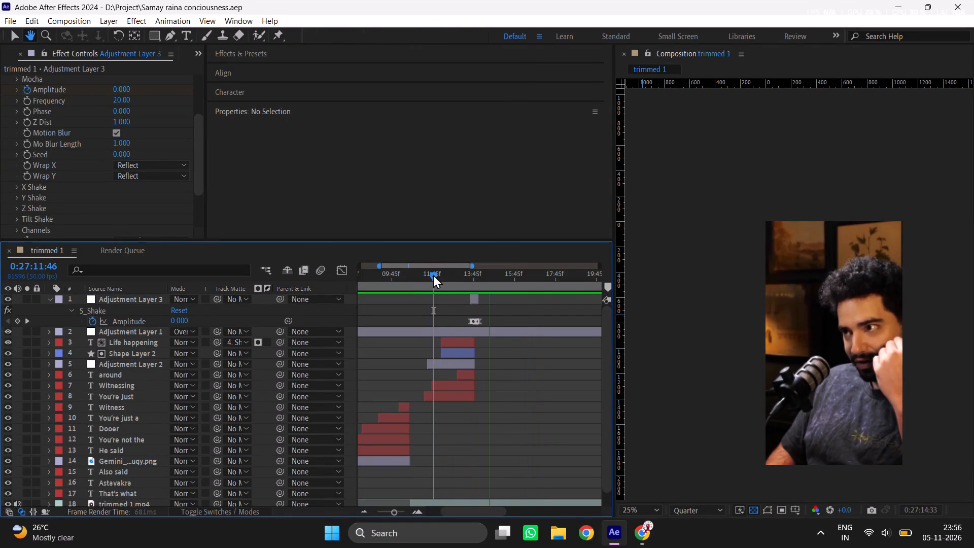
{"action": "key", "text": "ctrl+s"}
Play the colour footage after the cut from 0:27:14:33, and replay the transition in context from 0:27:12:46.
{"action": "key", "text": "space"}
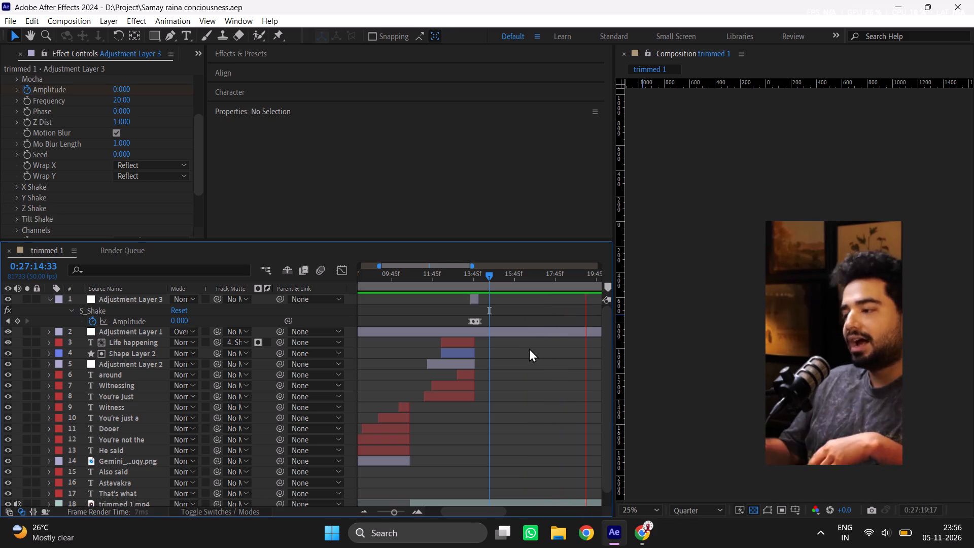
{"action": "left_click_drag", "start_coordinate": [390, 512], "coordinate": [380, 515]}
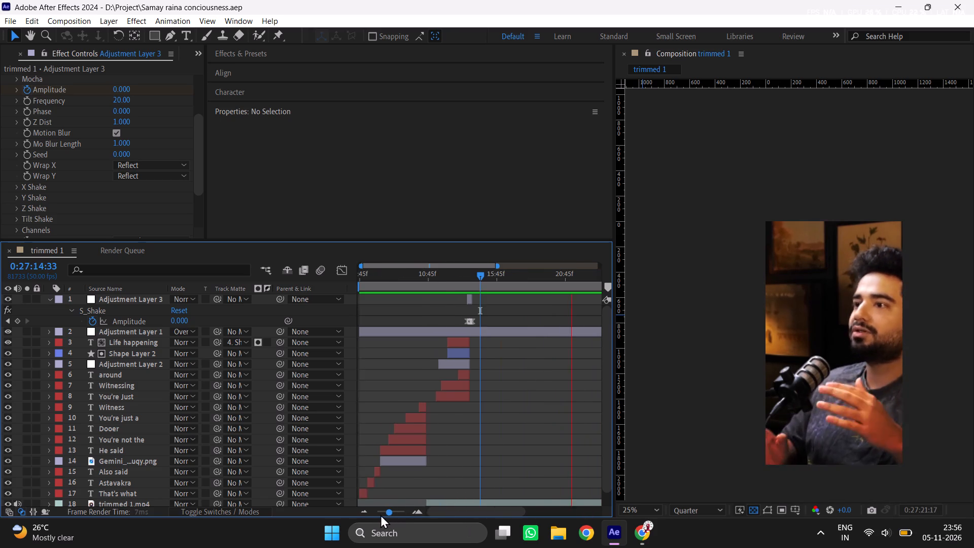
{"action": "left_click_drag", "start_coordinate": [380, 515], "coordinate": [355, 510]}
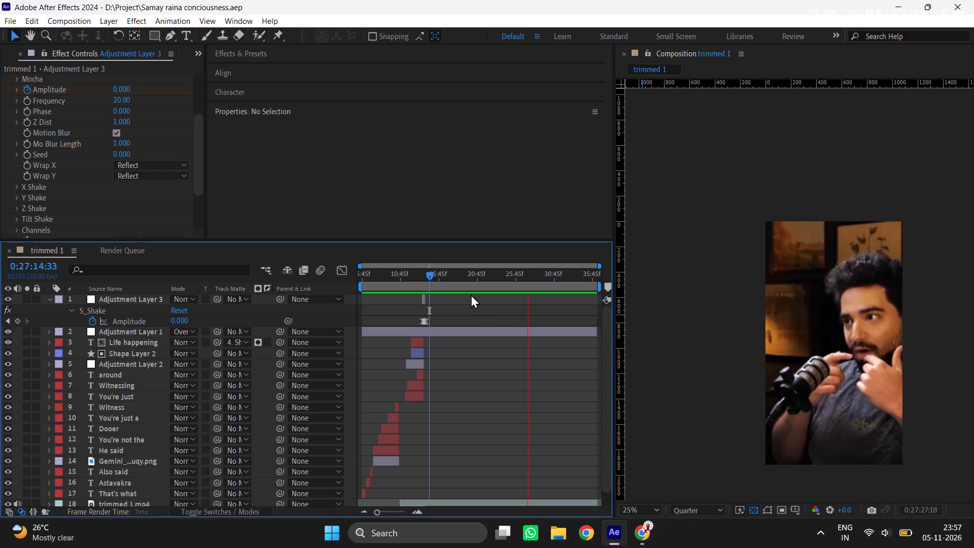
{"action": "left_click", "coordinate": [416, 279]}
{"action": "key", "text": "space"}
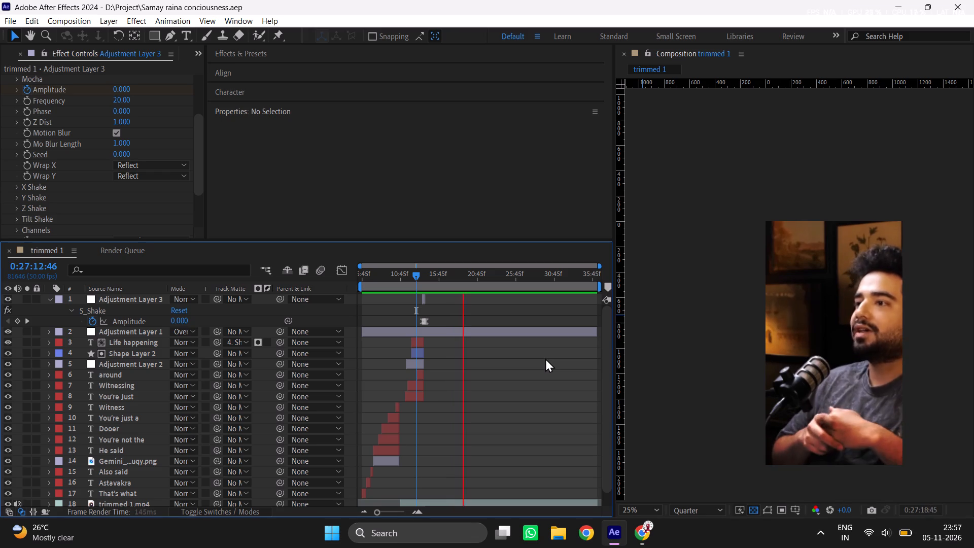
{"action": "key", "text": "space"}
Show the hidden system tray icons.
{"action": "left_click", "coordinate": [817, 541]}
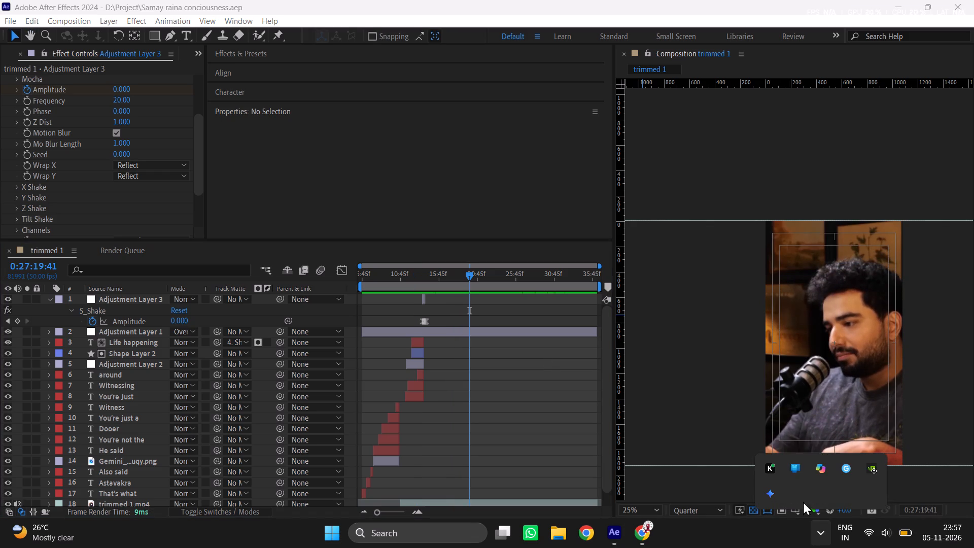